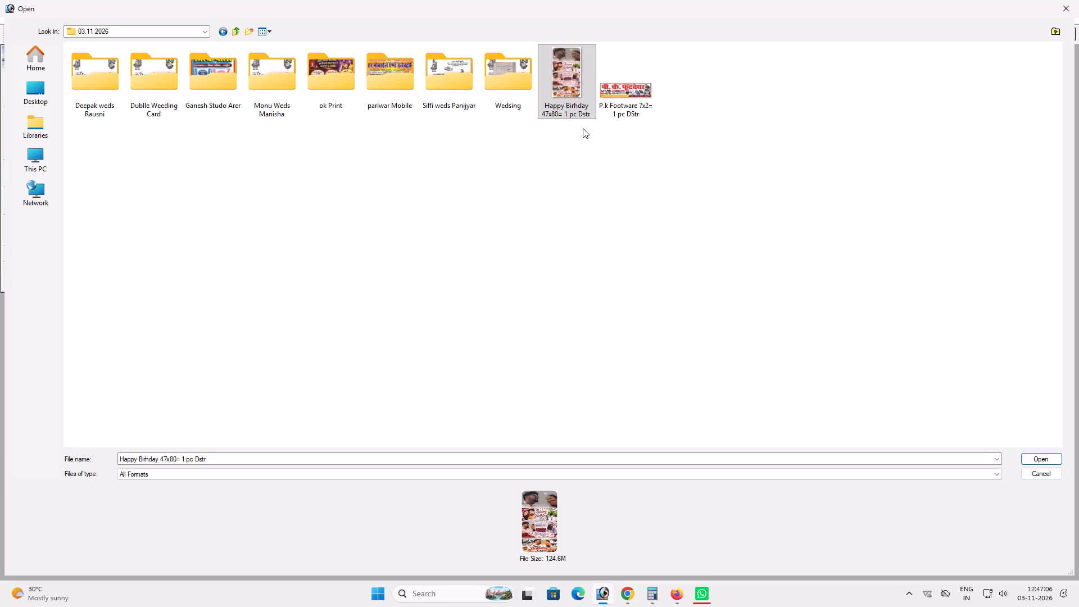
Move the Happy Birhday 47x80 and P.k Footware 7x2 files together into the ok Print folder.
{"action": "left_click", "coordinate": [577, 106]}
{"action": "left_click_drag", "start_coordinate": [646, 162], "coordinate": [556, 75]}
{"action": "left_click_drag", "start_coordinate": [556, 71], "coordinate": [326, 84]}
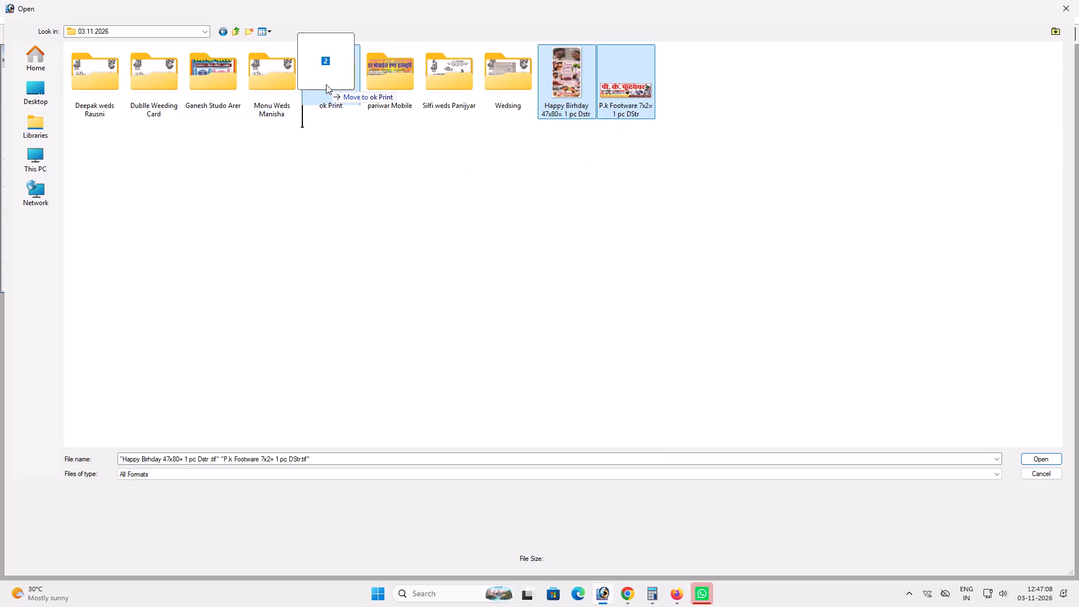
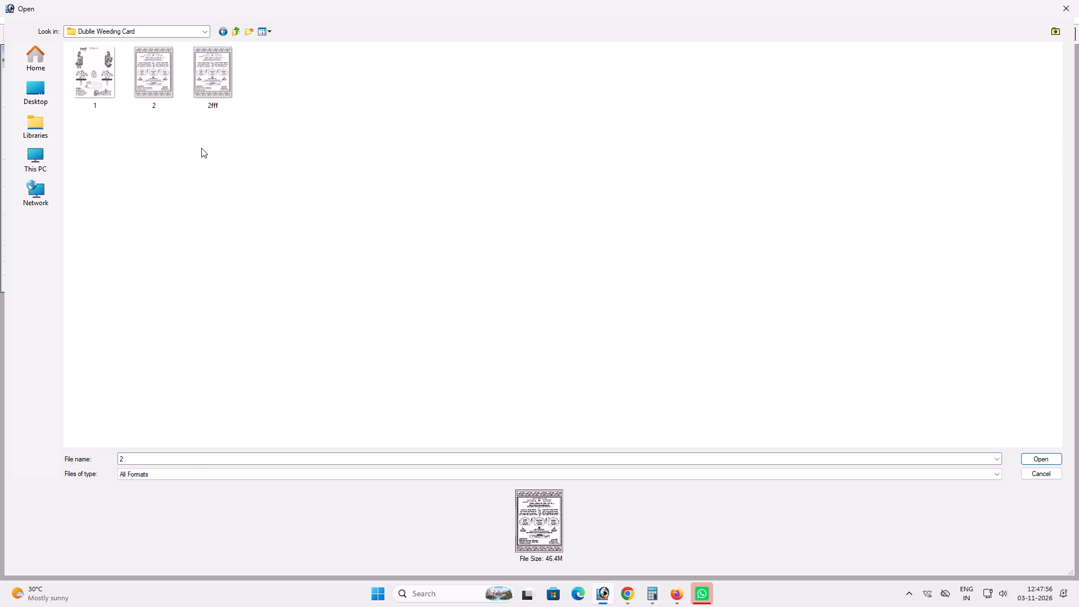
Switch to Calculator and compute 1000 multiplied by 25.
{"action": "left_click", "coordinate": [646, 597]}
{"action": "key", "text": "Return"}
{"action": "key", "text": "0"}
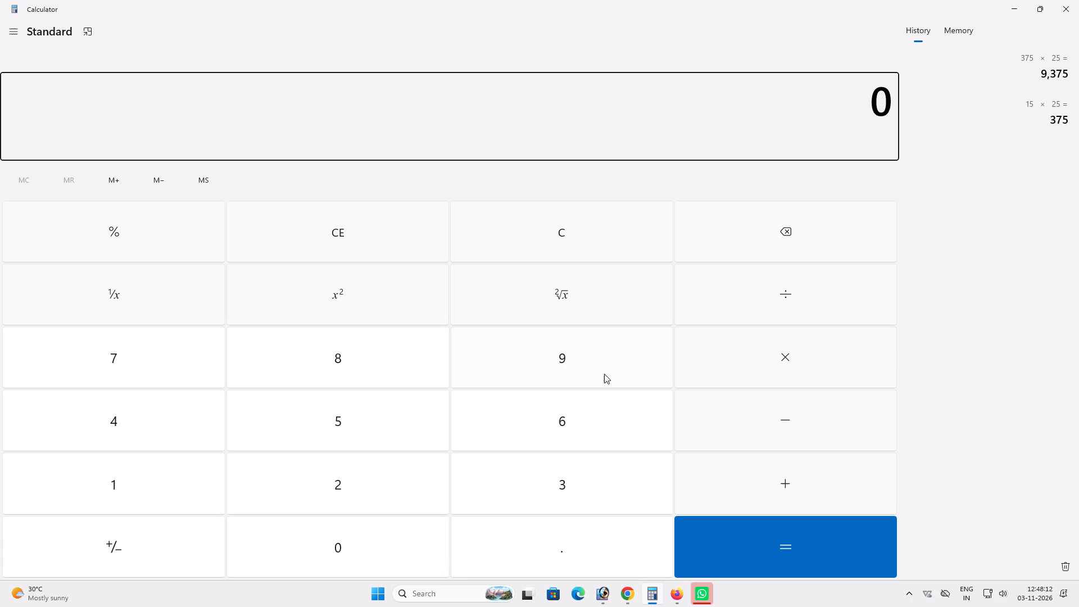
{"action": "type", "text": "1000"}
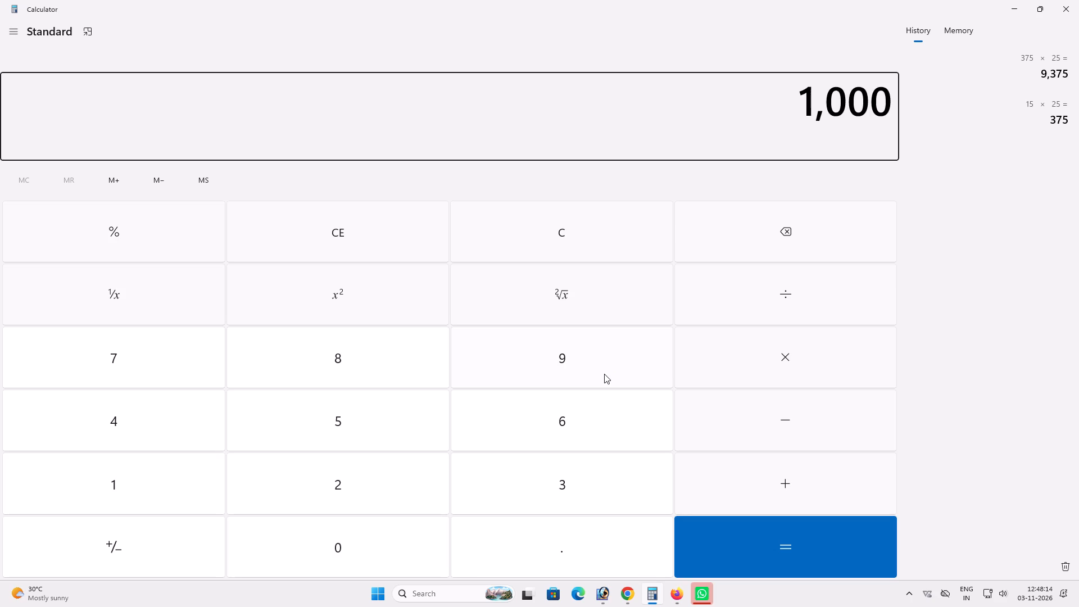
{"action": "key", "text": "Return"}
Start a new multiplication with 100 as the first number.
{"action": "type", "text": "0100"}
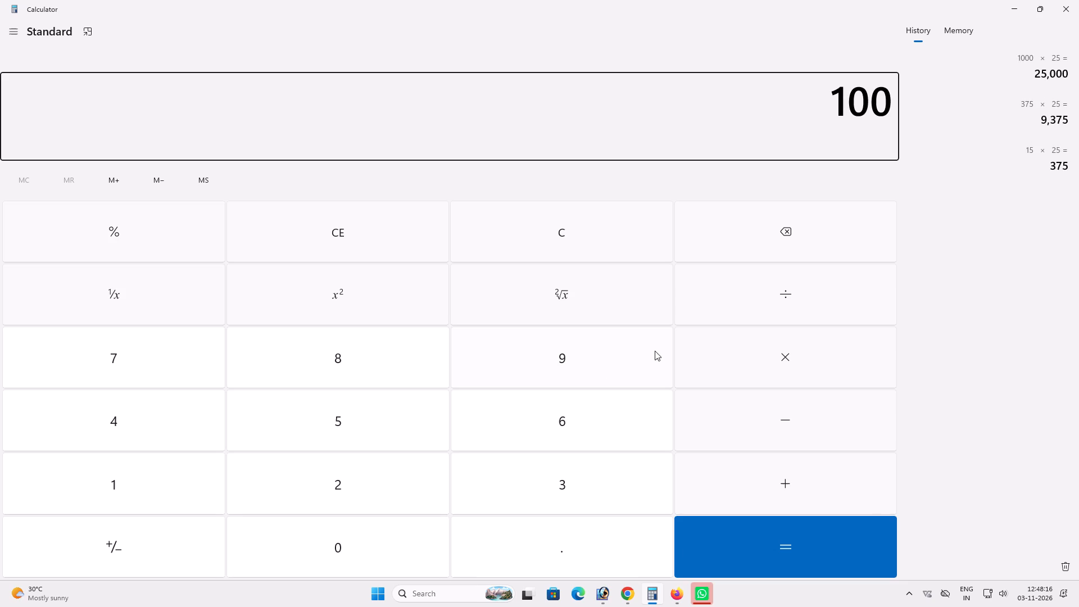
{"action": "key", "text": "asterisk"}
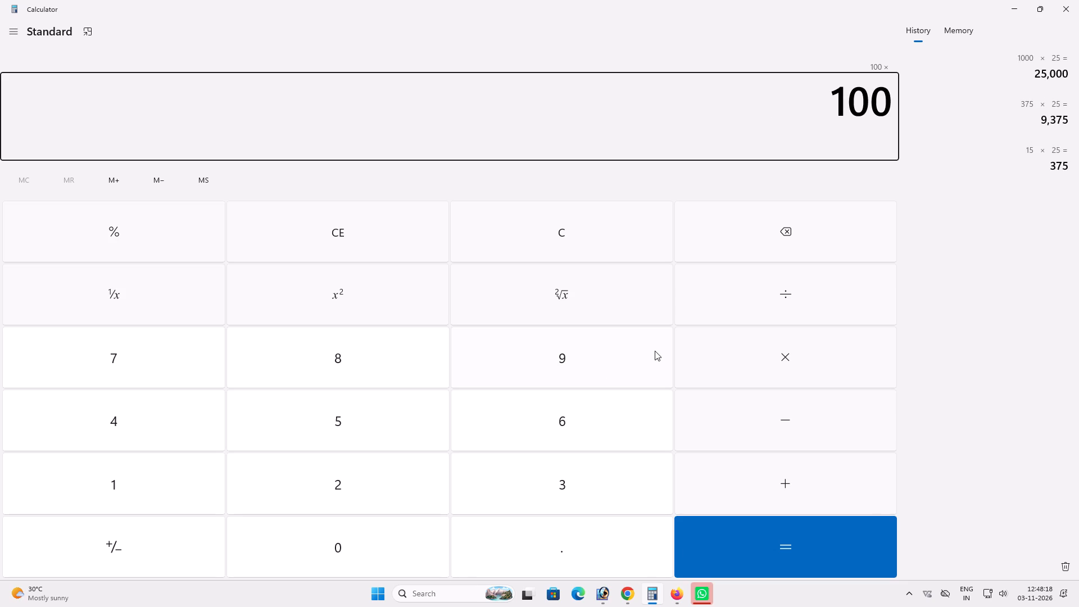
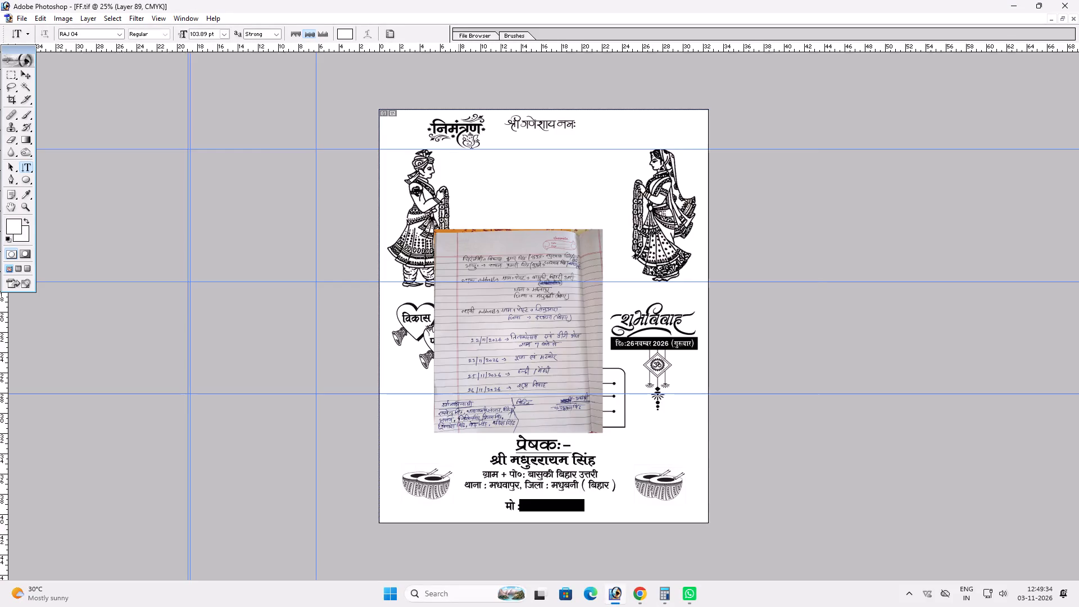
Correct the sender's name under प्रेषक by removing the extra र and moving the ा vowel sign after the य.
{"action": "key", "text": "ctrl+plus"}
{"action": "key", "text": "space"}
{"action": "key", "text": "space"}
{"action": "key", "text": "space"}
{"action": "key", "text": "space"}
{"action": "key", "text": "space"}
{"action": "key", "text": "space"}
{"action": "left_click_drag", "start_coordinate": [468, 274], "coordinate": [529, 43]}
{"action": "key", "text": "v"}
{"action": "left_click", "coordinate": [505, 540], "text": "ctrl"}
{"action": "left_click_drag", "start_coordinate": [503, 540], "coordinate": [502, 506]}
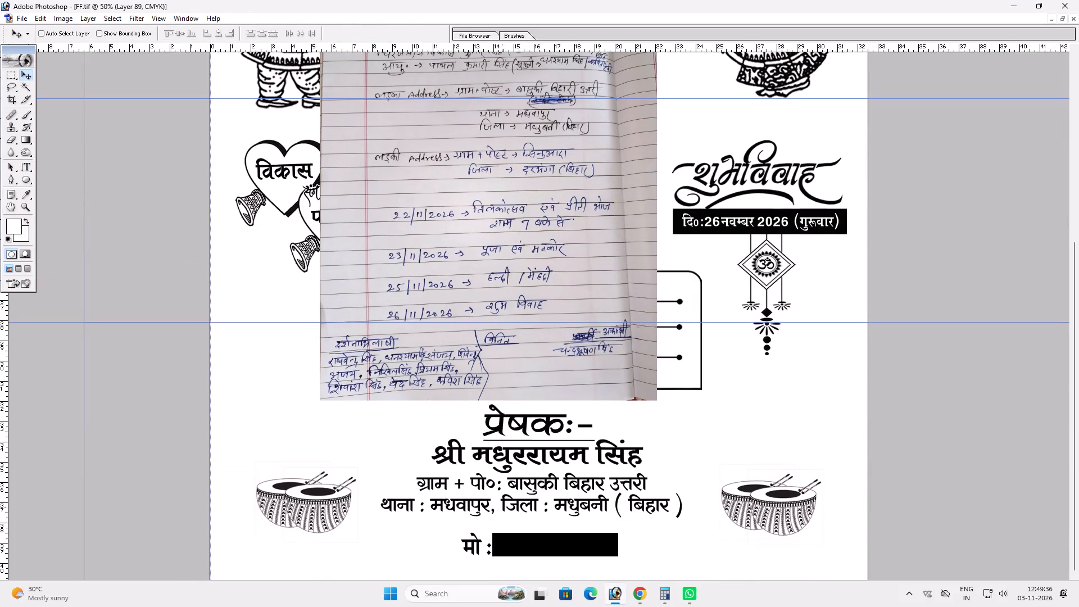
{"action": "left_click_drag", "start_coordinate": [502, 506], "coordinate": [461, 484]}
{"action": "key", "text": "ctrl+plus"}
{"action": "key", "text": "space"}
{"action": "left_click_drag", "start_coordinate": [447, 471], "coordinate": [479, 339]}
{"action": "key", "text": "ctrl+minus"}
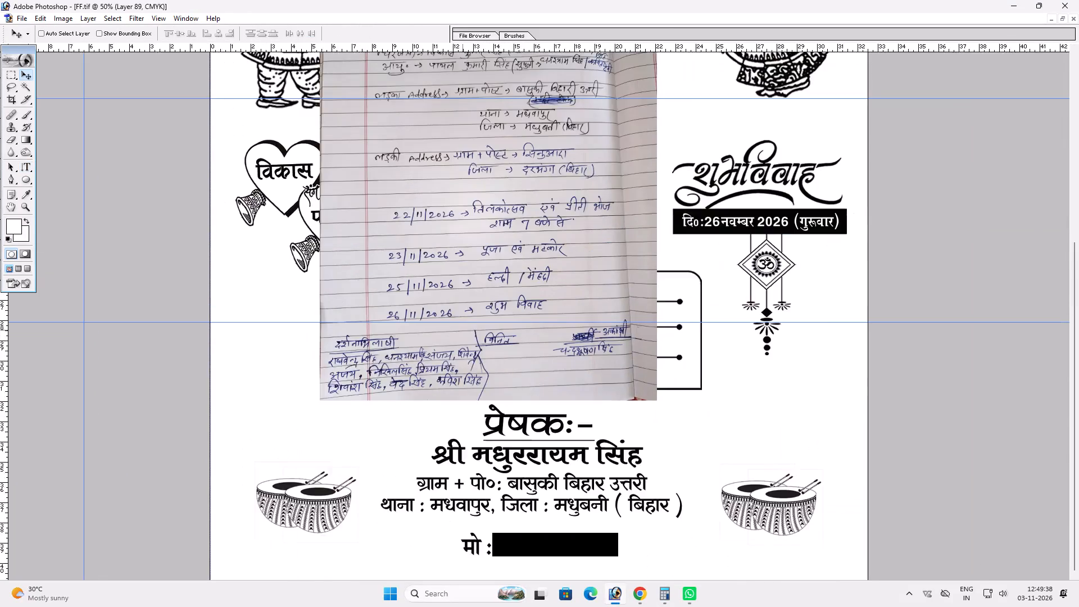
{"action": "key", "text": "ctrl+minus"}
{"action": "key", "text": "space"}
{"action": "key", "text": "ctrl+plus"}
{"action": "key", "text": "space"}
{"action": "left_click_drag", "start_coordinate": [532, 475], "coordinate": [505, 344]}
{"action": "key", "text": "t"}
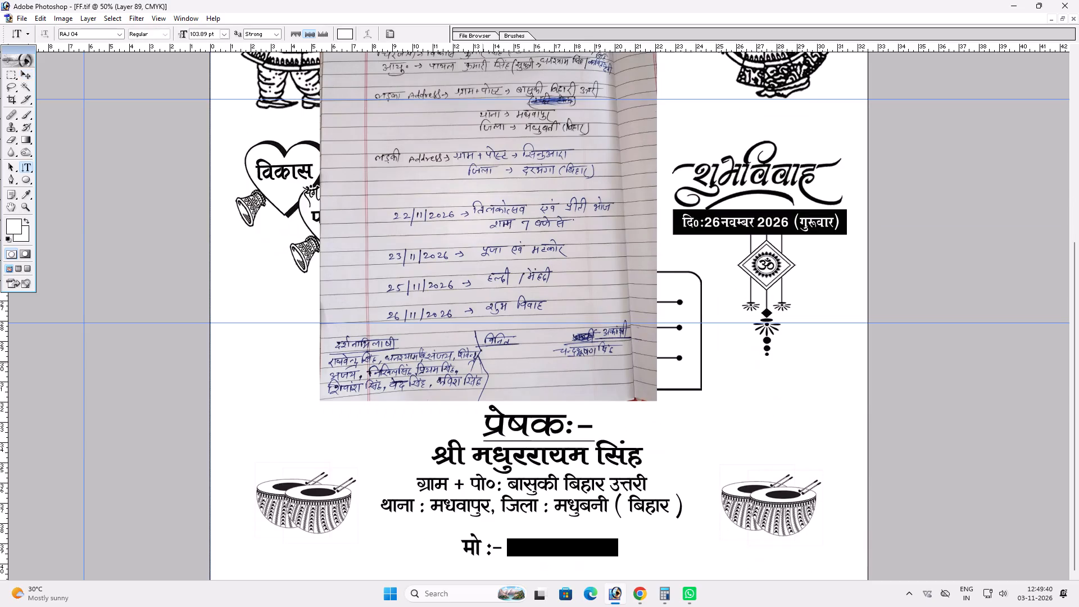
{"action": "left_click_drag", "start_coordinate": [531, 461], "coordinate": [542, 461]}
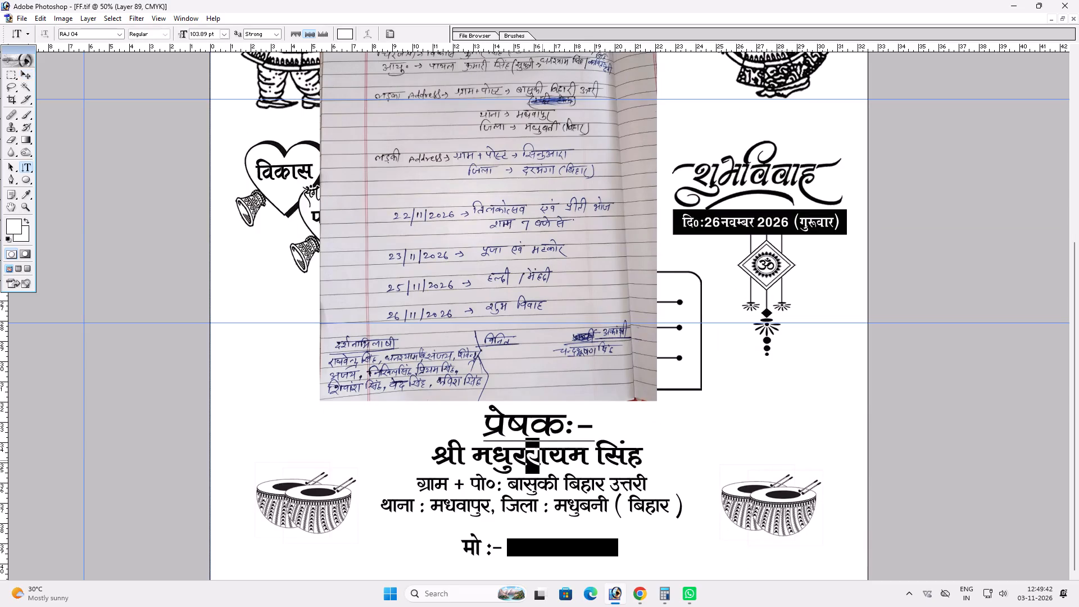
{"action": "left_click_drag", "start_coordinate": [542, 461], "coordinate": [549, 463]}
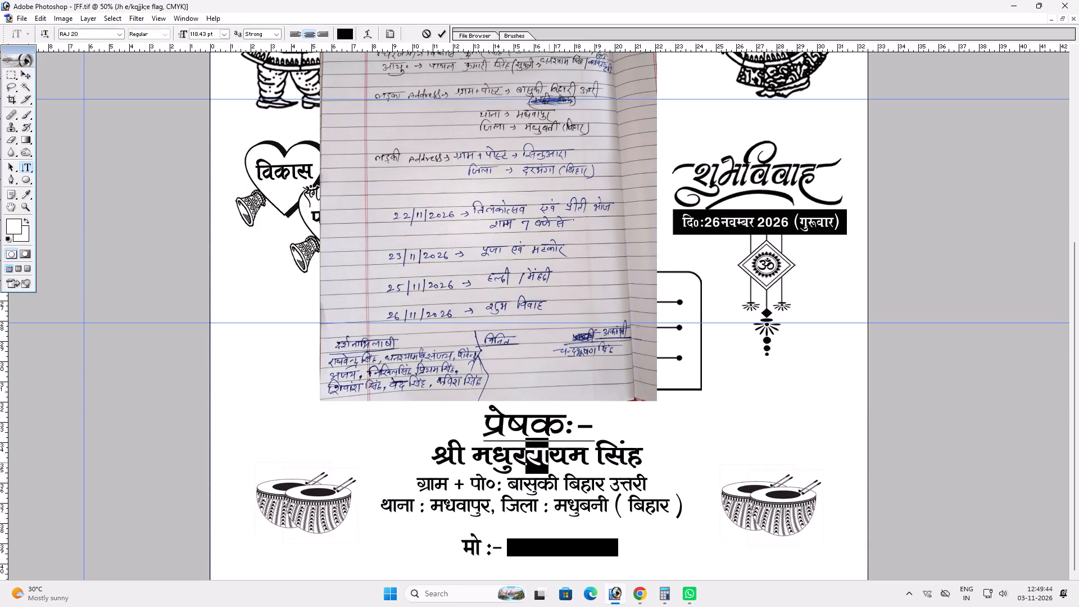
{"action": "key", "text": "Return"}
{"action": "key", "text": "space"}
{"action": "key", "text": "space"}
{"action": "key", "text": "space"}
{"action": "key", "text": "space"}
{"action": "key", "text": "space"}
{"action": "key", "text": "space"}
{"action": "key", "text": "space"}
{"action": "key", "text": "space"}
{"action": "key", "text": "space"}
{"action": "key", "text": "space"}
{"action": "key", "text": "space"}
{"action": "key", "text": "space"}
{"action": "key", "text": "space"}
{"action": "left_click_drag", "start_coordinate": [518, 354], "coordinate": [511, 395]}
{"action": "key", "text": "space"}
{"action": "left_click_drag", "start_coordinate": [501, 432], "coordinate": [502, 422]}
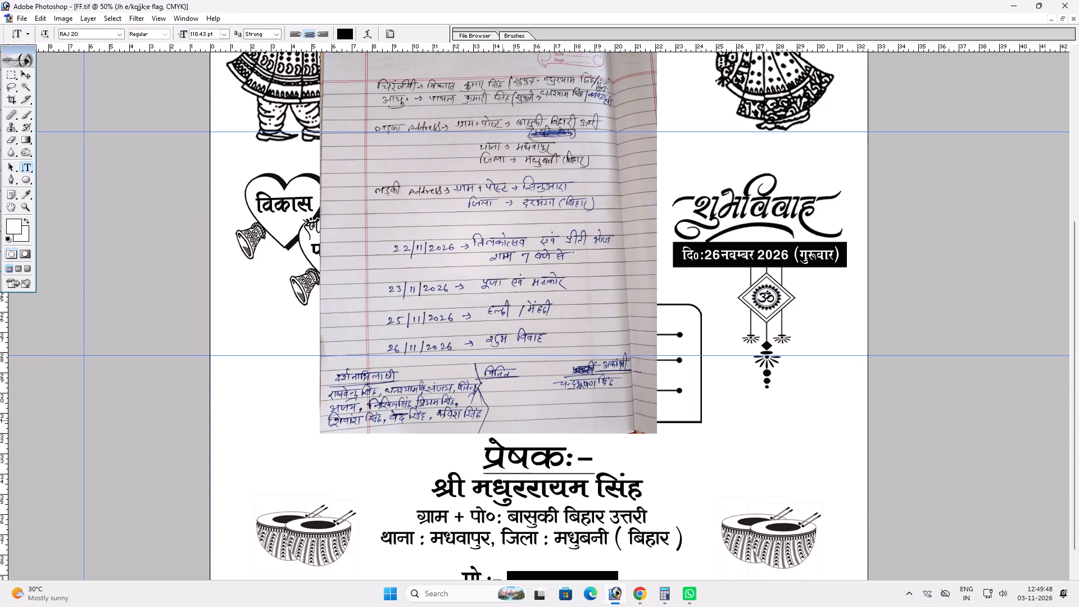
{"action": "left_click_drag", "start_coordinate": [502, 422], "coordinate": [503, 420]}
{"action": "left_click", "coordinate": [541, 497]}
{"action": "key", "text": "BackSpace"}
{"action": "left_click", "coordinate": [542, 494]}
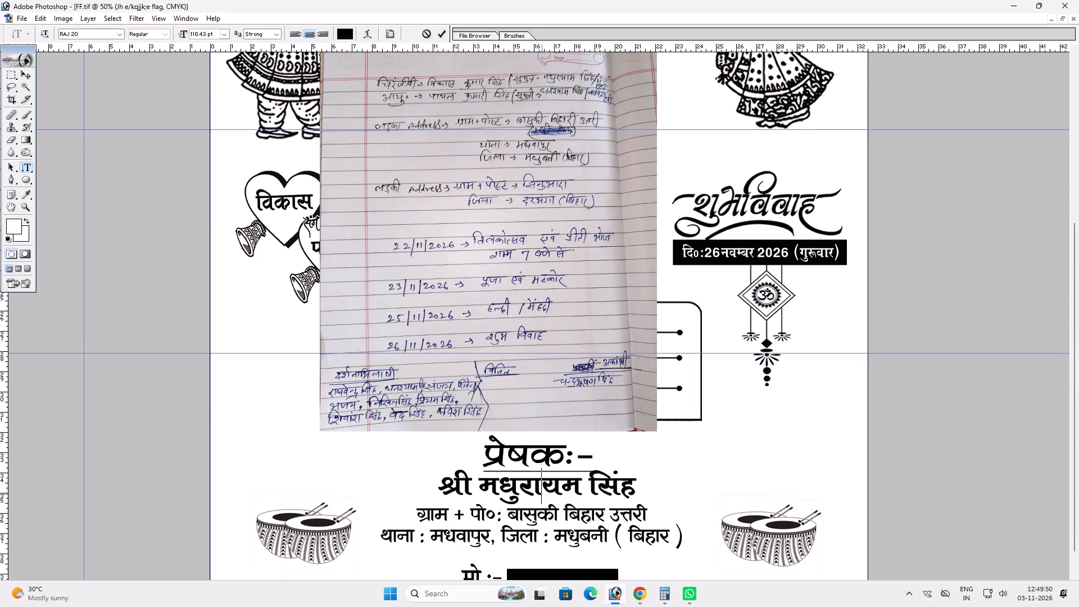
{"action": "key", "text": "BackSpace"}
{"action": "left_click", "coordinate": [550, 490]}
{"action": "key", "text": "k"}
{"action": "key", "text": "Return"}
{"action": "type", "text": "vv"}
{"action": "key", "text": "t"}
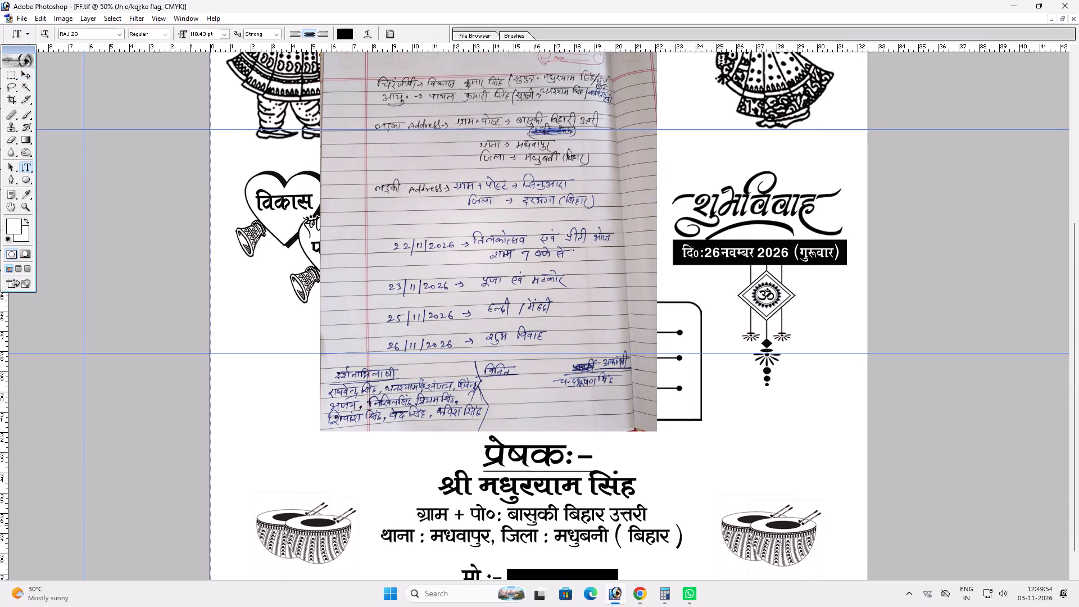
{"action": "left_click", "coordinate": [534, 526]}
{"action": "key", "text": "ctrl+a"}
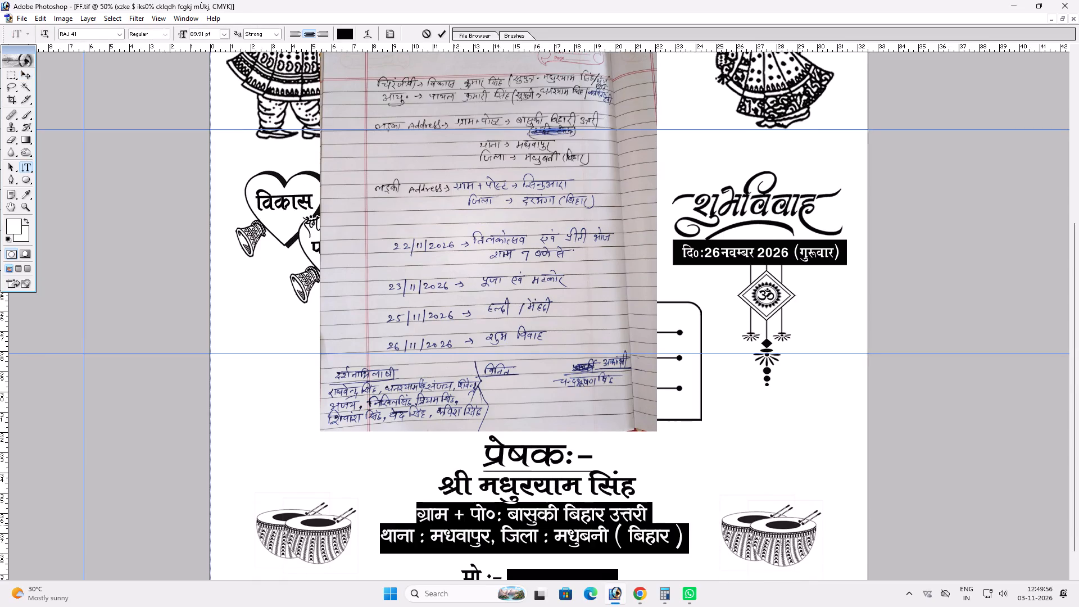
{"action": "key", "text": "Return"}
Move the mobile number line up beneath the sender's address and enlarge it slightly.
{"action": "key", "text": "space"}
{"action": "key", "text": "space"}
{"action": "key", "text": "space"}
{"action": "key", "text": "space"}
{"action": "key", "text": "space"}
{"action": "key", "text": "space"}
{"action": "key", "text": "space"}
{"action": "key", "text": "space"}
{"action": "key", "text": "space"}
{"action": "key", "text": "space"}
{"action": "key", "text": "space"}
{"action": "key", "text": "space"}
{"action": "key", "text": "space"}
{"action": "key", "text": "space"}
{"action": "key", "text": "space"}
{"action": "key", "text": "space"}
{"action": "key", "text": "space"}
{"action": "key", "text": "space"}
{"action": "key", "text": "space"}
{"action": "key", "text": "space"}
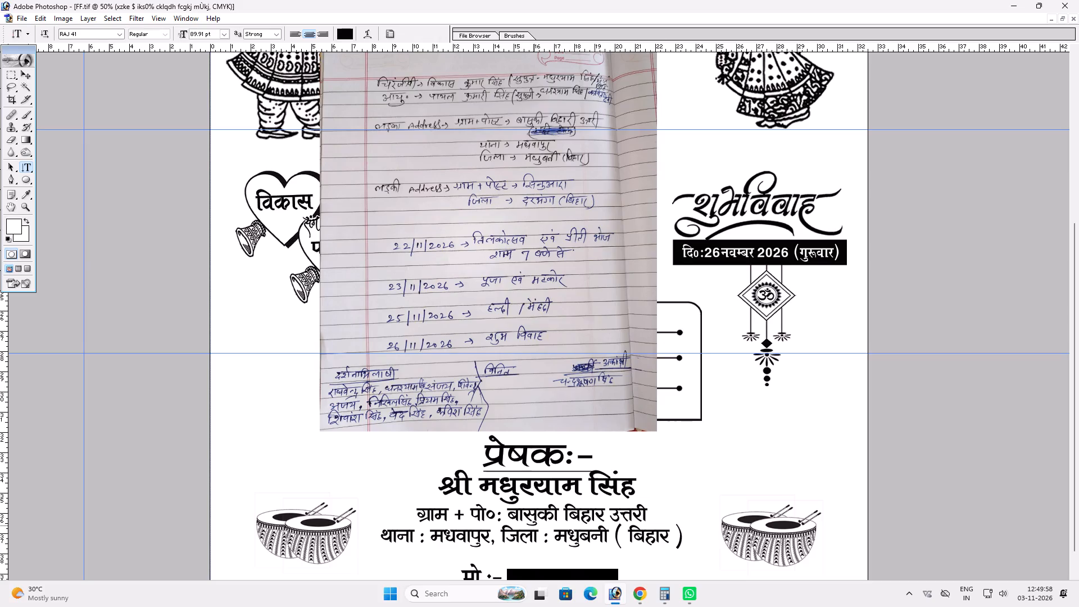
{"action": "left_click_drag", "start_coordinate": [533, 526], "coordinate": [527, 482]}
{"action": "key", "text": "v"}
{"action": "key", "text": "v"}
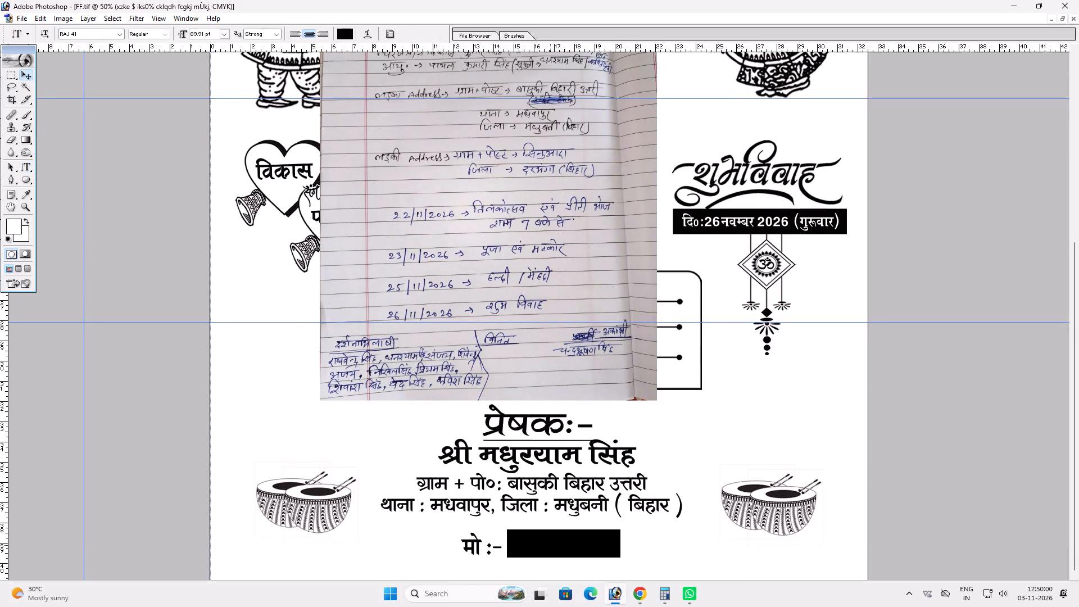
{"action": "left_click", "coordinate": [548, 546], "text": "ctrl"}
{"action": "left_click", "coordinate": [545, 548], "text": "ctrl"}
{"action": "left_click_drag", "start_coordinate": [544, 548], "coordinate": [544, 530], "text": "shift"}
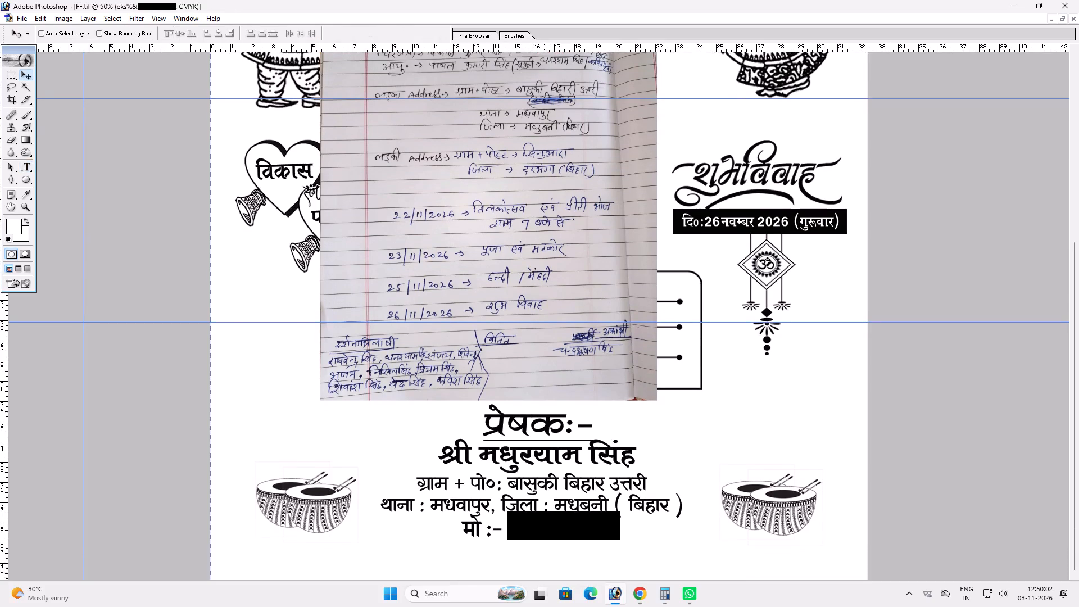
{"action": "left_click_drag", "start_coordinate": [544, 530], "coordinate": [543, 535], "text": "shift"}
{"action": "key", "text": "ctrl+t"}
{"action": "left_click_drag", "start_coordinate": [619, 532], "coordinate": [630, 529], "text": "shift"}
{"action": "key", "text": "shift+Return"}
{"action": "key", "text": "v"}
{"action": "key", "text": "ctrl+Up"}
Set the character tracking of the entire mobile number line to 0.
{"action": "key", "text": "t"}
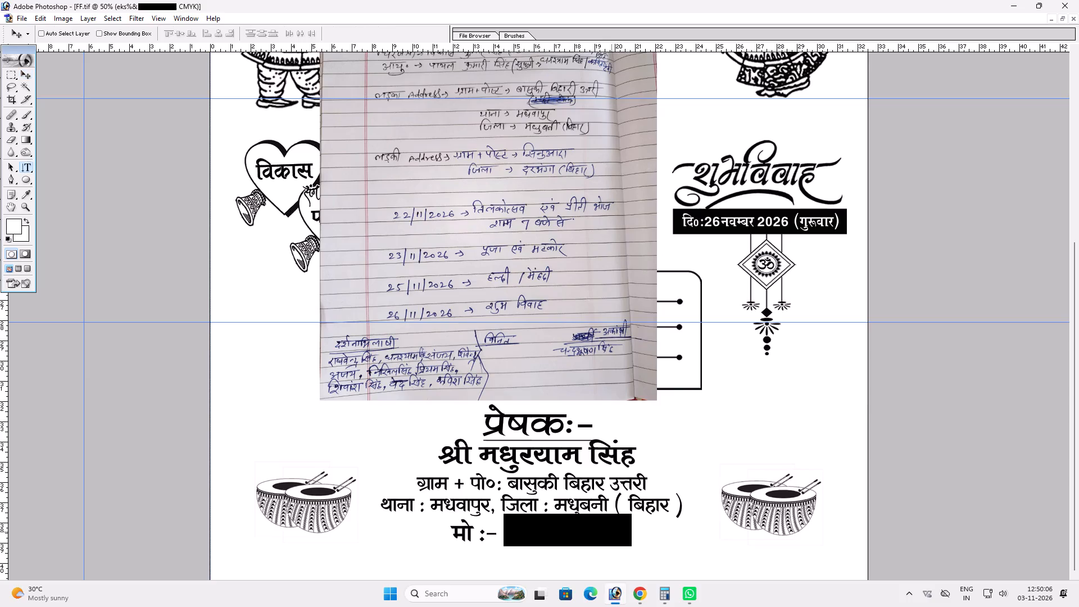
{"action": "left_click_drag", "start_coordinate": [504, 539], "coordinate": [864, 529]}
{"action": "key", "text": "ctrl+a"}
{"action": "key", "text": "ctrl+t"}
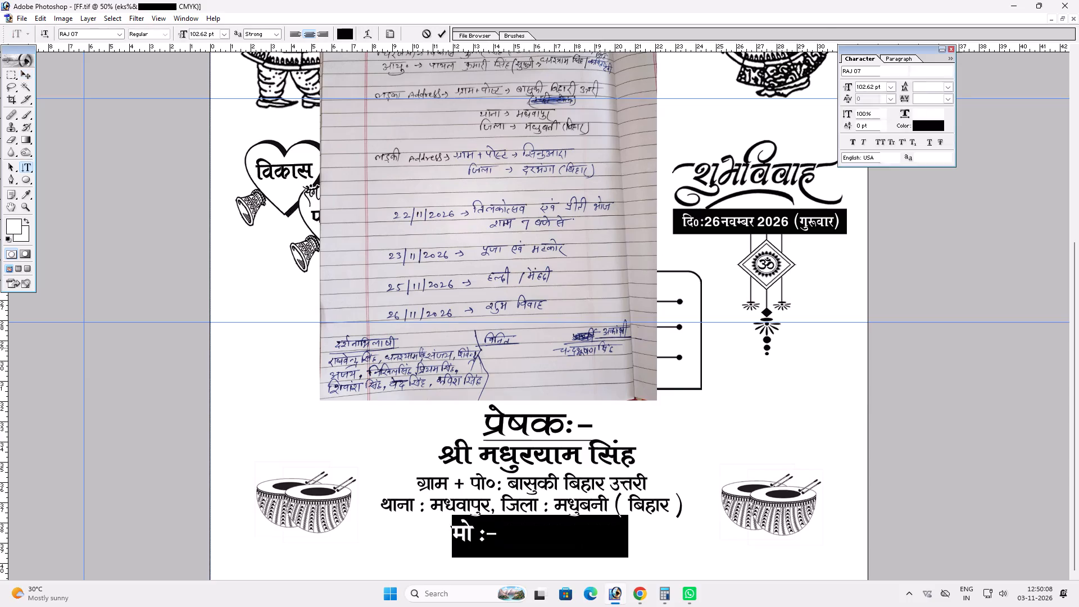
{"action": "left_click", "coordinate": [905, 98]}
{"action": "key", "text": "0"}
{"action": "key", "text": "Return"}
{"action": "key", "text": "Return"}
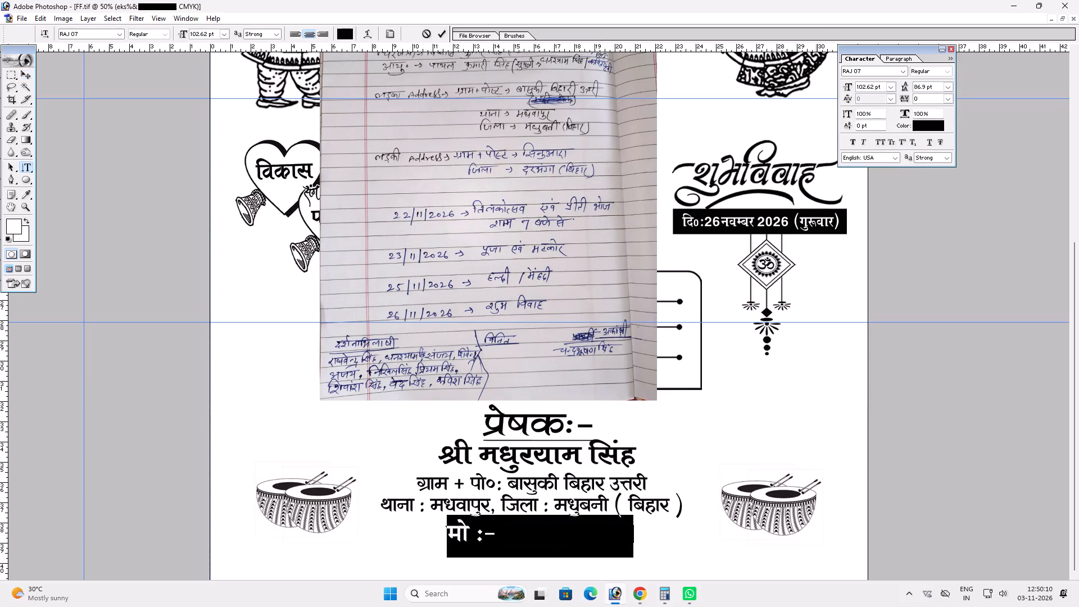
Change the label on the mobile number line to मो0:- without a space before the 0.
{"action": "left_click", "coordinate": [505, 542]}
{"action": "left_click", "coordinate": [475, 529]}
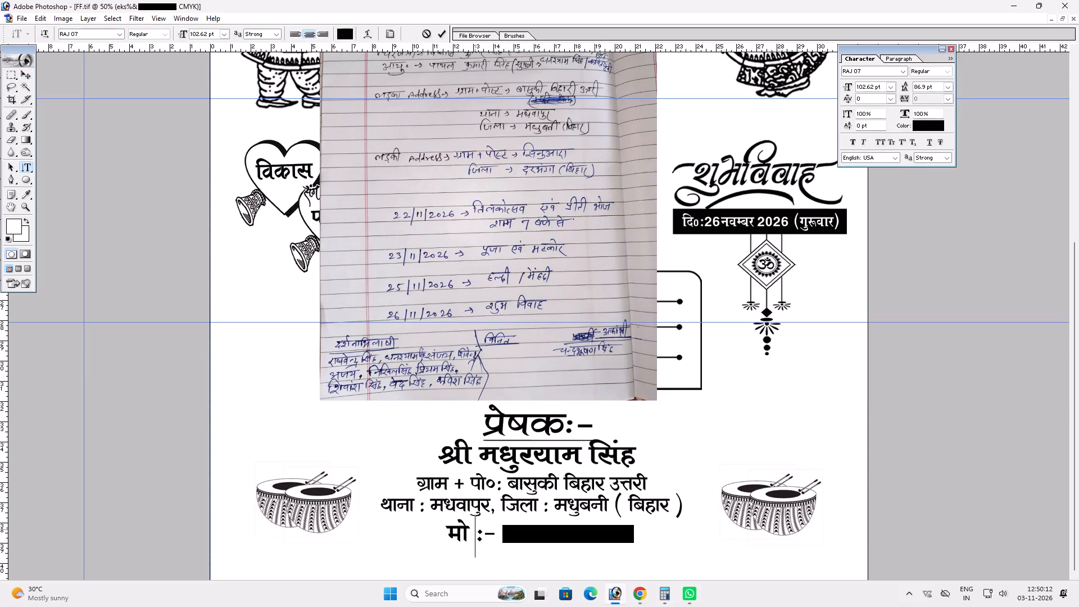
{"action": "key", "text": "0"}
{"action": "key", "text": "Left"}
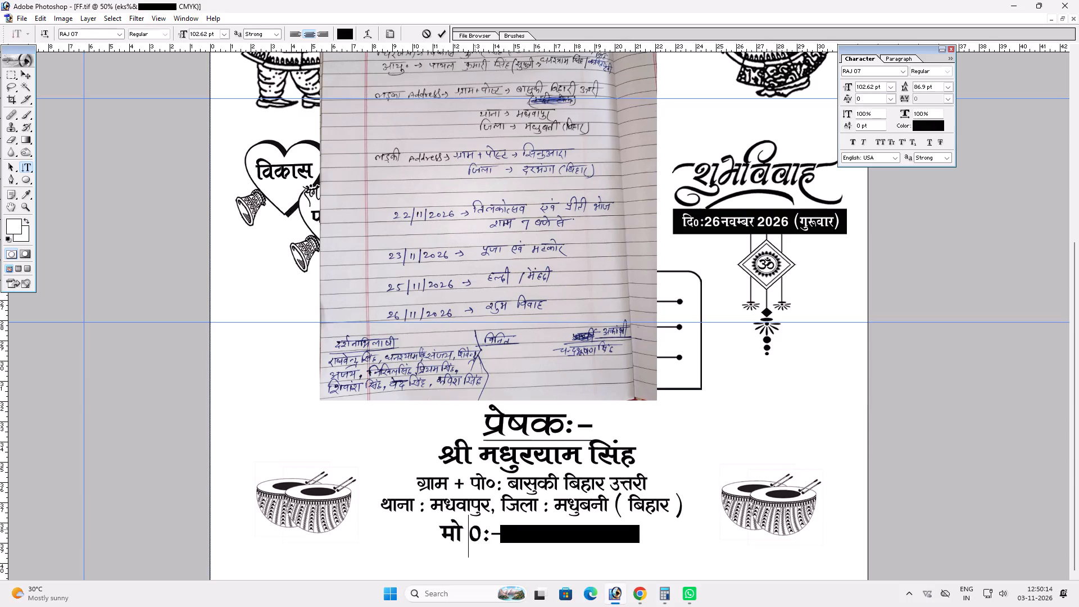
{"action": "key", "text": "BackSpace"}
Delete the phone number so only the मो0:- label remains, and shift the label to the left under the address.
{"action": "left_click_drag", "start_coordinate": [508, 542], "coordinate": [831, 550]}
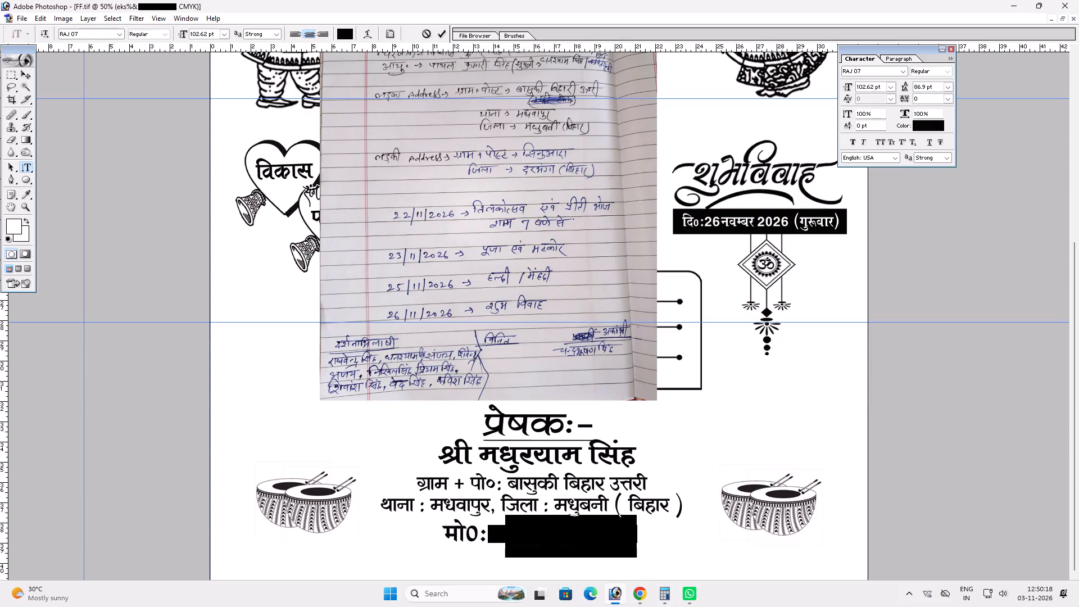
{"action": "key", "text": "BackSpace"}
{"action": "key", "text": "Return"}
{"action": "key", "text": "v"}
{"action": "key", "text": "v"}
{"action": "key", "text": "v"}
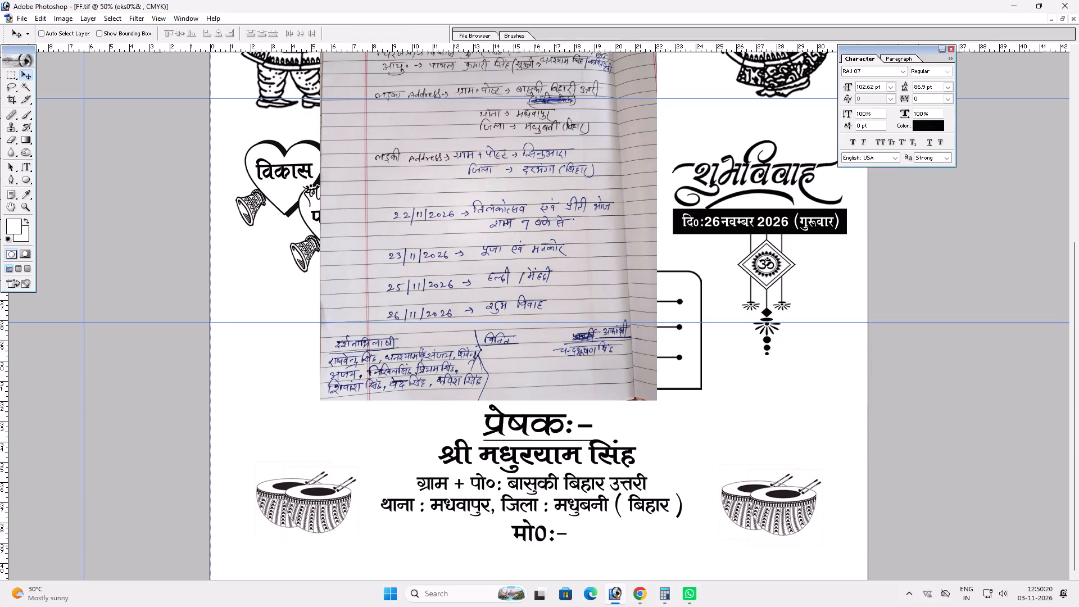
{"action": "left_click_drag", "start_coordinate": [535, 545], "coordinate": [500, 553], "text": "shift"}
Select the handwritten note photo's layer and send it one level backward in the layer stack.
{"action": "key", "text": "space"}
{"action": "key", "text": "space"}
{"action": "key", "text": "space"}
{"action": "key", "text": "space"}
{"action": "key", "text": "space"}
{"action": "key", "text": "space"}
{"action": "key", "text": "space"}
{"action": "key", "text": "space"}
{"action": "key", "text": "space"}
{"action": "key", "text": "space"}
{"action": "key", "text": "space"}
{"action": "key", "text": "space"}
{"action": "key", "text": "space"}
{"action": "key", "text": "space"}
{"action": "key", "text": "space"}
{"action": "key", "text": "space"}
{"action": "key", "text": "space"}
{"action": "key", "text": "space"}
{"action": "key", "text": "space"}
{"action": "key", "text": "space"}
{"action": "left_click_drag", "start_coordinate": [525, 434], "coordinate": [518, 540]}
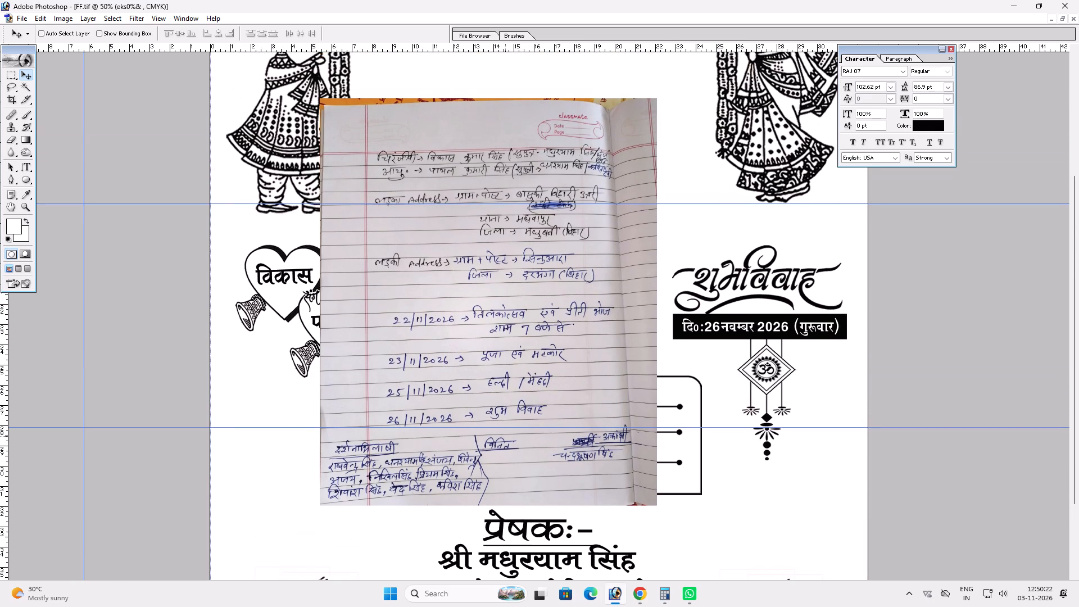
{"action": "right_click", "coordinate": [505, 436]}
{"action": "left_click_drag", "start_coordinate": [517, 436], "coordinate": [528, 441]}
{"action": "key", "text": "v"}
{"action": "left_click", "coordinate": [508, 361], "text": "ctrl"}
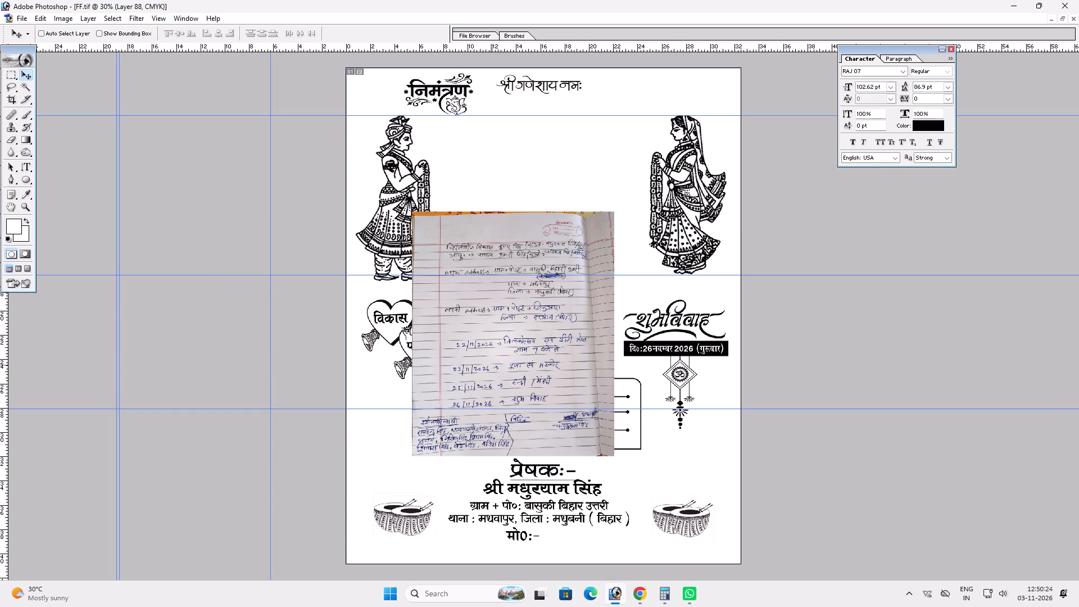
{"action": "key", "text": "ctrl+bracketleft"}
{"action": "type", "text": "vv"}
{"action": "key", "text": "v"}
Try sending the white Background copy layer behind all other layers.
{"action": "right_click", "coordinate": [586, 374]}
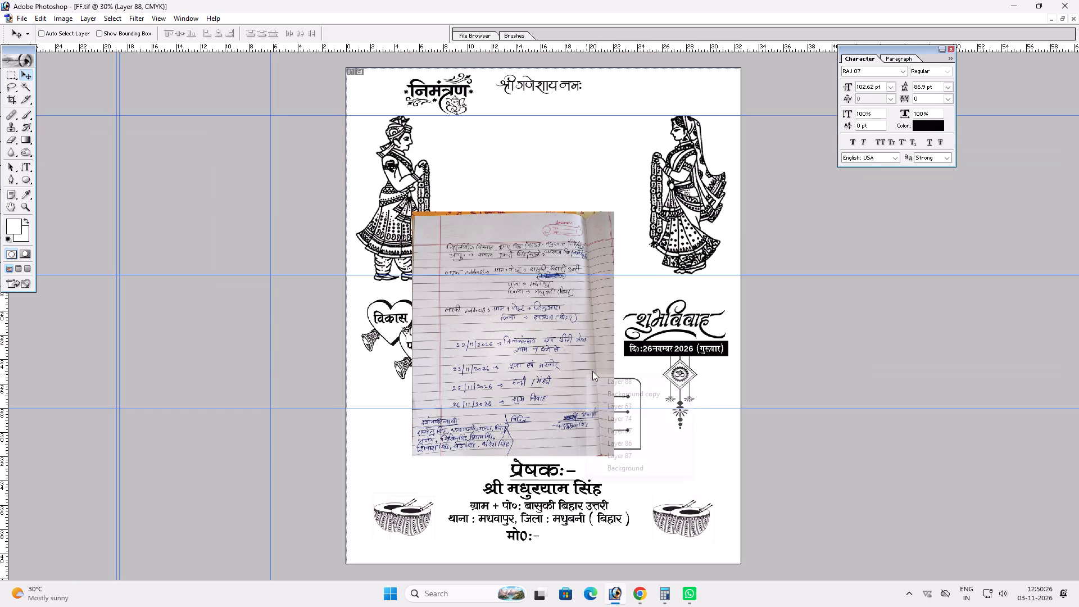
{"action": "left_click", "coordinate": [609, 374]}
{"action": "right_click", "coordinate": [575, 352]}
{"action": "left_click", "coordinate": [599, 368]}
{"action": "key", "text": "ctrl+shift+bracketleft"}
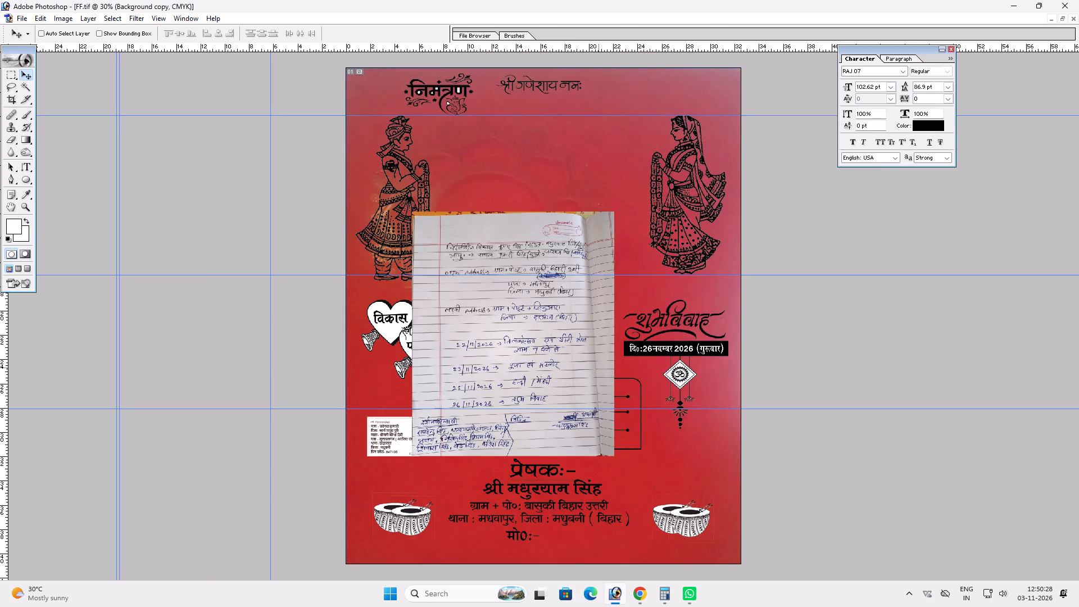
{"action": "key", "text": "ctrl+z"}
Send the handwritten note photo on Layer 88 to the back, behind the white background.
{"action": "right_click", "coordinate": [582, 335]}
{"action": "left_click", "coordinate": [600, 341]}
{"action": "key", "text": "ctrl+shift+bracketleft"}
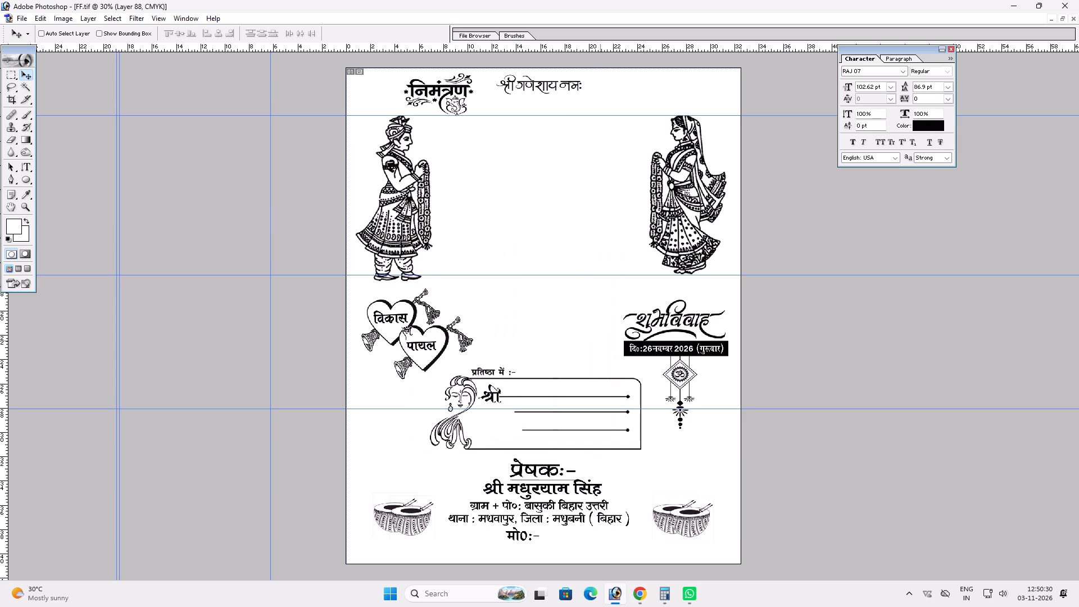
Copy the entire canvas area of the active Layer 88 and clear the selection.
{"action": "key", "text": "ctrl+a"}
{"action": "key", "text": "ctrl+c"}
{"action": "key", "text": "ctrl+c"}
{"action": "key", "text": "ctrl+c"}
{"action": "key", "text": "ctrl+d"}
Save the FF.tif wedding card design and close it.
{"action": "key", "text": "ctrl+s"}
{"action": "key", "text": "ctrl+Tab"}
{"action": "key", "text": "ctrl+Tab"}
{"action": "key", "text": "ctrl+Tab"}
{"action": "key", "text": "ctrl+w"}
Open all the wedding card files from the Wedsing folder inside 03.11.2026, accepting the missing-font notices.
{"action": "double_click", "coordinate": [561, 289]}
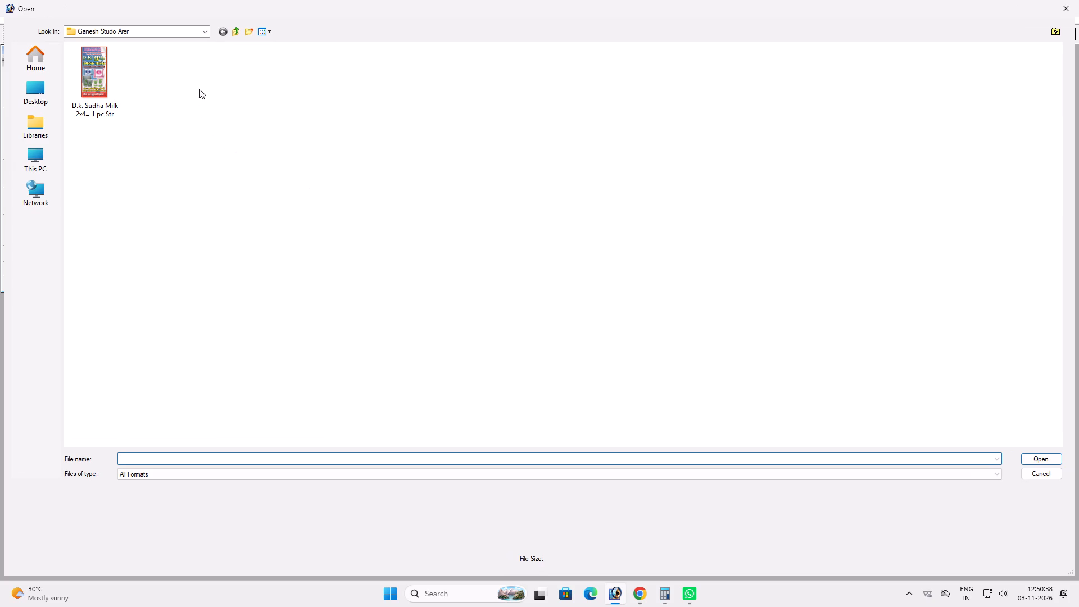
{"action": "left_click", "coordinate": [234, 33]}
{"action": "left_click", "coordinate": [335, 174]}
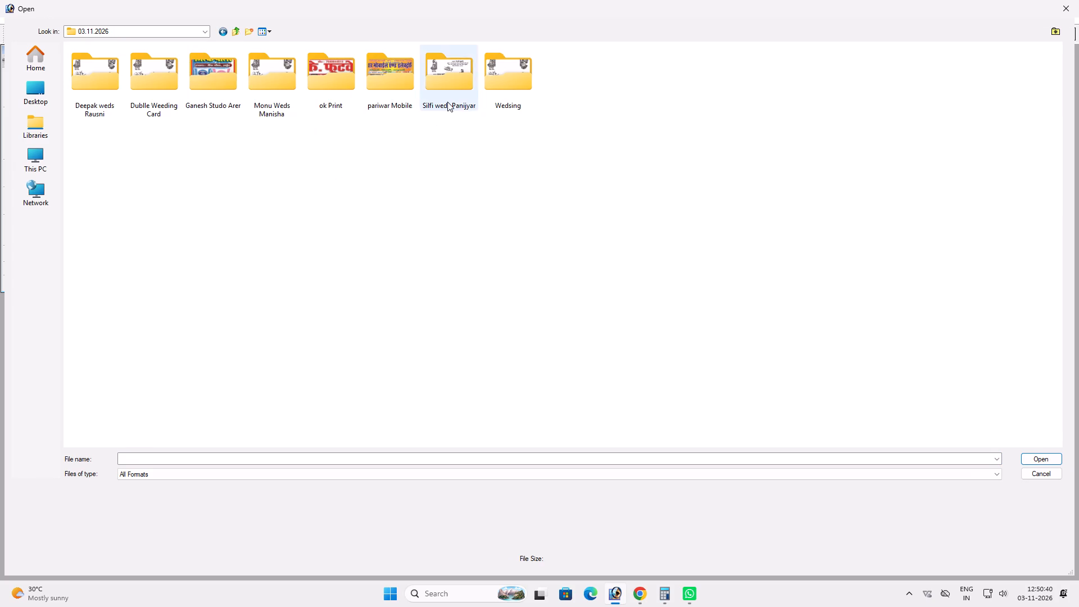
{"action": "double_click", "coordinate": [447, 102]}
{"action": "left_click_drag", "start_coordinate": [325, 165], "coordinate": [116, 64]}
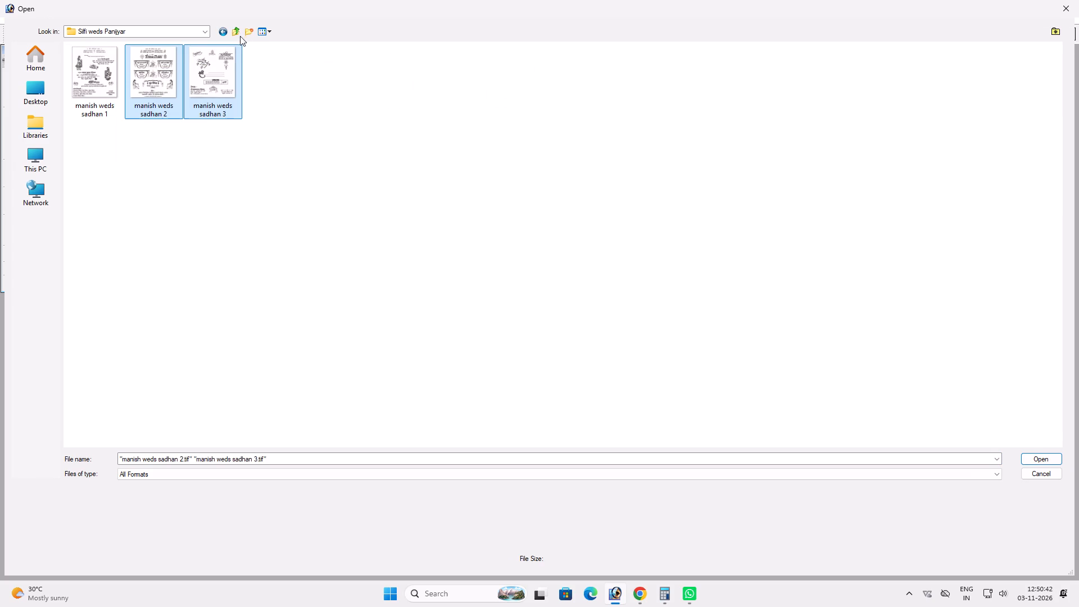
{"action": "left_click", "coordinate": [237, 29]}
{"action": "double_click", "coordinate": [514, 87]}
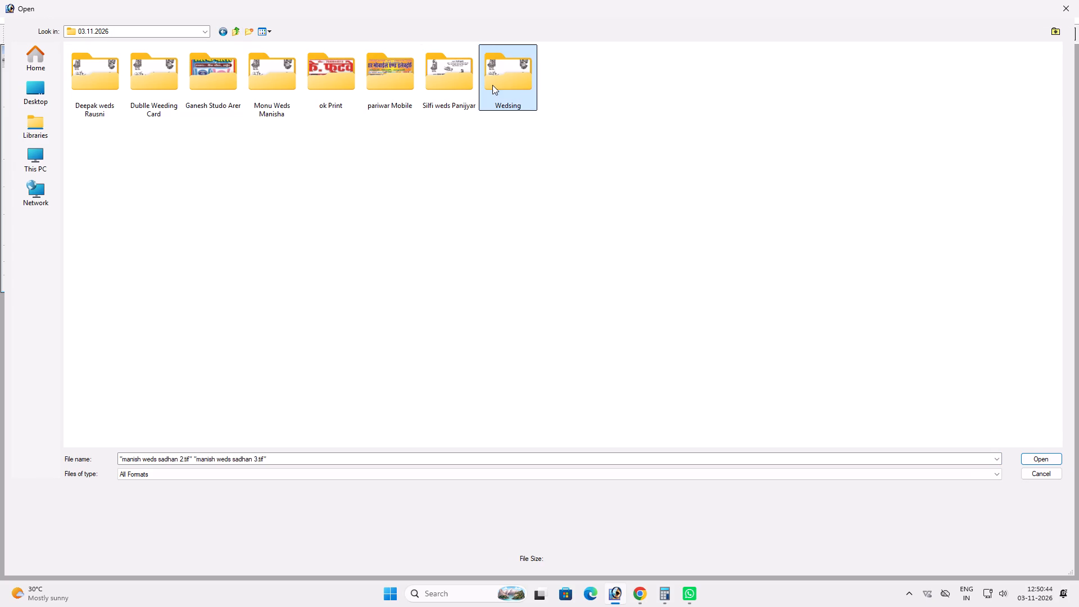
{"action": "double_click", "coordinate": [493, 84]}
{"action": "key", "text": "ctrl+a"}
{"action": "key", "text": "ctrl+Return"}
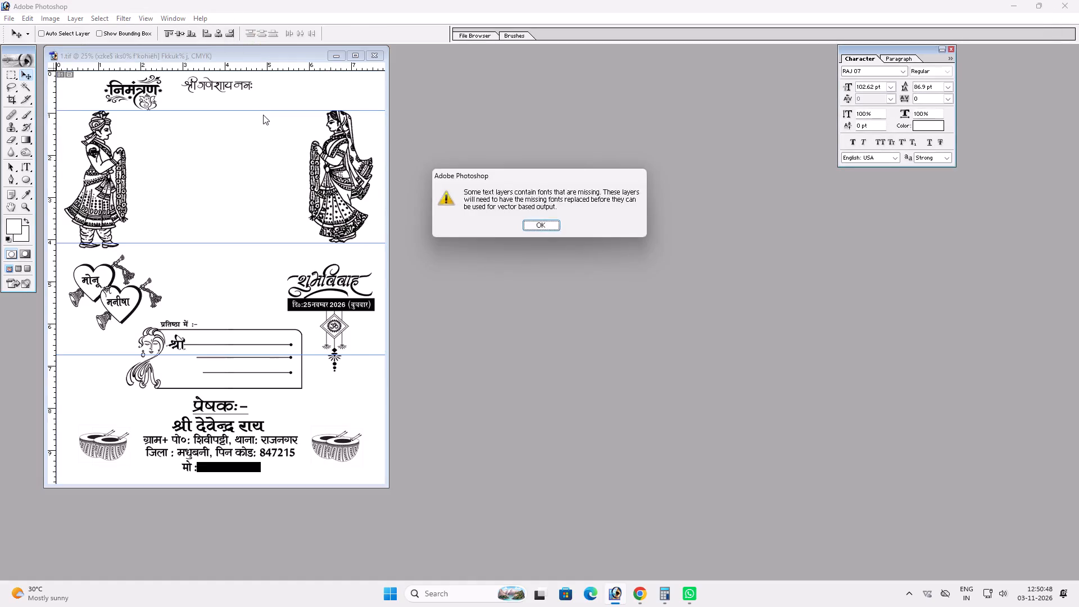
{"action": "key", "text": "Return"}
{"action": "key", "text": "Return"}
{"action": "key", "text": "Return"}
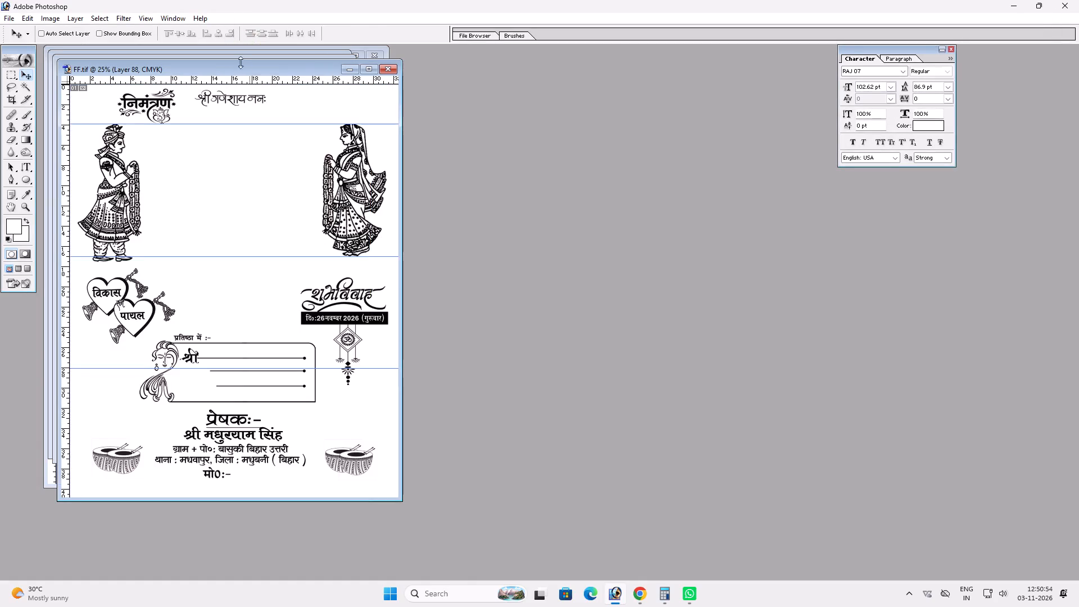
Paste the copied handwritten note photo into the 2.tif card design and bring it to the front.
{"action": "left_click_drag", "start_coordinate": [234, 71], "coordinate": [683, 59]}
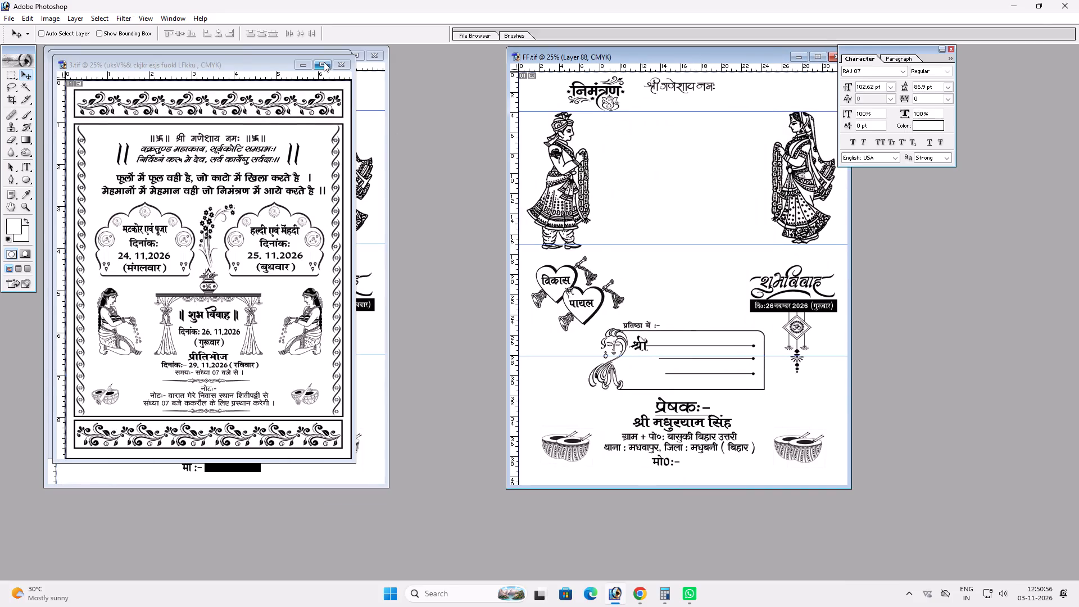
{"action": "left_click", "coordinate": [324, 62]}
{"action": "key", "text": "ctrl+Tab"}
{"action": "key", "text": "ctrl+0"}
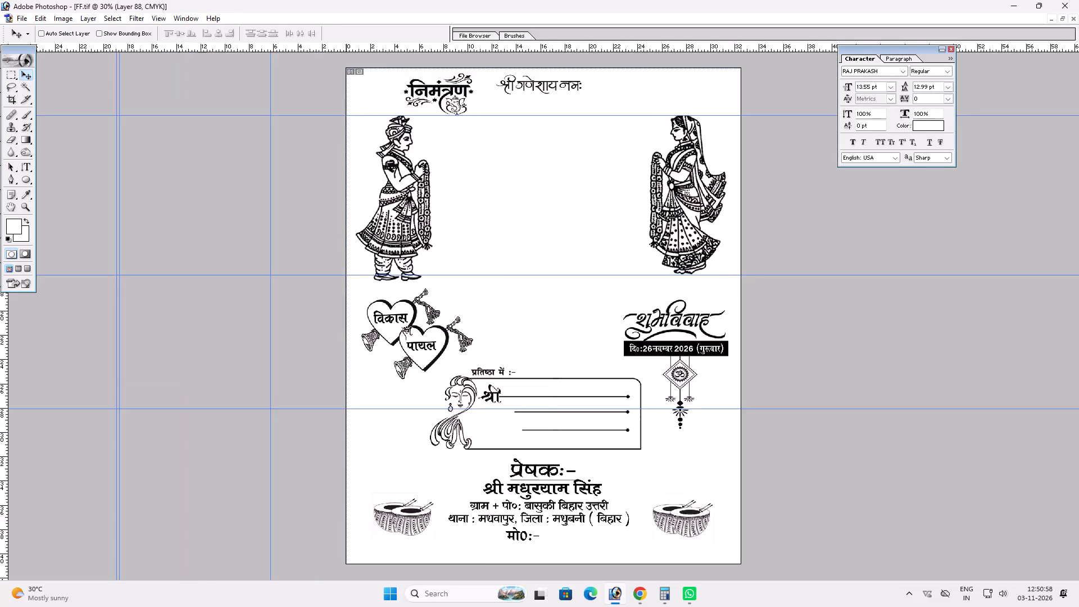
{"action": "key", "text": "ctrl+Tab"}
{"action": "key", "text": "ctrl+0"}
{"action": "key", "text": "ctrl+v"}
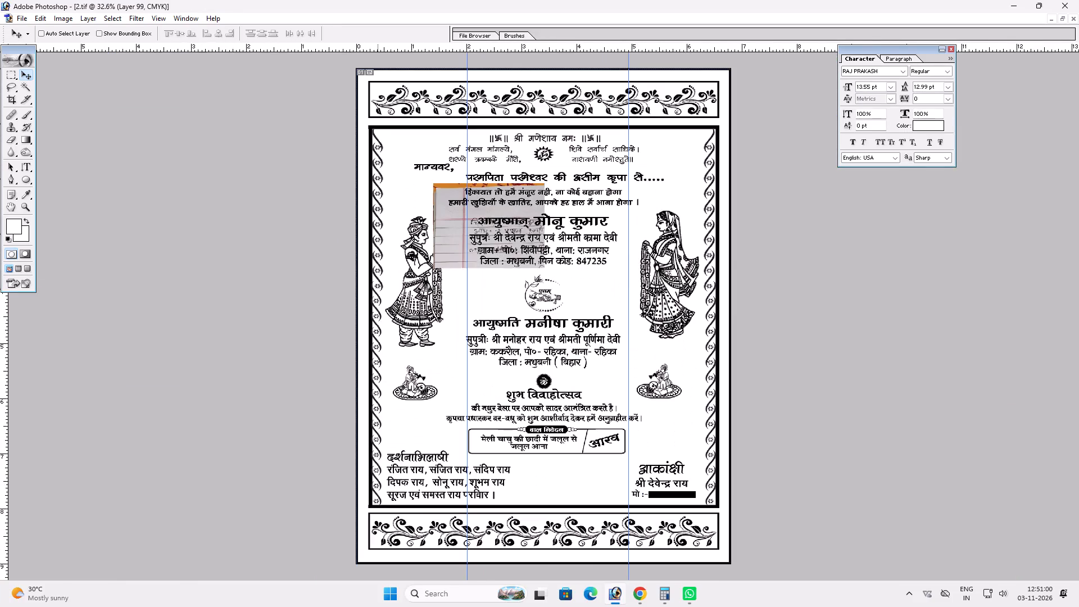
{"action": "key", "text": "ctrl+shift+bracketright"}
Move the handwritten note photo down so it sits just below the groom's address lines.
{"action": "key", "text": "ctrl+plus"}
{"action": "key", "text": "ctrl+plus"}
{"action": "key", "text": "ctrl+plus"}
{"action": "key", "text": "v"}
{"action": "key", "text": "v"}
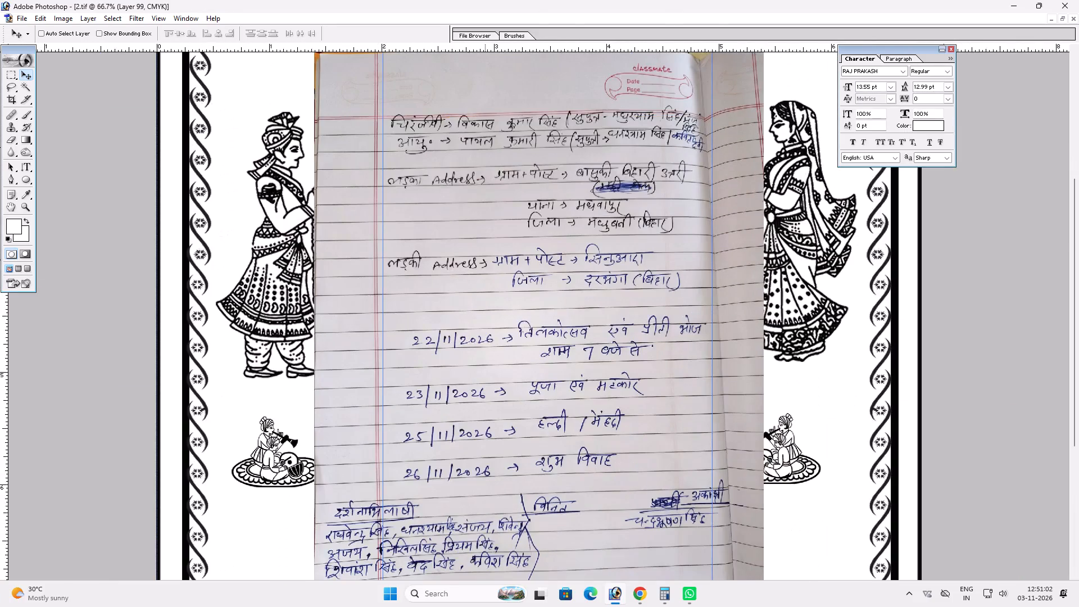
{"action": "key", "text": "ctrl+minus"}
{"action": "key", "text": "ctrl+minus"}
{"action": "left_click", "coordinate": [548, 243], "text": "ctrl"}
{"action": "left_click_drag", "start_coordinate": [547, 243], "coordinate": [543, 327]}
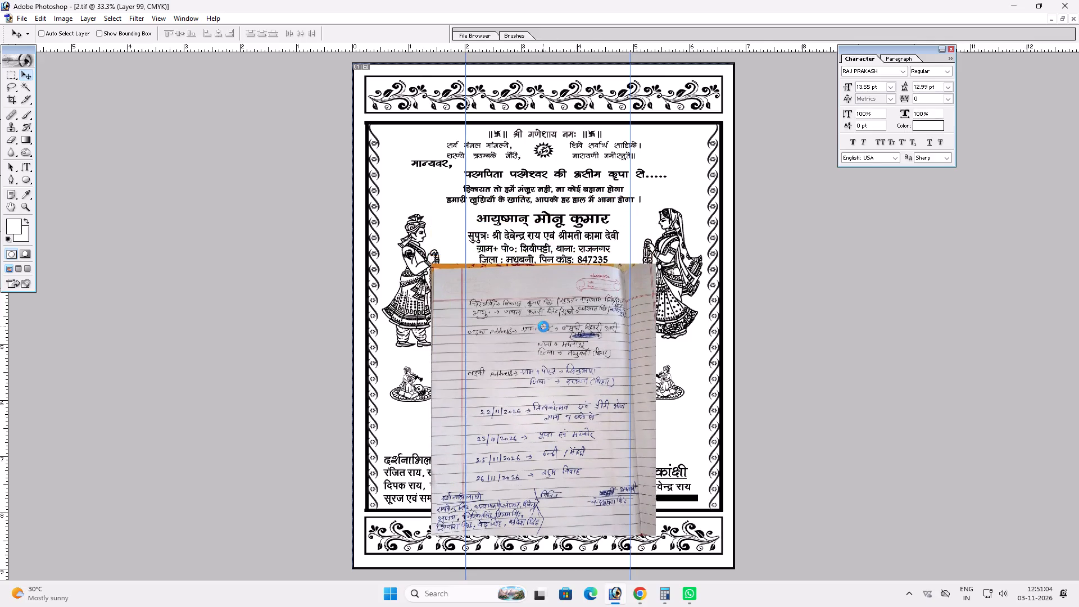
Set the tracking of the whole groom's name line beginning आयुष्मान् to 0.
{"action": "key", "text": "ctrl+plus"}
{"action": "key", "text": "ctrl+plus"}
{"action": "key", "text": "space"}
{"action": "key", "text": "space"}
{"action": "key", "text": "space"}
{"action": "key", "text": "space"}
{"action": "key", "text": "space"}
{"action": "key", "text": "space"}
{"action": "left_click_drag", "start_coordinate": [542, 329], "coordinate": [537, 350]}
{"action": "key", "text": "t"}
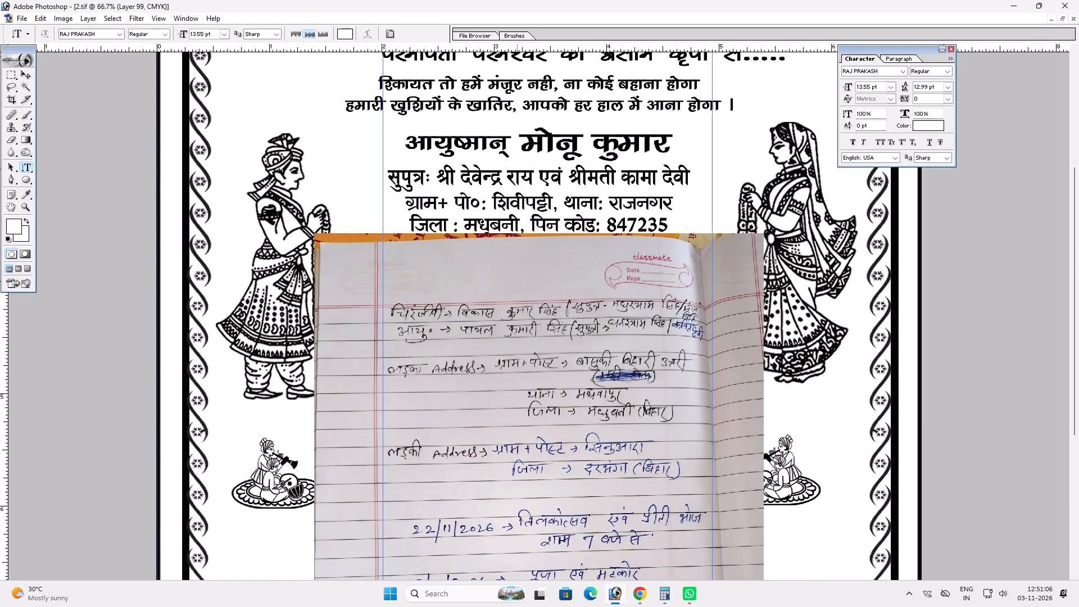
{"action": "left_click", "coordinate": [518, 145]}
{"action": "key", "text": "ctrl+a"}
{"action": "left_click", "coordinate": [904, 99]}
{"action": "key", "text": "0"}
{"action": "key", "text": "Return"}
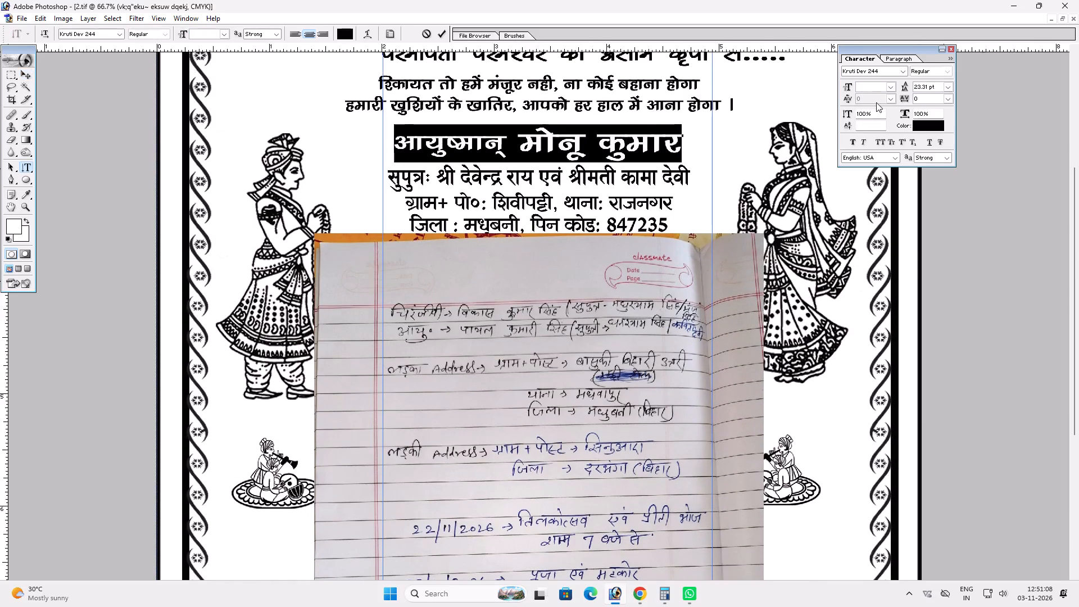
{"action": "key", "text": "Return"}
Replace the name after आयुष्मान् with the groom's name from the handwritten note.
{"action": "left_click_drag", "start_coordinate": [523, 145], "coordinate": [701, 146]}
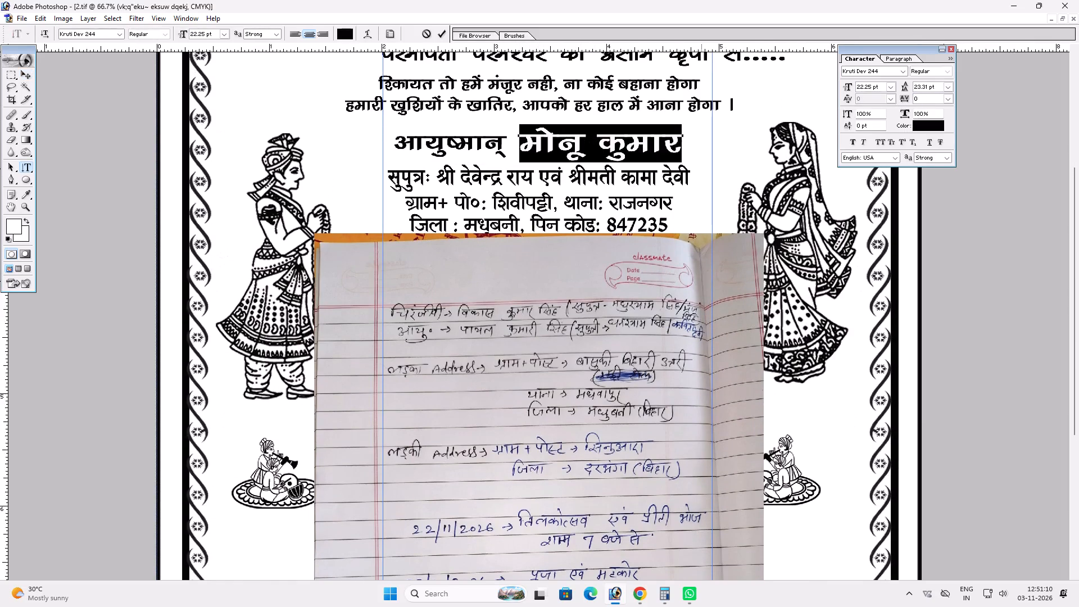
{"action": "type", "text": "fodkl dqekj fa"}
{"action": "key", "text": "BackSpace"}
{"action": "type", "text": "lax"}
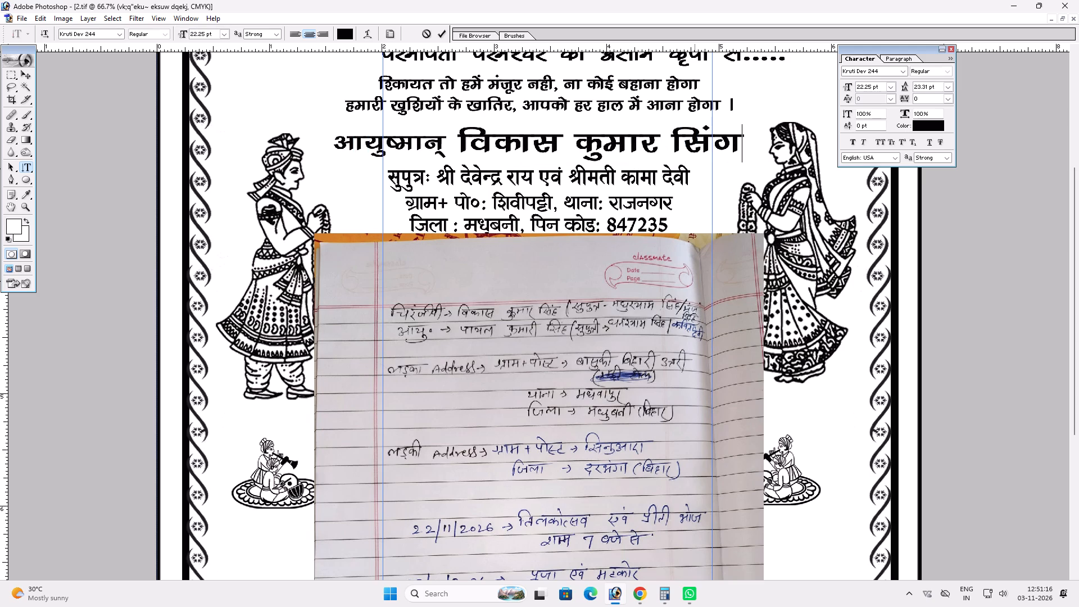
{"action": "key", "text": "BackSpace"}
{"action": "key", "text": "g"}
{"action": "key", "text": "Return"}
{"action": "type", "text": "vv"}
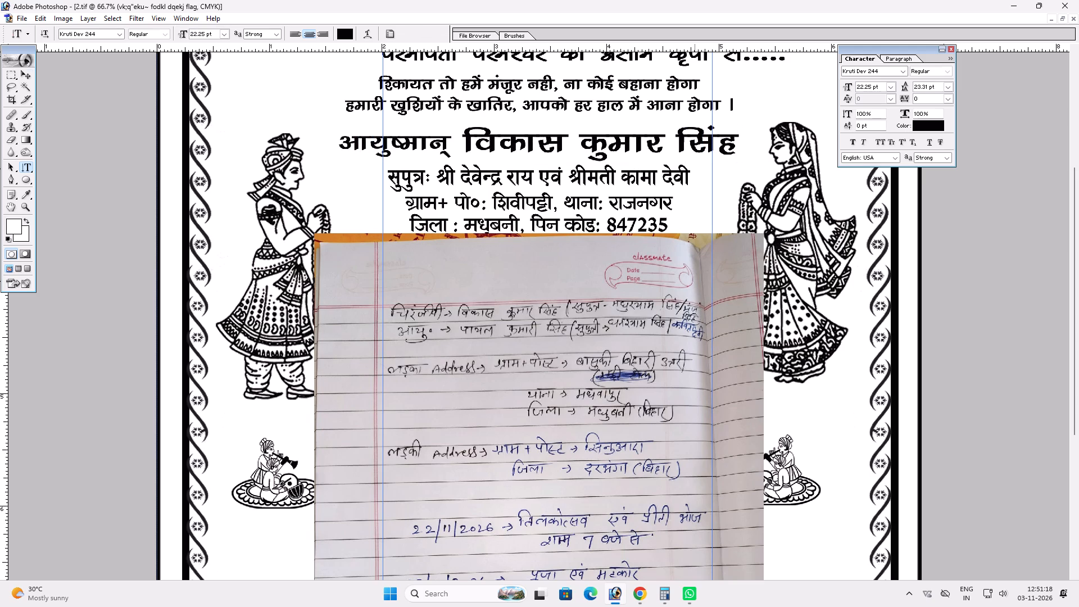
Narrow the groom's name line to about 80% width and centre it horizontally on the card.
{"action": "right_click", "coordinate": [640, 142], "text": "ctrl+shift"}
{"action": "left_click", "coordinate": [658, 148], "text": "ctrl+shift"}
{"action": "key", "text": "ctrl+t"}
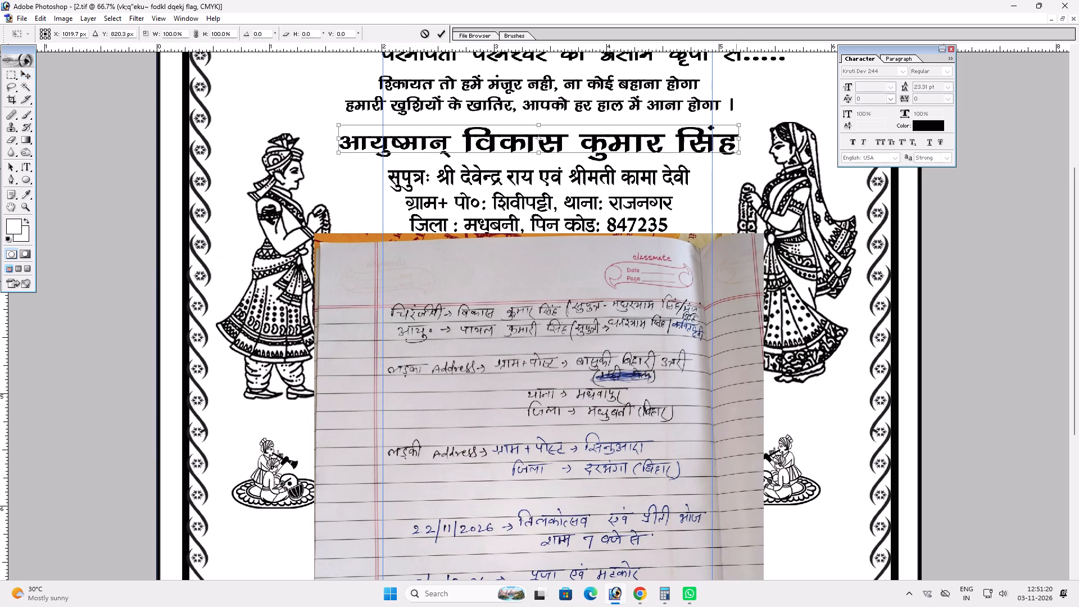
{"action": "left_click_drag", "start_coordinate": [736, 141], "coordinate": [693, 141], "text": "shift"}
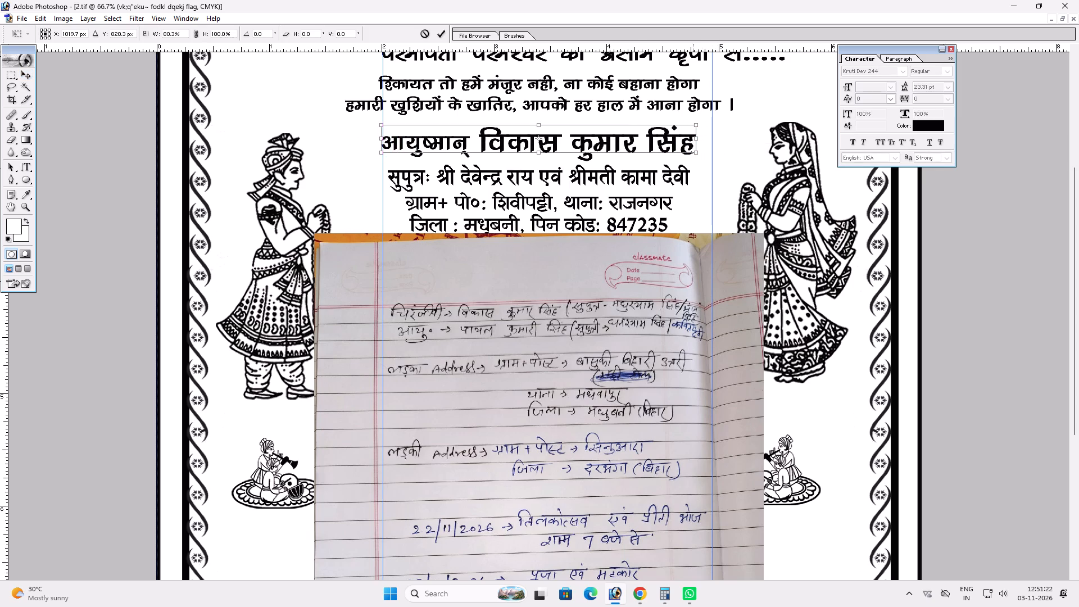
{"action": "left_click_drag", "start_coordinate": [693, 141], "coordinate": [693, 141], "text": "shift"}
{"action": "key", "text": "Return"}
{"action": "key", "text": "ctrl+a"}
{"action": "key", "text": "alt+l"}
{"action": "key", "text": "alt+i"}
{"action": "key", "text": "alt+h"}
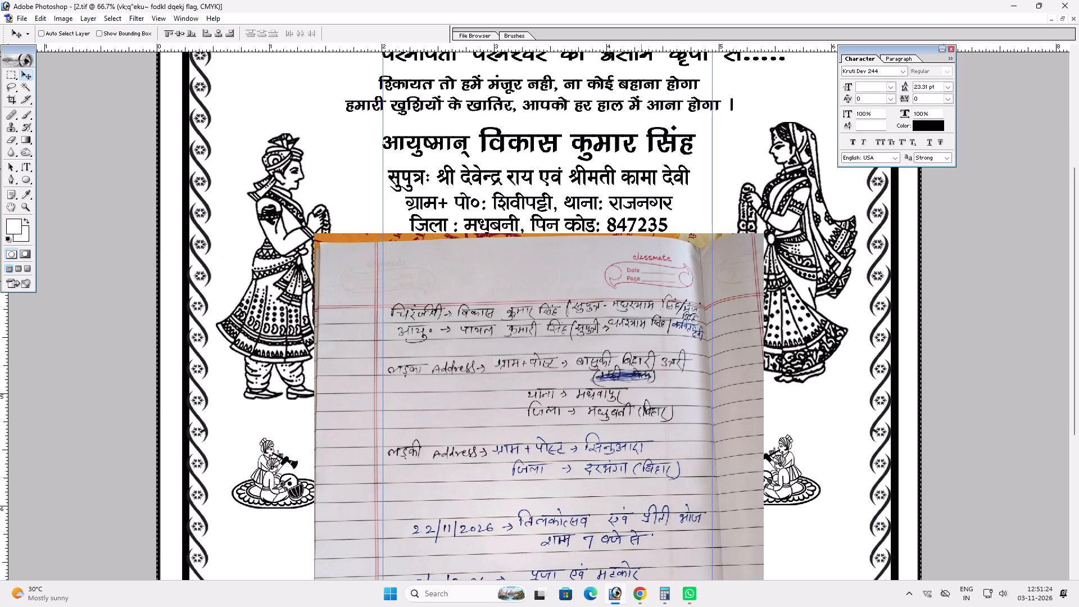
{"action": "key", "text": "ctrl+d"}
Widen the सुपुत्रः parents line under the groom's name, then scale it down slightly to match the name line's width.
{"action": "key", "text": "ctrl+plus"}
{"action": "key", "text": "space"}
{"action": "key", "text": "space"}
{"action": "left_click_drag", "start_coordinate": [626, 139], "coordinate": [629, 221]}
{"action": "key", "text": "ctrl+minus"}
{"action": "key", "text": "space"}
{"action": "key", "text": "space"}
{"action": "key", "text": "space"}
{"action": "left_click_drag", "start_coordinate": [614, 216], "coordinate": [613, 238]}
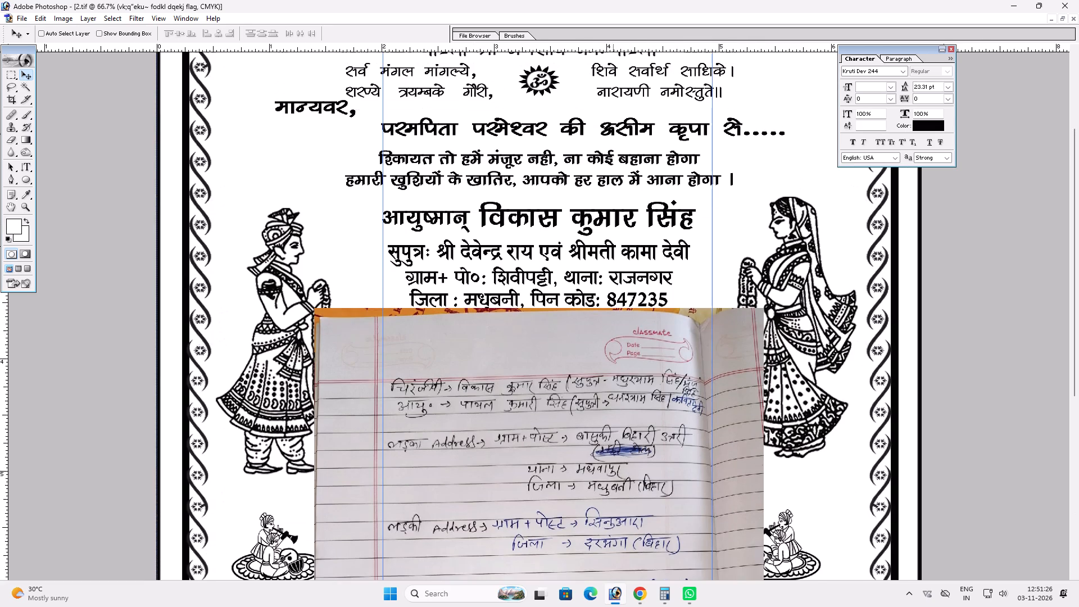
{"action": "left_click_drag", "start_coordinate": [613, 238], "coordinate": [605, 253]}
{"action": "double_click", "coordinate": [596, 263], "text": "ctrl"}
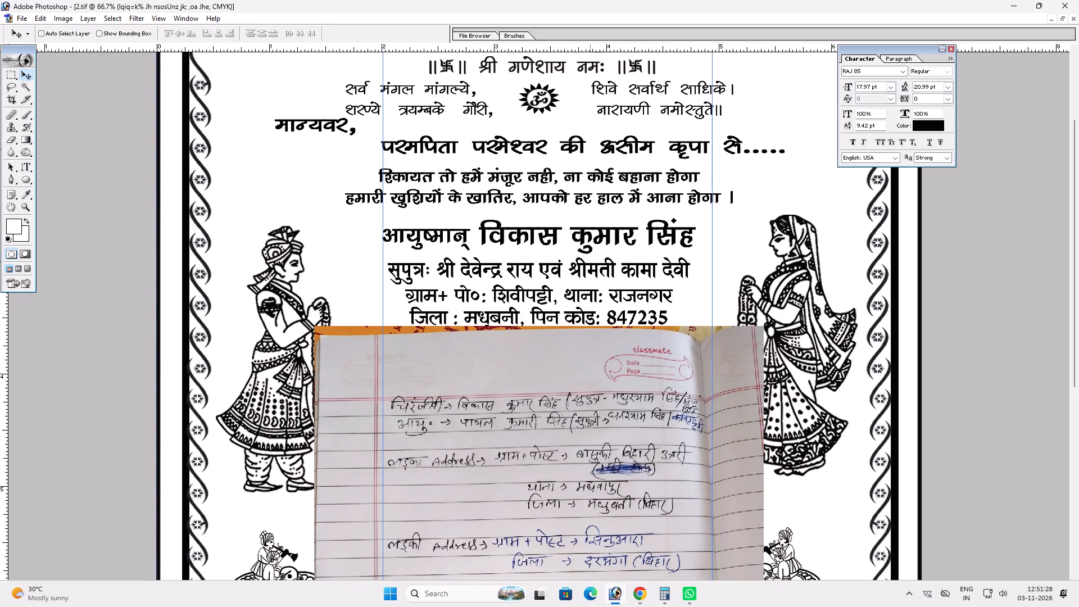
{"action": "left_click", "coordinate": [592, 264], "text": "ctrl"}
{"action": "key", "text": "ctrl+t"}
{"action": "left_click_drag", "start_coordinate": [686, 266], "coordinate": [700, 262], "text": "shift"}
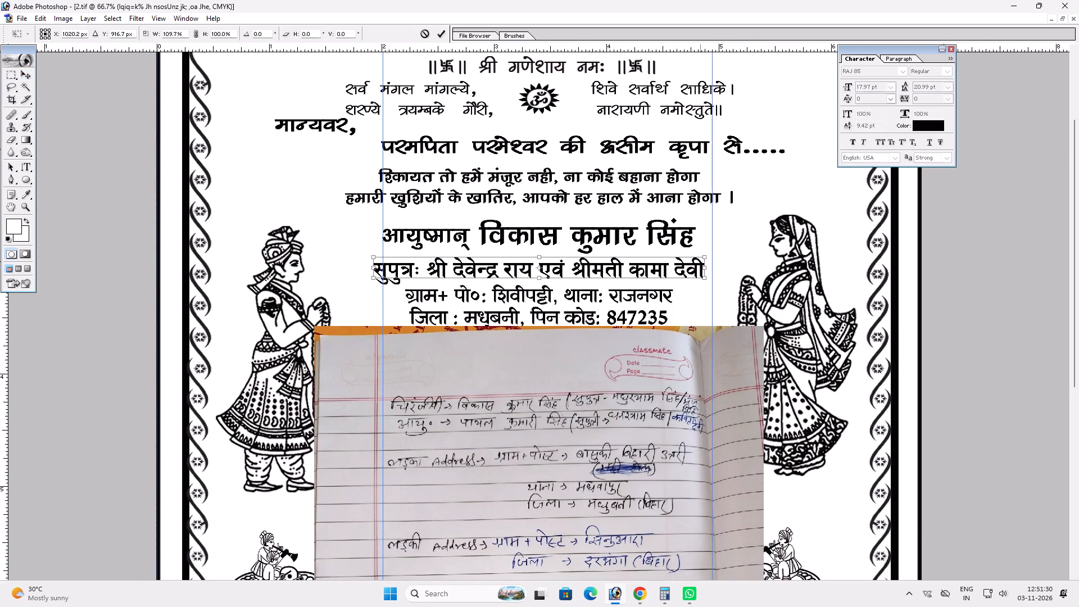
{"action": "left_click_drag", "start_coordinate": [700, 262], "coordinate": [701, 262], "text": "shift"}
{"action": "left_click_drag", "start_coordinate": [705, 278], "coordinate": [693, 279], "text": "alt+shift"}
{"action": "key", "text": "shift+Return"}
Centre the groom's parents line horizontally on the card and nudge it up closer to the name line.
{"action": "key", "text": "ctrl+a"}
{"action": "key", "text": "alt+l"}
{"action": "key", "text": "alt+i"}
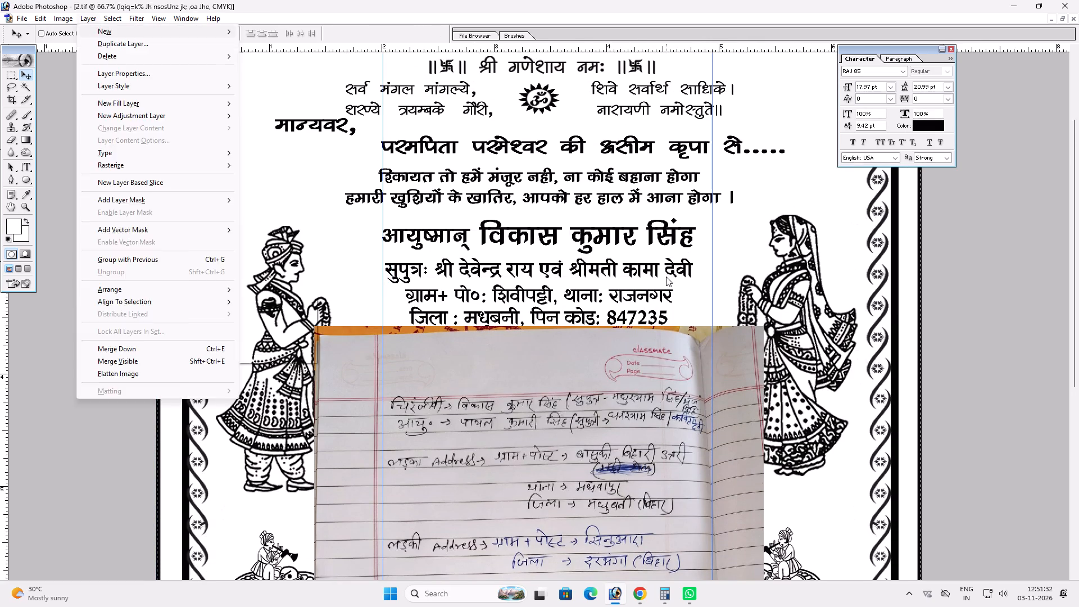
{"action": "key", "text": "alt+h"}
{"action": "key", "text": "ctrl+d"}
{"action": "key", "text": "shift+Up"}
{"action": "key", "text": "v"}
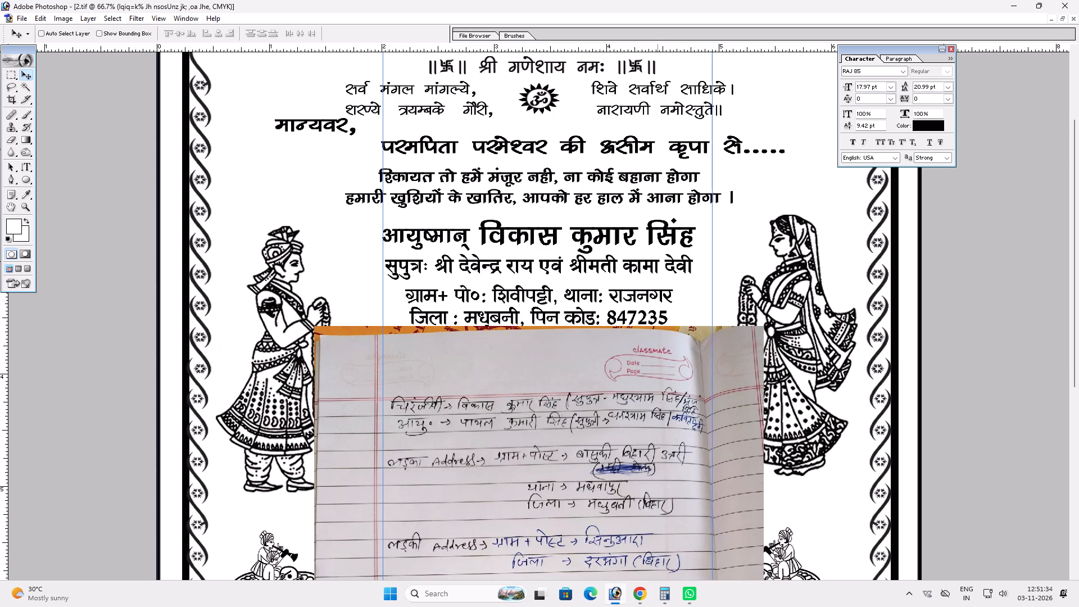
{"action": "left_click_drag", "start_coordinate": [656, 274], "coordinate": [651, 275], "text": "shift"}
Set the tracking of the groom's two-line address text to 0.
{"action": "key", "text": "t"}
{"action": "left_click", "coordinate": [616, 296]}
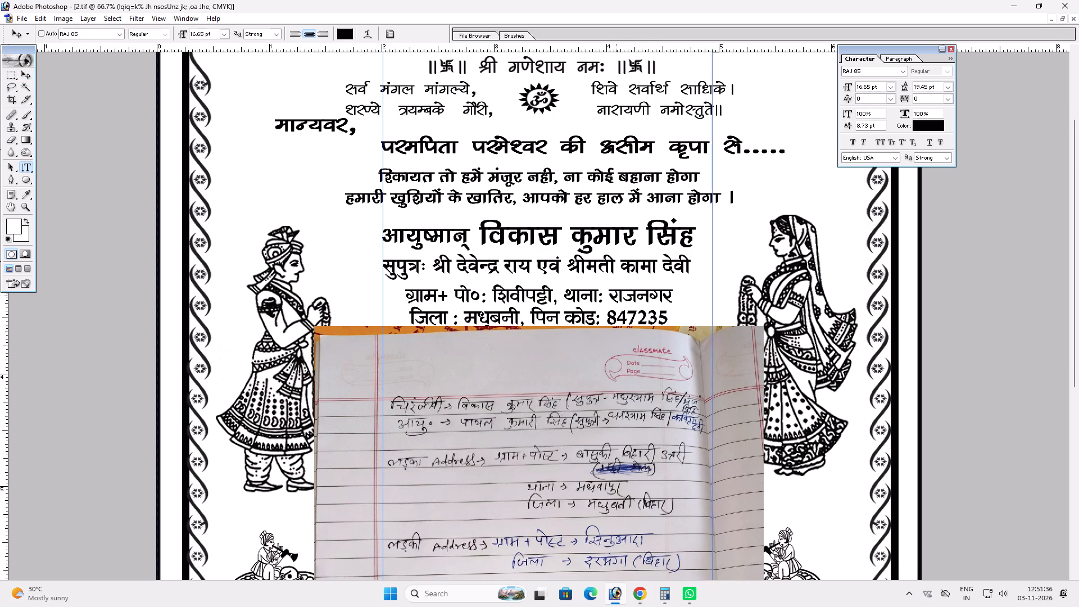
{"action": "key", "text": "ctrl+a"}
{"action": "left_click", "coordinate": [903, 96]}
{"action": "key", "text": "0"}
{"action": "key", "text": "Return"}
{"action": "key", "text": "Return"}
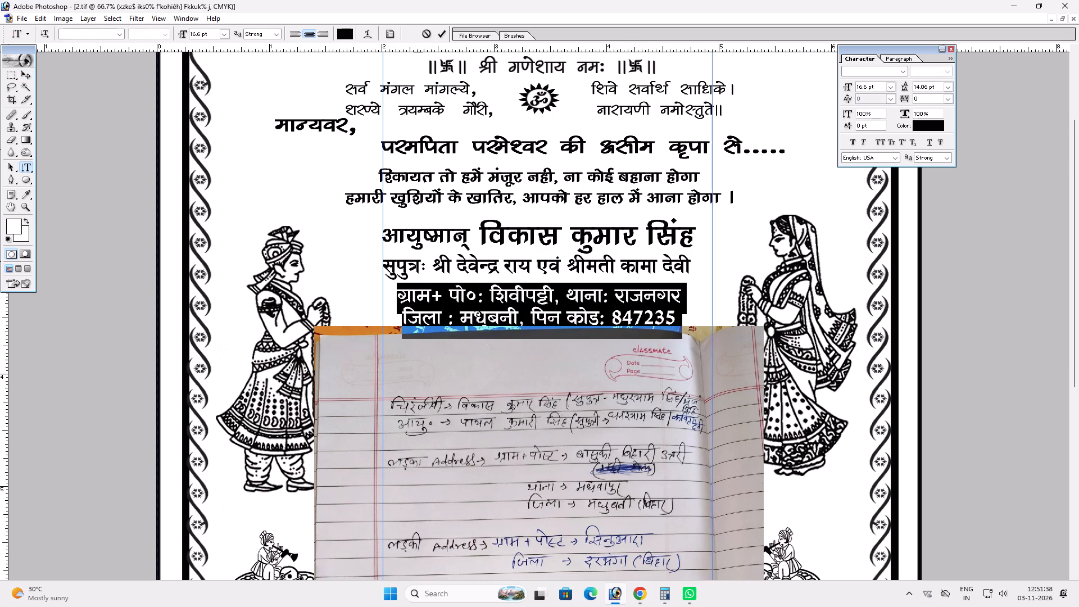
Move the groom's address block up under the parents line and centre it horizontally on the card.
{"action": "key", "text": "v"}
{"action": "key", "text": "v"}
{"action": "left_click_drag", "start_coordinate": [570, 312], "coordinate": [570, 304]}
{"action": "key", "text": "ctrl+a"}
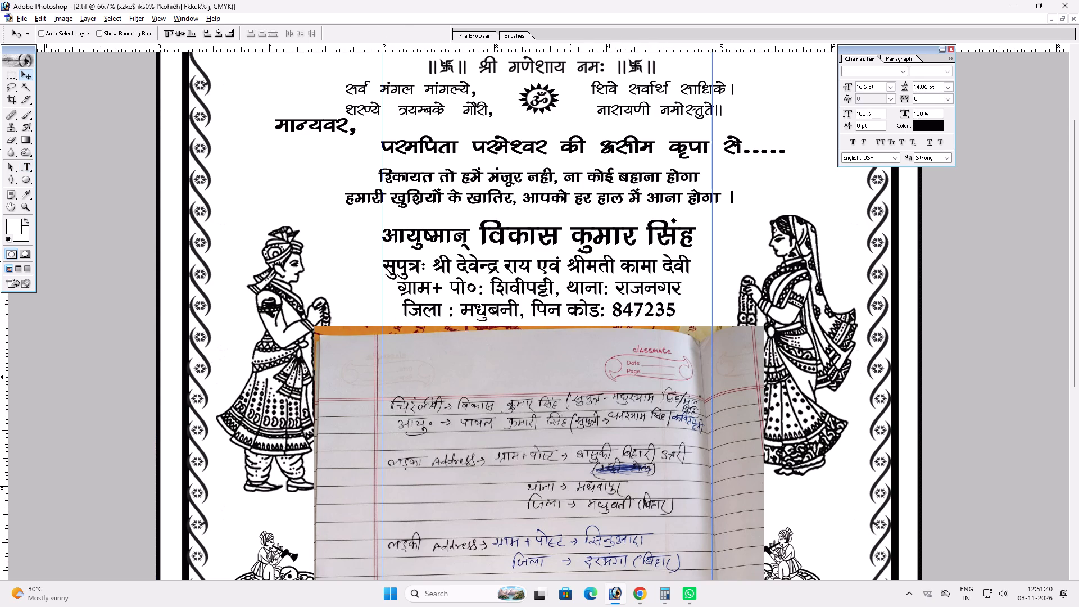
{"action": "key", "text": "alt+l"}
{"action": "key", "text": "alt+i"}
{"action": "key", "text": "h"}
{"action": "key", "text": "ctrl+d"}
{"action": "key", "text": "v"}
{"action": "left_click", "coordinate": [553, 311], "text": "shift"}
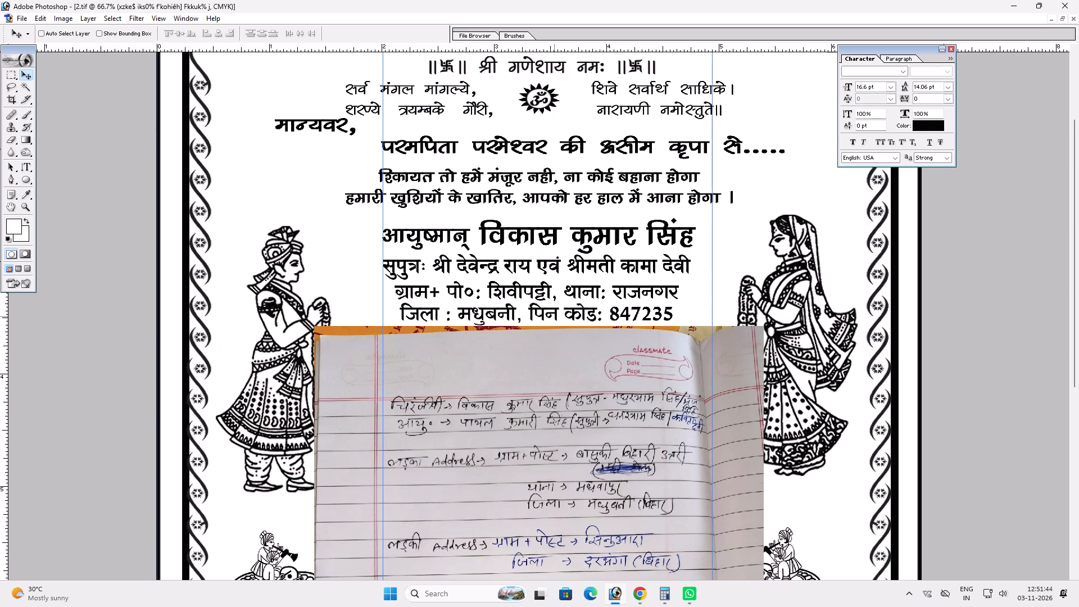
Replace the names after सुपुत्रः with the groom's parents' names from the handwritten note, joined by एवं.
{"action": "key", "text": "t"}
{"action": "left_click_drag", "start_coordinate": [436, 267], "coordinate": [872, 270]}
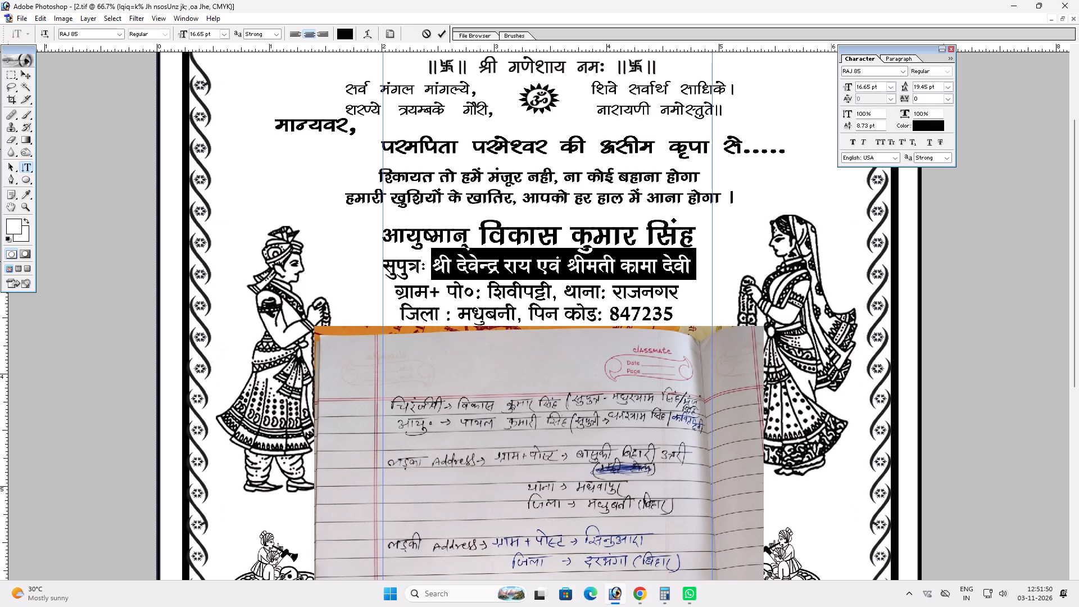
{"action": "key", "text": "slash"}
{"action": "key", "text": "BackSpace"}
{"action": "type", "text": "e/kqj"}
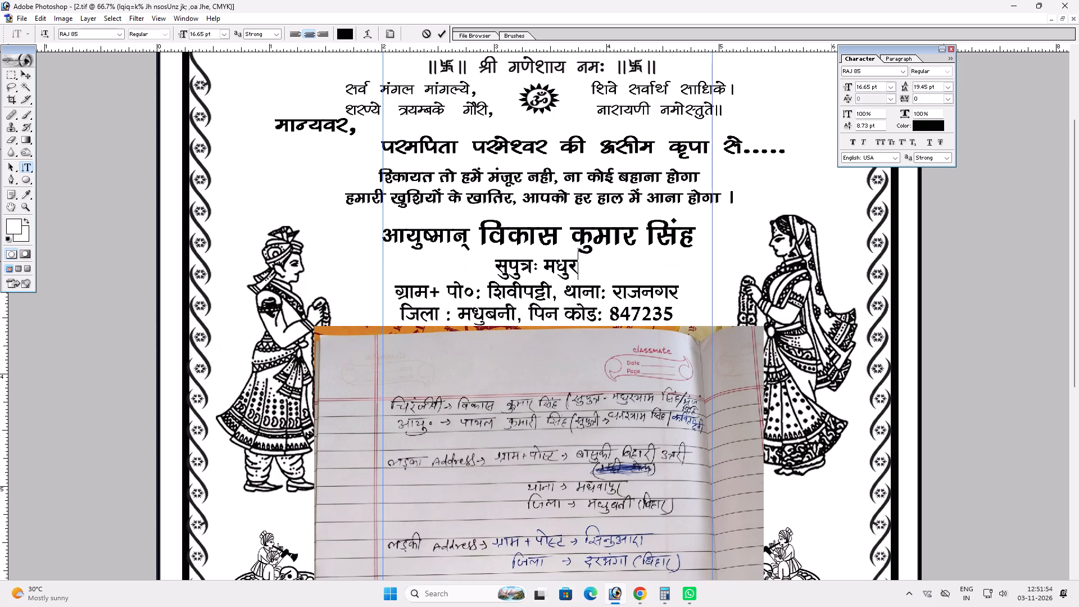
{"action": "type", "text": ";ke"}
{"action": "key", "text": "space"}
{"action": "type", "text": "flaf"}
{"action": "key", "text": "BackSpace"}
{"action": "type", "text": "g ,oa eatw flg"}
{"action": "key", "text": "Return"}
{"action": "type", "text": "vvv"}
Replace the groom's two-line address with the village, post office, थाना and जिला details from the handwritten note.
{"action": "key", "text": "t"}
{"action": "left_click", "coordinate": [664, 303]}
{"action": "key", "text": "ctrl+a"}
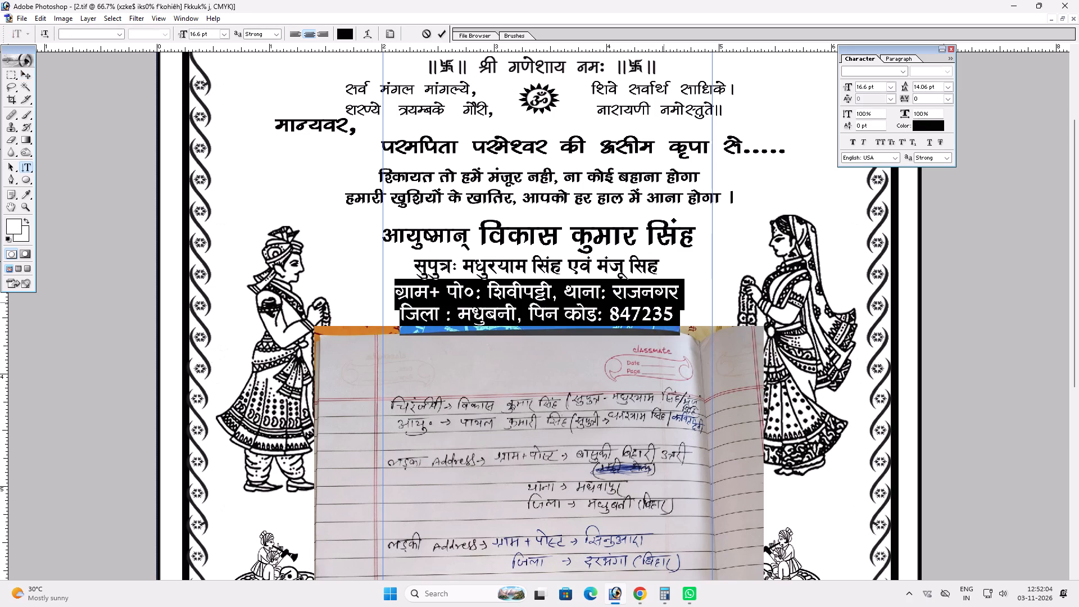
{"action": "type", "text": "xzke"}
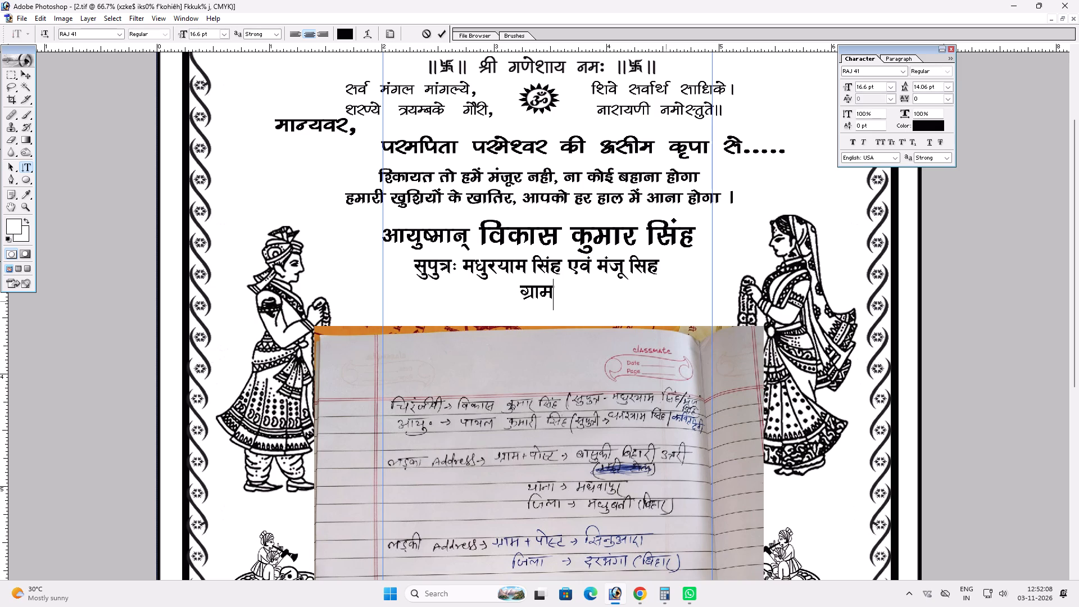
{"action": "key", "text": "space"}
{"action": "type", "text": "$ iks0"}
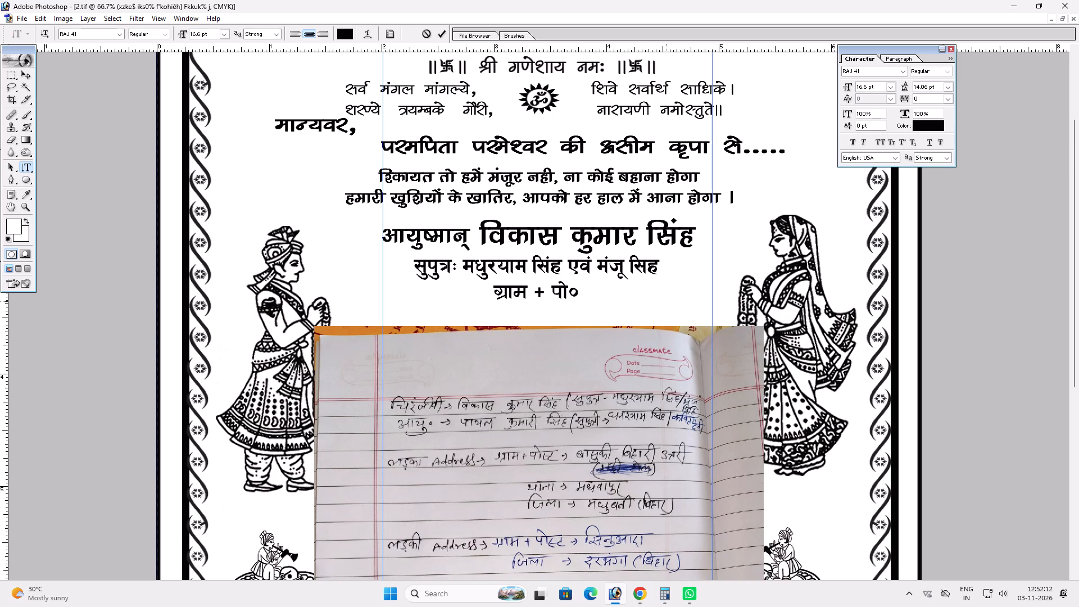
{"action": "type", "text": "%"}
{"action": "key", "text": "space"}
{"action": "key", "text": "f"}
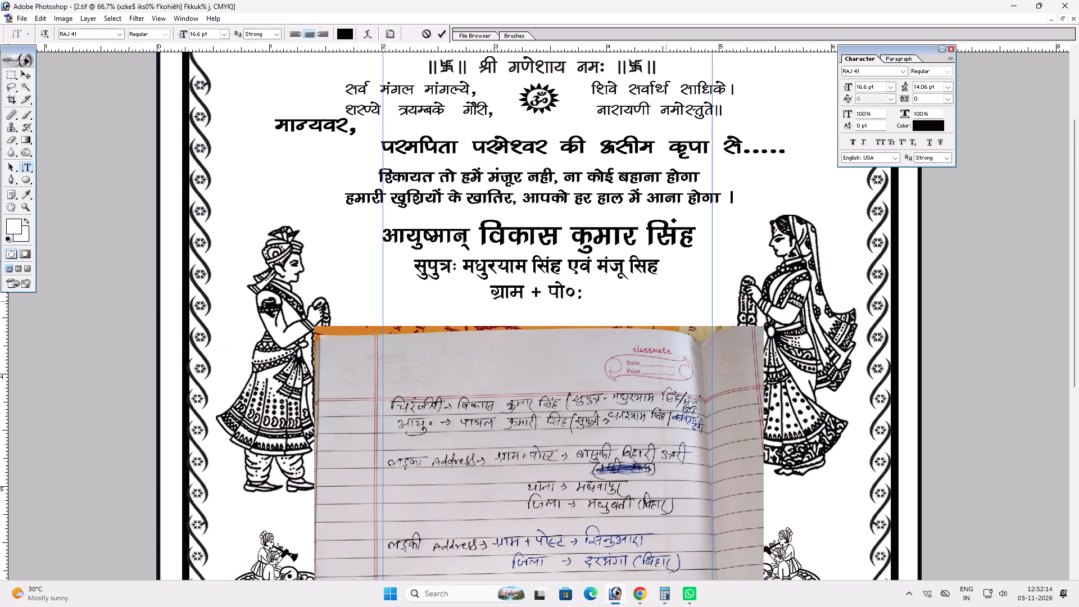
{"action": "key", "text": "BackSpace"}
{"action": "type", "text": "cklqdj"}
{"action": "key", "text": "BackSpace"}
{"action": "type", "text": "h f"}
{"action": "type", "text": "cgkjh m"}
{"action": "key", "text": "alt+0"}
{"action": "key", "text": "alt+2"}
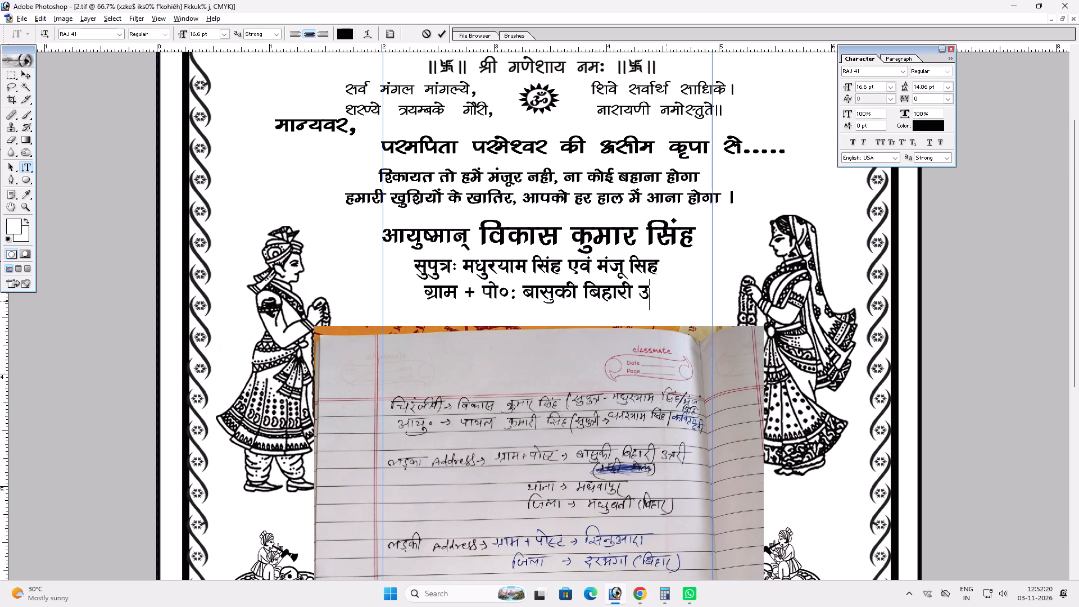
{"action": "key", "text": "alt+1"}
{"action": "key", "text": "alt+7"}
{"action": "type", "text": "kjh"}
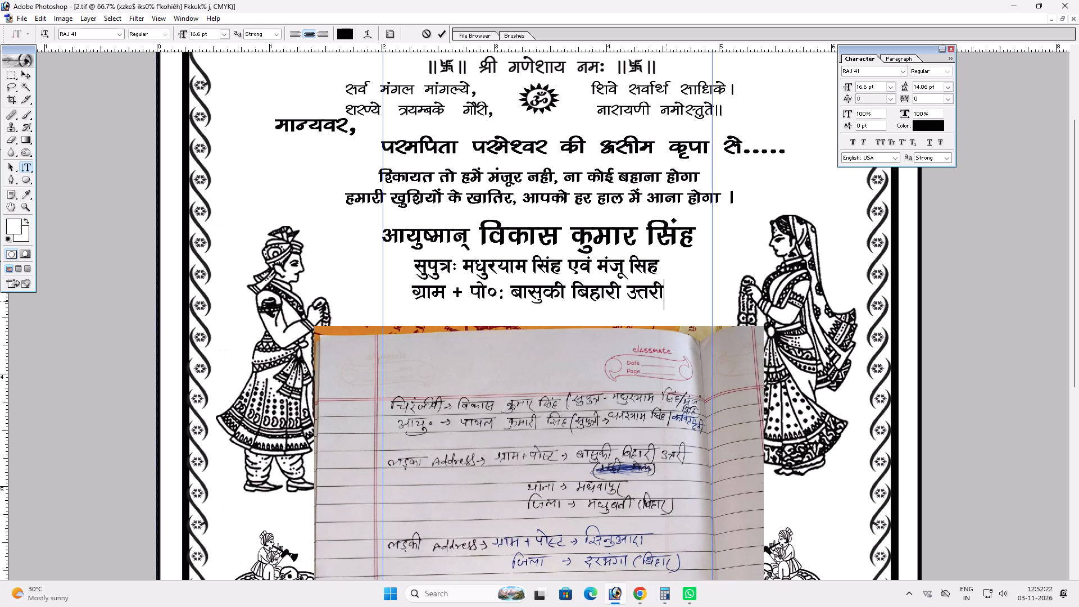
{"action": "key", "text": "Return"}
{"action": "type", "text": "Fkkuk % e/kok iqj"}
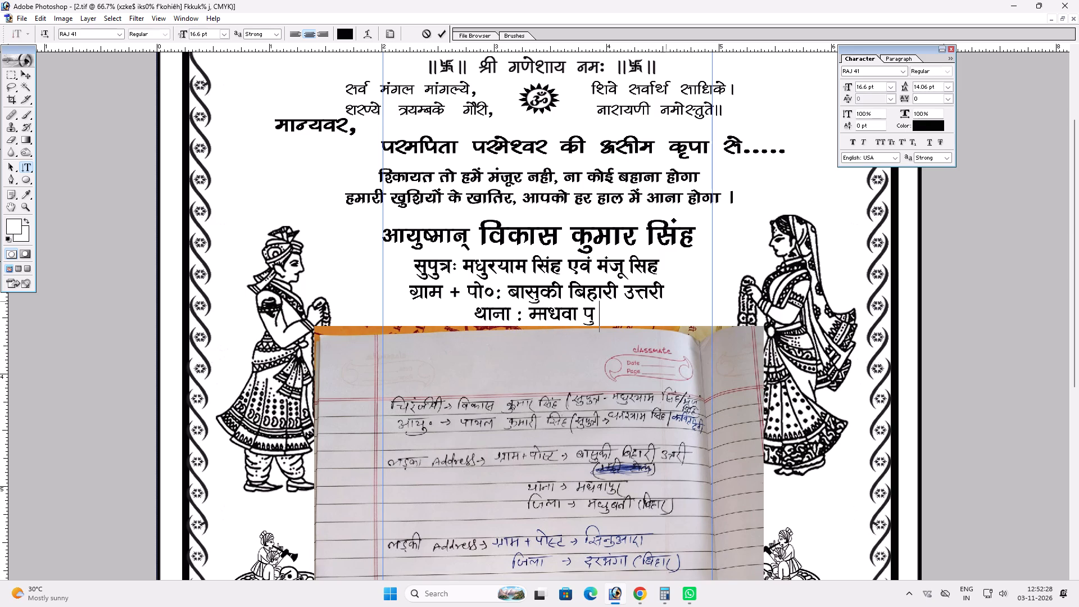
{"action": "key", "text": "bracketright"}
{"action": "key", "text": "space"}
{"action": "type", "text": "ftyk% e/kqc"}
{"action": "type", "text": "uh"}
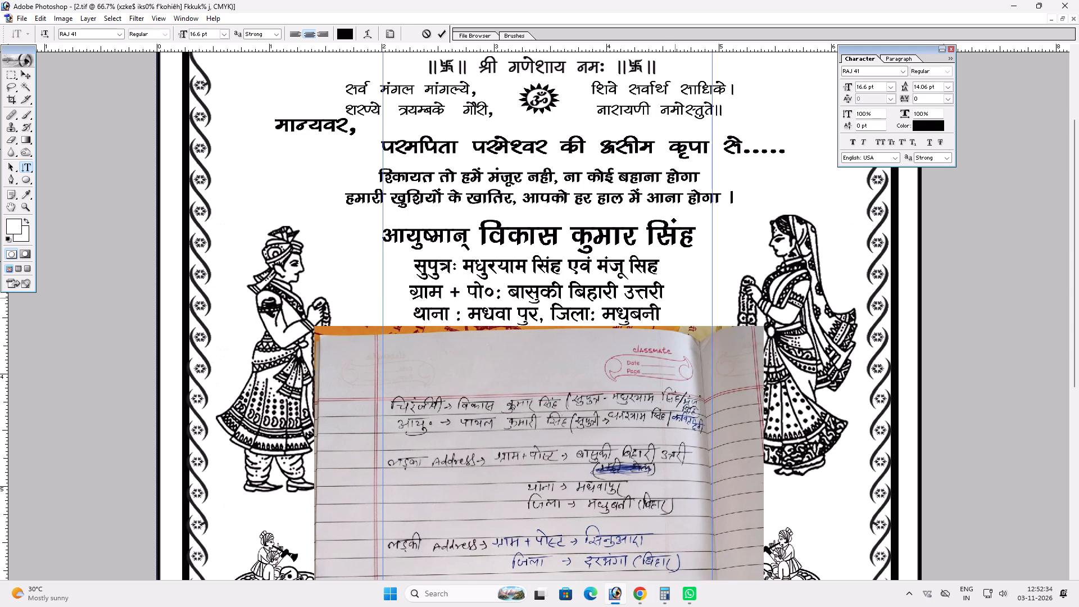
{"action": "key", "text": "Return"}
Move the handwritten note photo down to uncover the area between the groom's address and the bride's details.
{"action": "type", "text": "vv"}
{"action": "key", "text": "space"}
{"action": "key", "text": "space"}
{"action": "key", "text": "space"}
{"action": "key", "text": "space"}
{"action": "left_click_drag", "start_coordinate": [721, 293], "coordinate": [728, 175]}
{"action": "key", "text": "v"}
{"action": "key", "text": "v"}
{"action": "left_click", "coordinate": [621, 233], "text": "ctrl"}
{"action": "left_click_drag", "start_coordinate": [617, 233], "coordinate": [629, 338]}
Increase the leading of the groom's two-line address text to 16.06 pt.
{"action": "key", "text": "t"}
{"action": "left_click", "coordinate": [601, 201]}
{"action": "key", "text": "ctrl+a"}
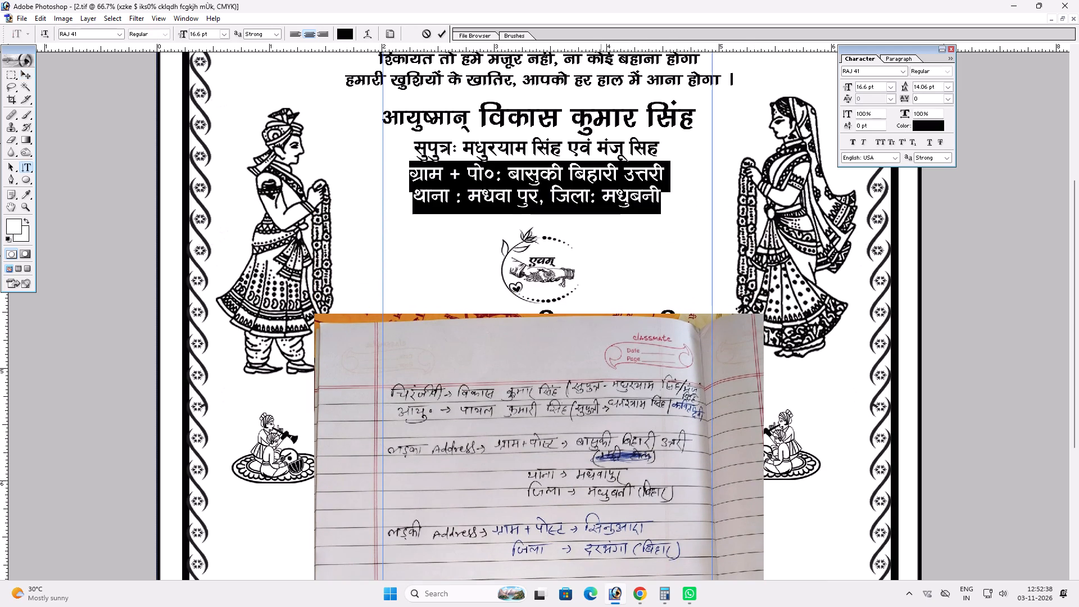
{"action": "key", "text": "alt+Down"}
{"action": "key", "text": "ctrl+z"}
{"action": "key", "text": "Return"}
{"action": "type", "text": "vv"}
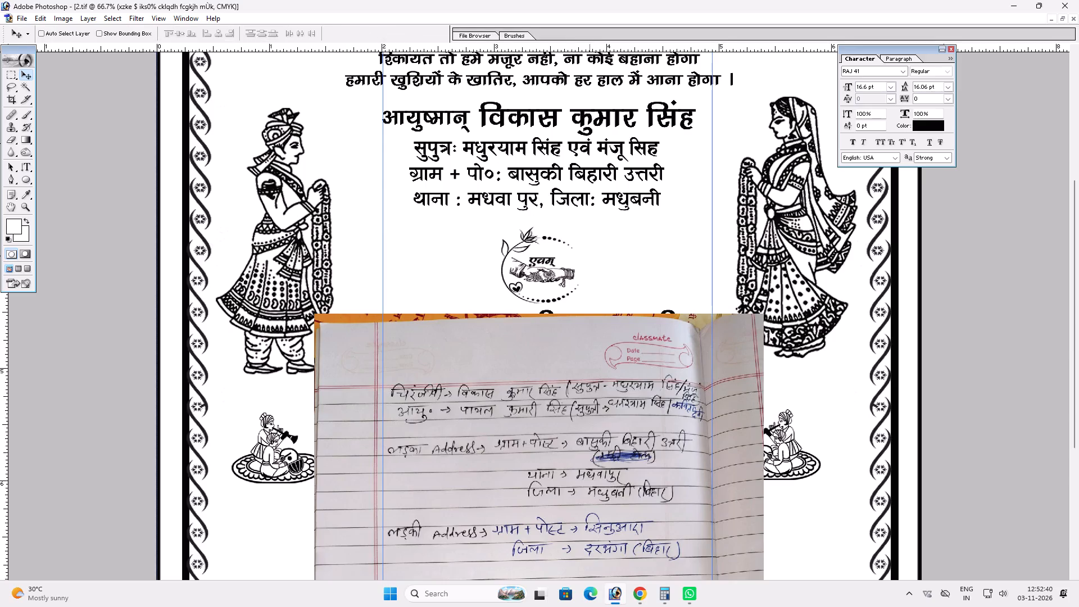
Nudge the एवम् handshake ornament slightly up, closer to the groom's address.
{"action": "left_click", "coordinate": [568, 269], "text": "ctrl"}
{"action": "key", "text": "ctrl+t"}
{"action": "key", "text": "shift+Return"}
{"action": "left_click_drag", "start_coordinate": [559, 223], "coordinate": [560, 220], "text": "shift"}
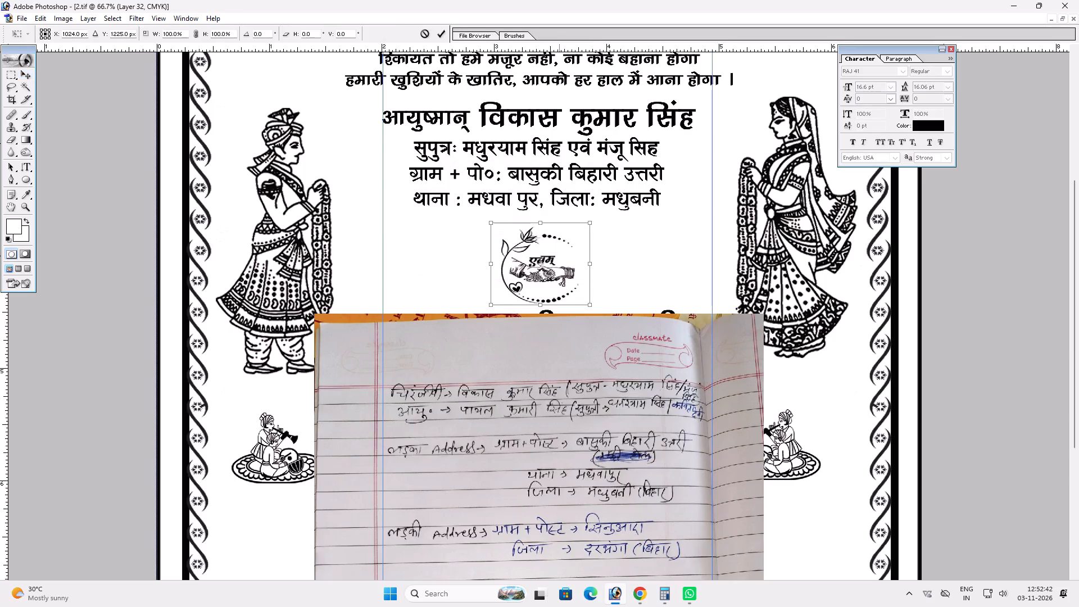
{"action": "left_click_drag", "start_coordinate": [560, 220], "coordinate": [561, 218], "text": "shift"}
{"action": "key", "text": "Return"}
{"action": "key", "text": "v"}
Move the handwritten note photo further down the card to uncover the bride's name, parents and address lines.
{"action": "left_click", "coordinate": [542, 275], "text": "shift"}
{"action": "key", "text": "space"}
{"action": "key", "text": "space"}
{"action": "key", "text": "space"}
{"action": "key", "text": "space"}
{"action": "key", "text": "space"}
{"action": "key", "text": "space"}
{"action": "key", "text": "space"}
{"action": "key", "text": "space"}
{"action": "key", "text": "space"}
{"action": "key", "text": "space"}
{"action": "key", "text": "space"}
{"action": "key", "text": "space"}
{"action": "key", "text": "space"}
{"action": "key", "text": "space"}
{"action": "left_click_drag", "start_coordinate": [544, 335], "coordinate": [552, 253]}
{"action": "left_click", "coordinate": [550, 336], "text": "ctrl"}
{"action": "left_click_drag", "start_coordinate": [550, 337], "coordinate": [555, 199]}
{"action": "left_click_drag", "start_coordinate": [570, 248], "coordinate": [577, 388]}
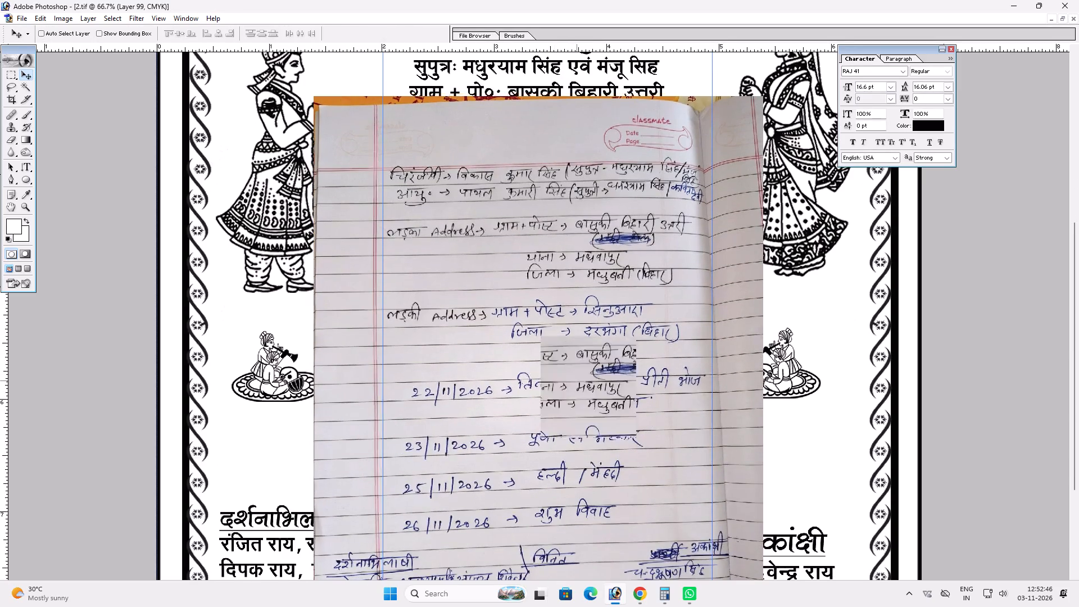
{"action": "left_click_drag", "start_coordinate": [577, 388], "coordinate": [578, 423]}
{"action": "left_click_drag", "start_coordinate": [543, 350], "coordinate": [552, 414], "text": "shift"}
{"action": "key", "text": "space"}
{"action": "left_click_drag", "start_coordinate": [552, 414], "coordinate": [554, 361]}
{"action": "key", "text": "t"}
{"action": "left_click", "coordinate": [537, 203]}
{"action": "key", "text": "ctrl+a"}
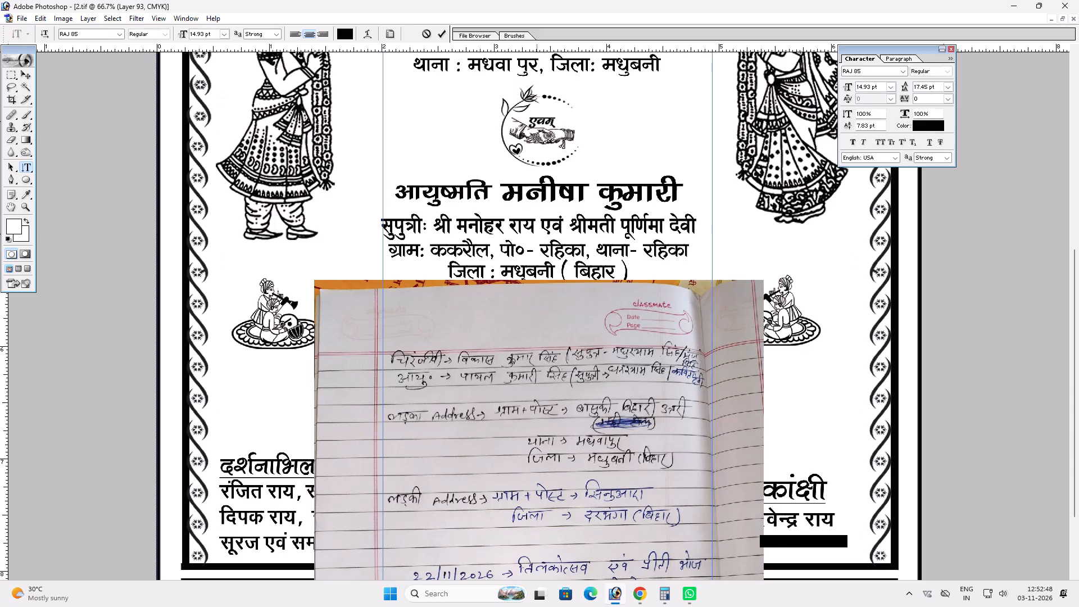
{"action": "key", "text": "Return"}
Set the tracking of the bride's name line to 0.
{"action": "left_click", "coordinate": [581, 192]}
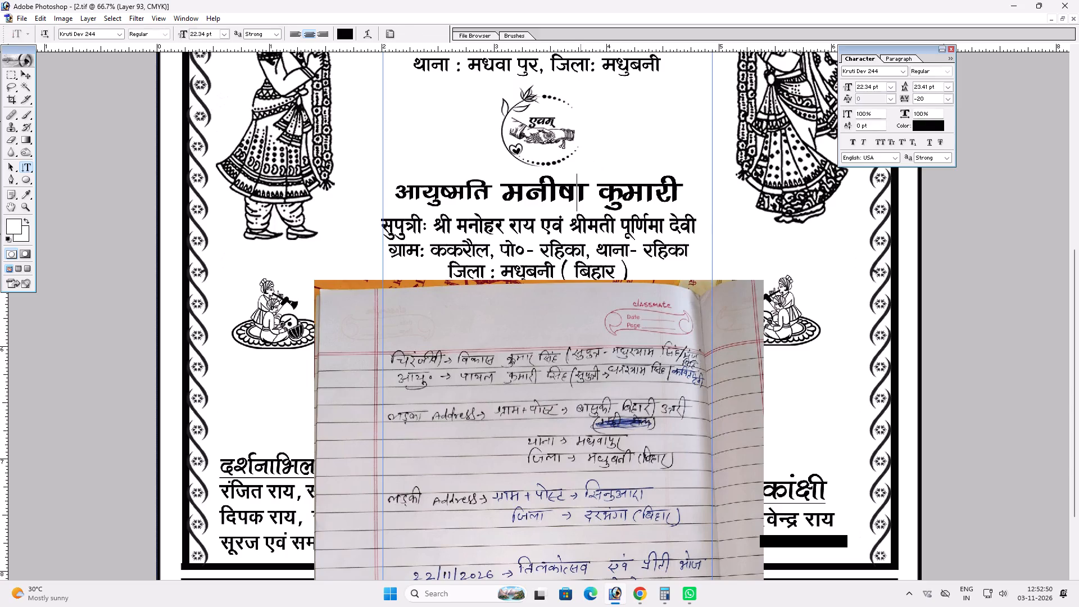
{"action": "key", "text": "ctrl+a"}
{"action": "left_click", "coordinate": [900, 100]}
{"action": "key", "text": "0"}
{"action": "key", "text": "Return"}
{"action": "key", "text": "Return"}
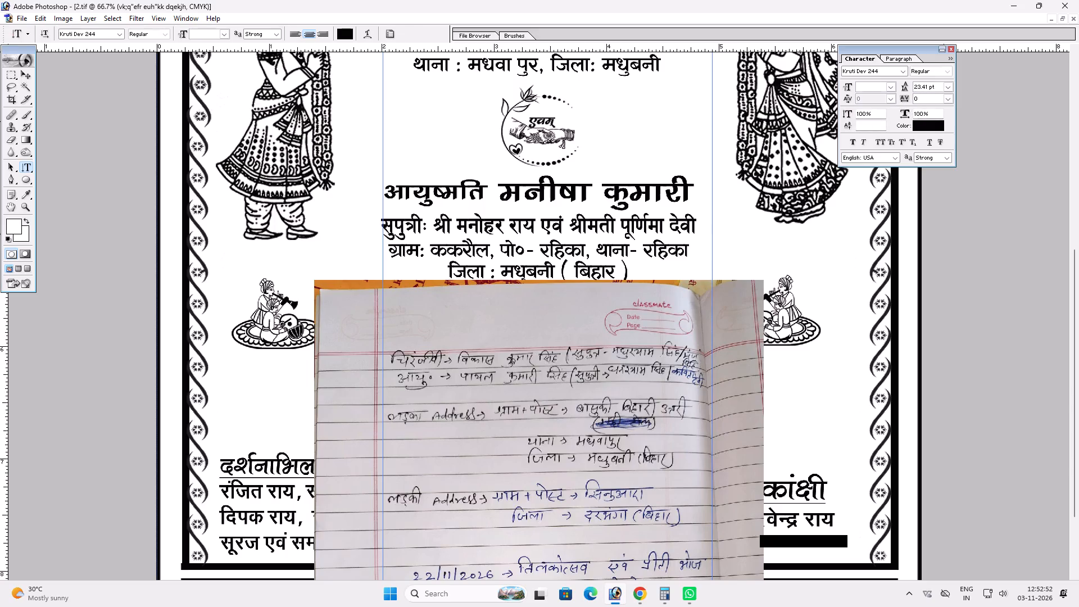
Replace the name after आयुष्मति with the bride's name, using the first name from the handwritten note followed by कुमारी.
{"action": "left_click_drag", "start_coordinate": [501, 188], "coordinate": [721, 188]}
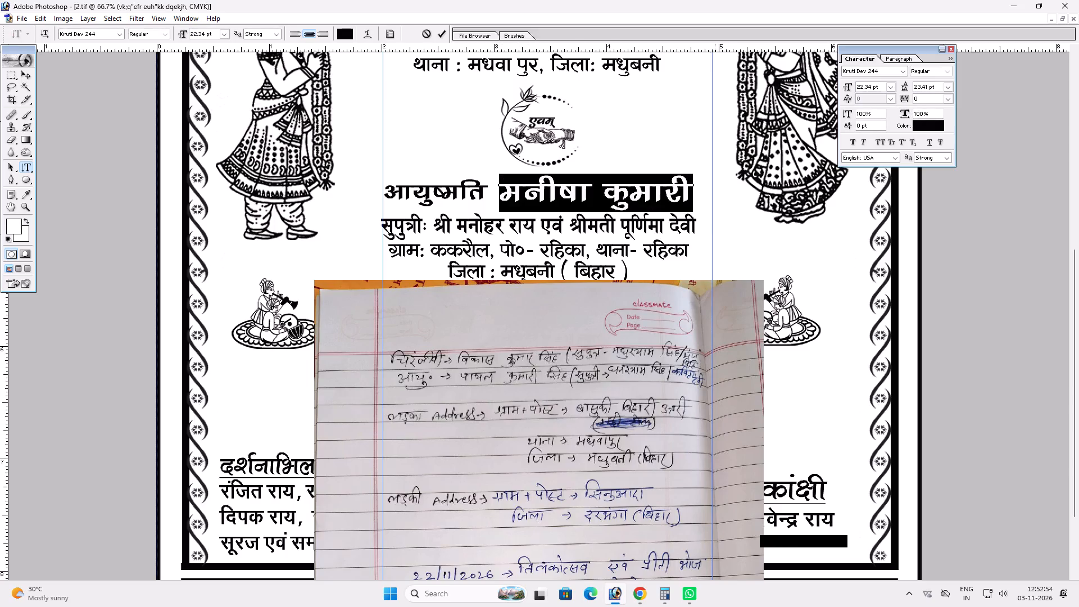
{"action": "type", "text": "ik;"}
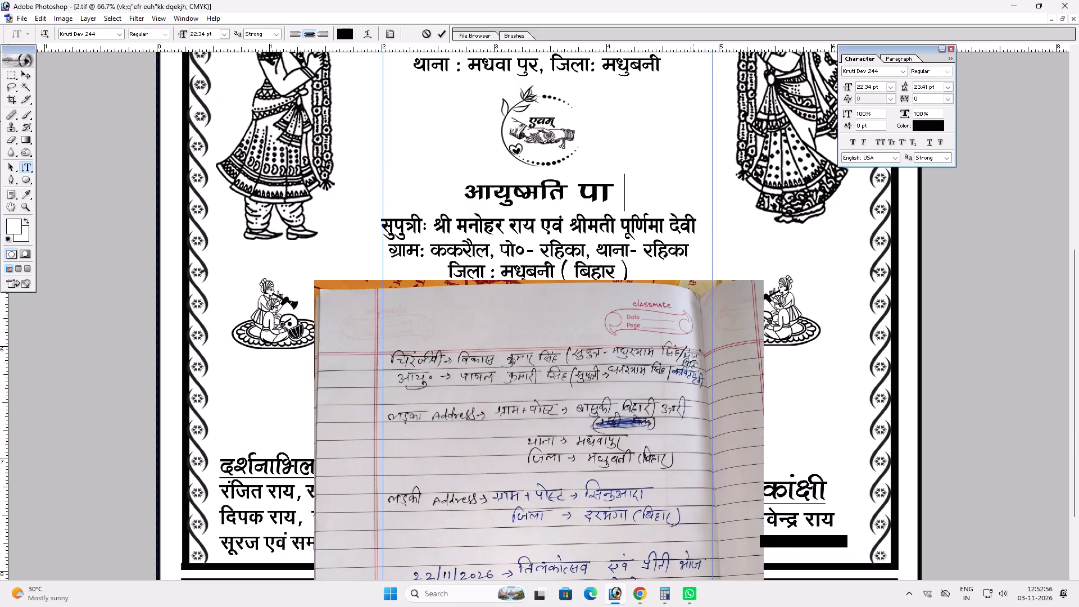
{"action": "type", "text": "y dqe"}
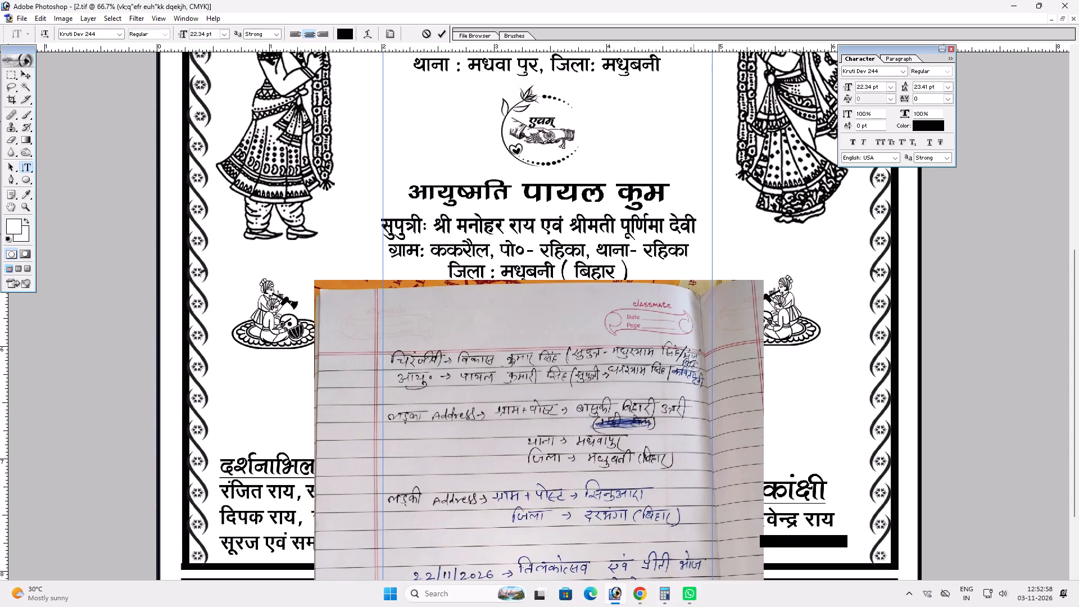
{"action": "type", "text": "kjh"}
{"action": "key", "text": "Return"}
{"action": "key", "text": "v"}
Replace the names after सुपुत्रीः with श्री and the bride's parents' names from the handwritten note, joined by एवं.
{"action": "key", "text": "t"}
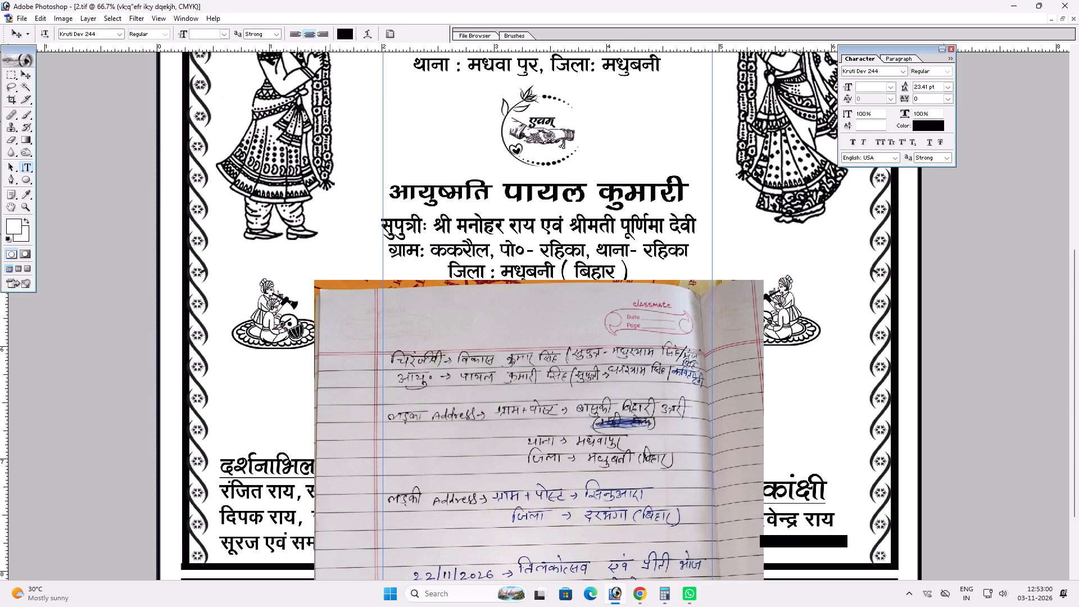
{"action": "left_click_drag", "start_coordinate": [433, 226], "coordinate": [928, 202]}
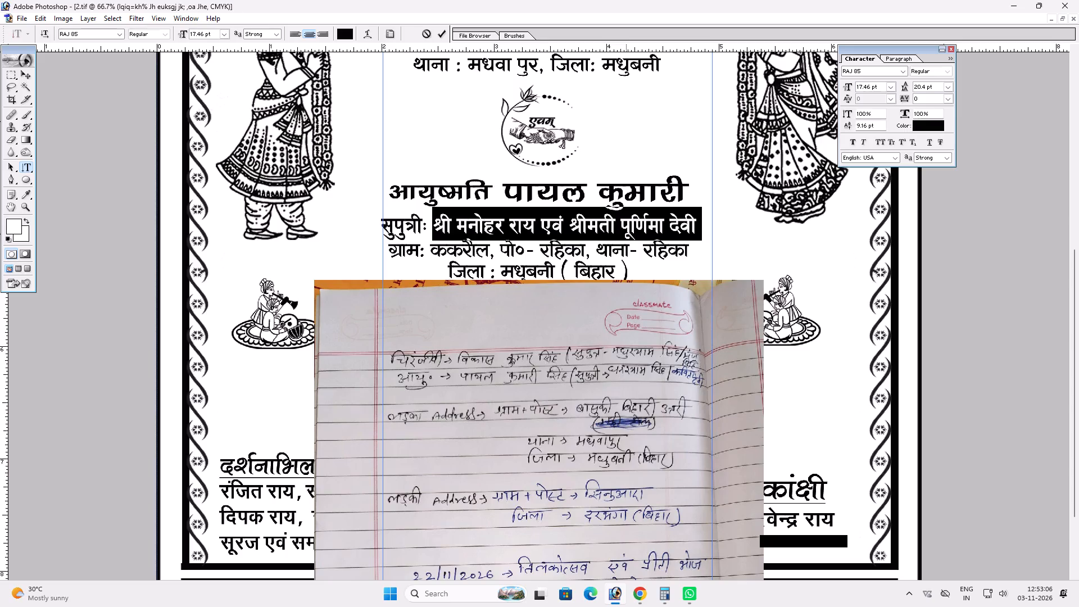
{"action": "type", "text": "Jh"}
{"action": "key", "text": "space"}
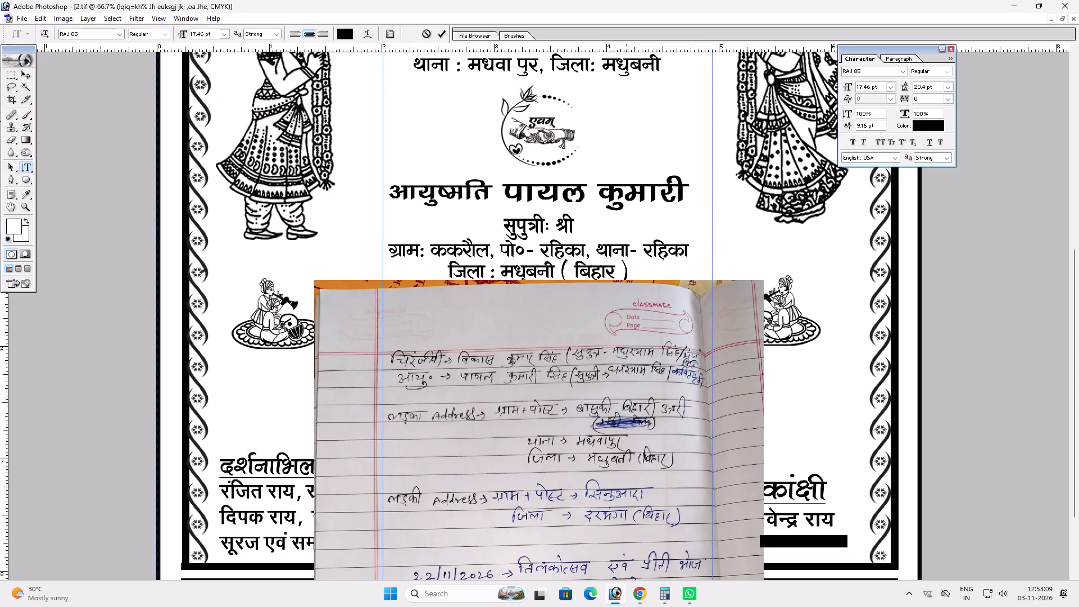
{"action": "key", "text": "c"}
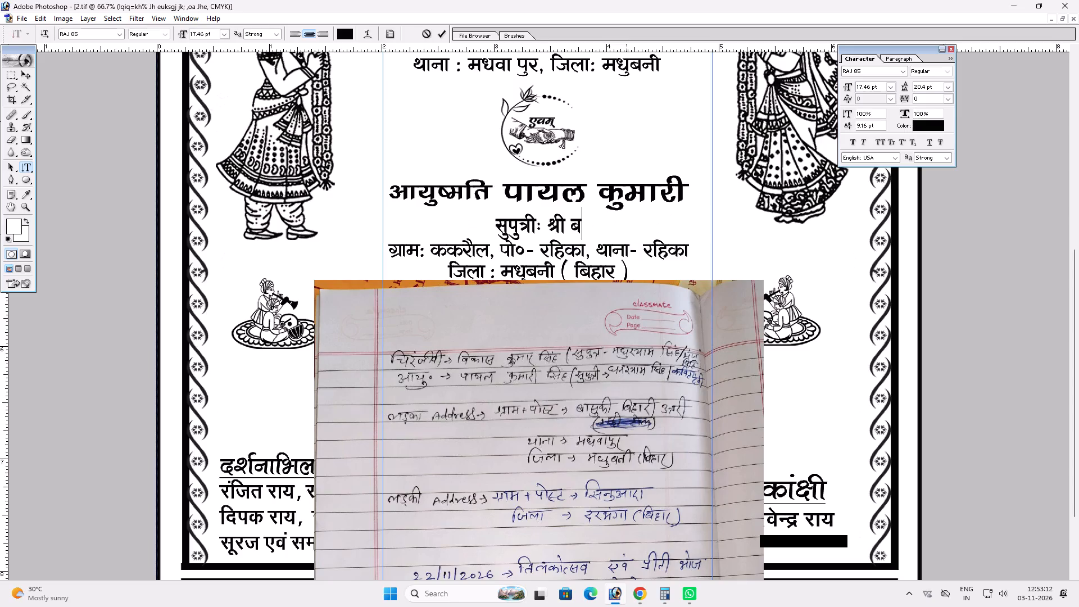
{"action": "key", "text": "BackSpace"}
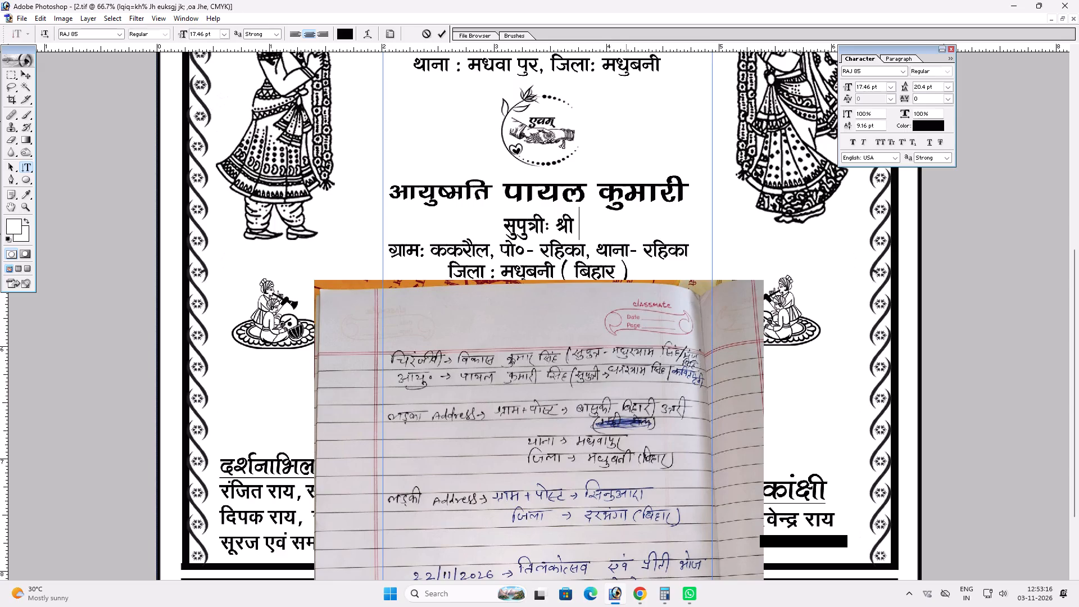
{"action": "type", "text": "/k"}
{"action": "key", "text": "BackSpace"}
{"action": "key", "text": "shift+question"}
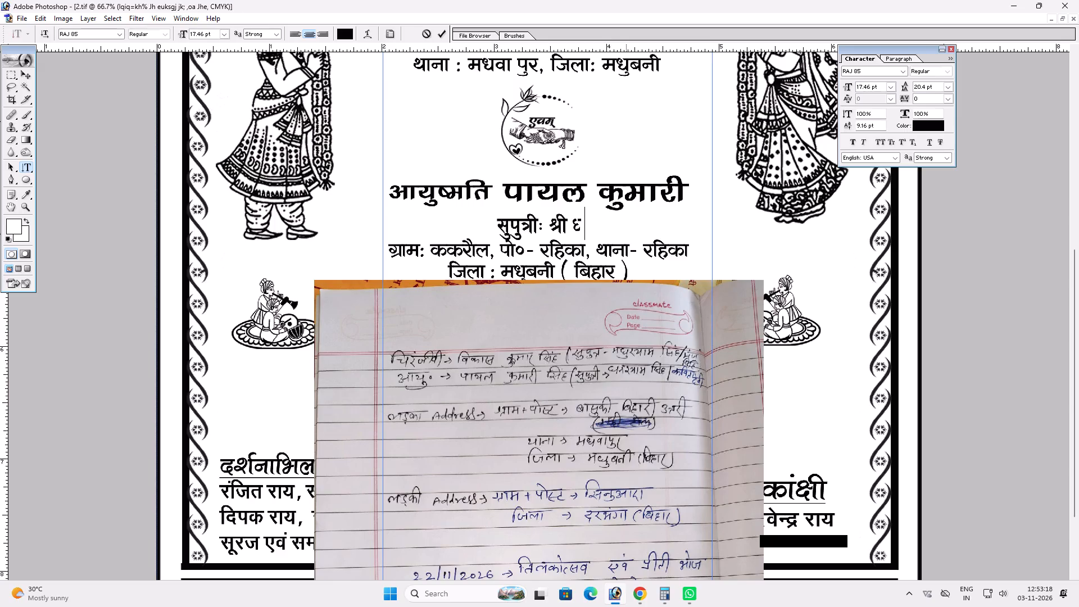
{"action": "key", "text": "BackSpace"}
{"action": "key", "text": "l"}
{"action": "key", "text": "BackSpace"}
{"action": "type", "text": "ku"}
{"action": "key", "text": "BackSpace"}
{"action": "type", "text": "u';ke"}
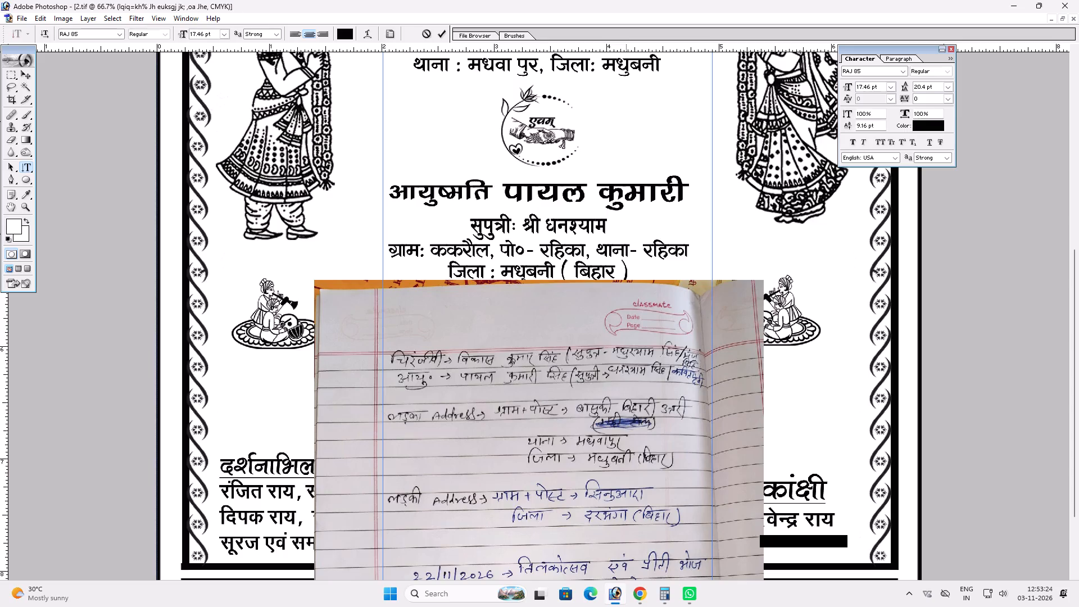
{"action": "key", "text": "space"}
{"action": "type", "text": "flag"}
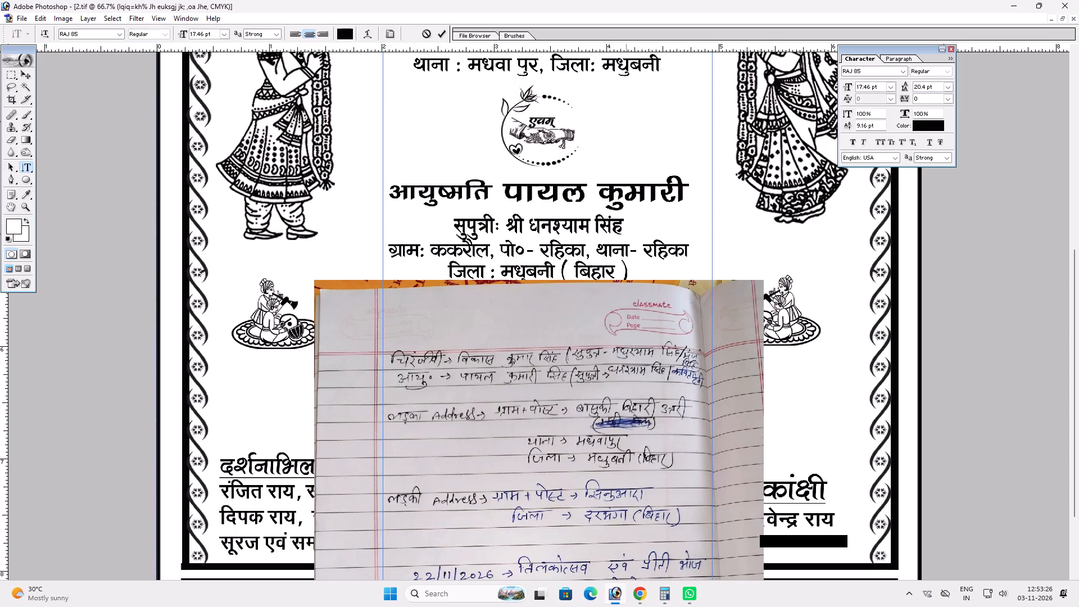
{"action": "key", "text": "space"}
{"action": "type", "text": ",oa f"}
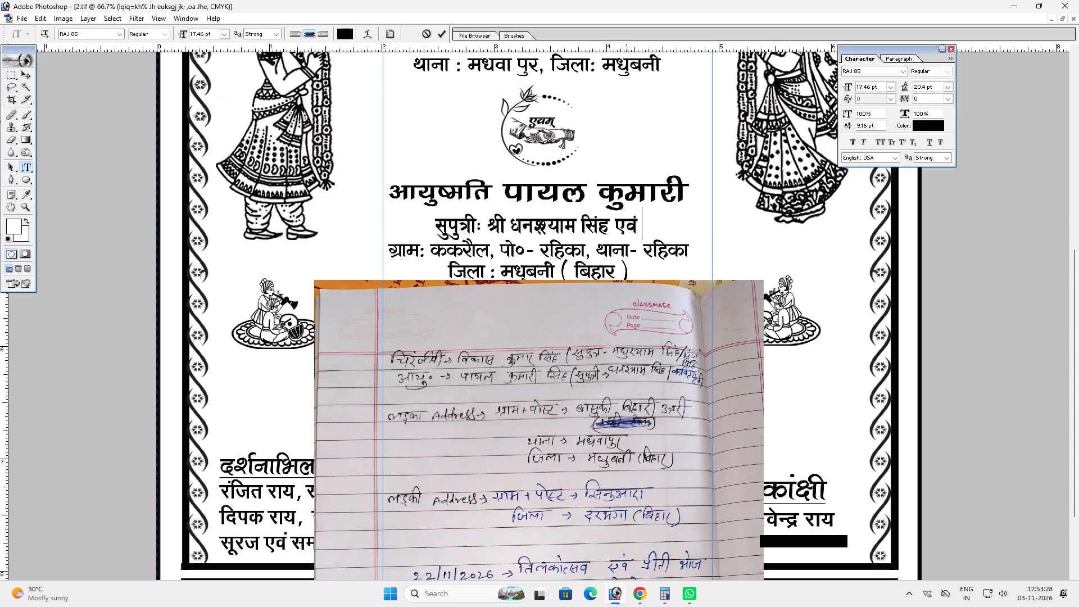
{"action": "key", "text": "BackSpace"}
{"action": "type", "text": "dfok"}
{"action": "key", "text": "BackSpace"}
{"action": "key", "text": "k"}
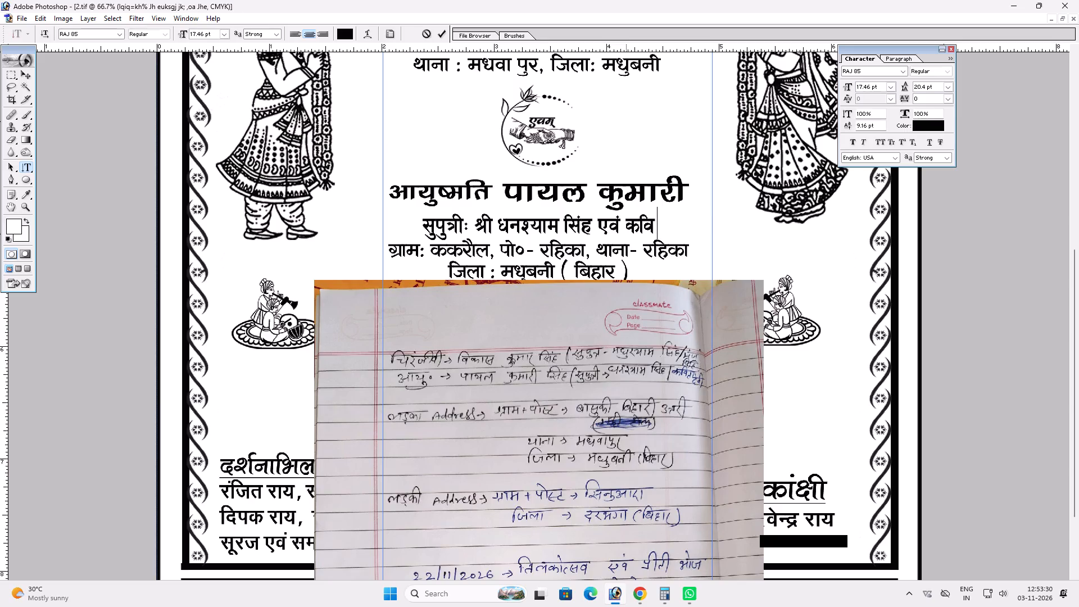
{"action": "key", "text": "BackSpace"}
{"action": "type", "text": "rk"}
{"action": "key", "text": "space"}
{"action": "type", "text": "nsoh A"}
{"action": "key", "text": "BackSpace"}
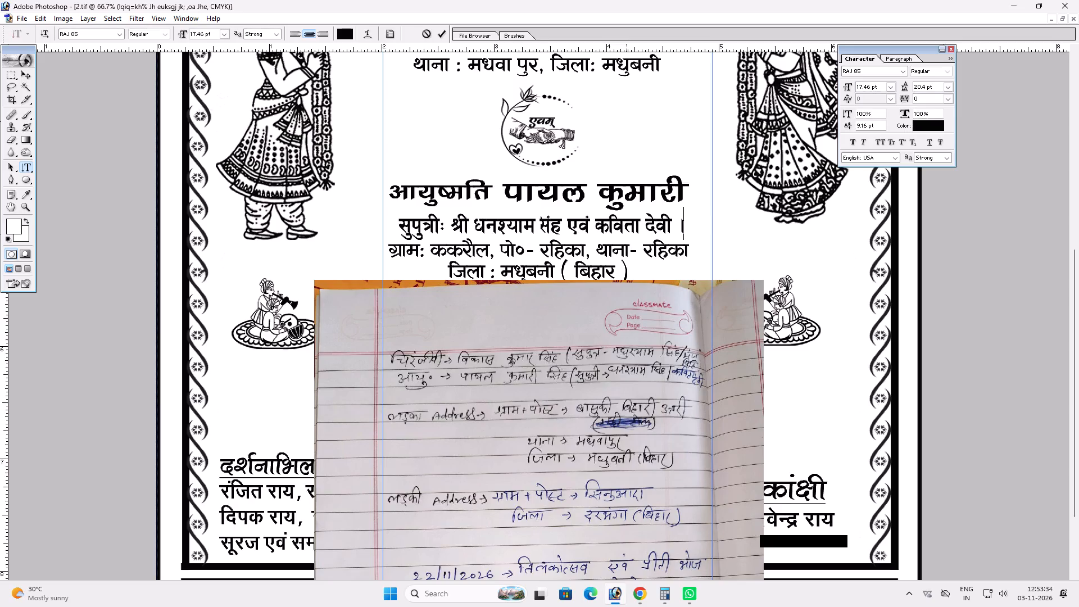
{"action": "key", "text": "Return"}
Move the handwritten note photo down a little to clear the space beneath the bride's address.
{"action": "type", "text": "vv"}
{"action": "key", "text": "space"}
{"action": "left_click_drag", "start_coordinate": [600, 263], "coordinate": [599, 227]}
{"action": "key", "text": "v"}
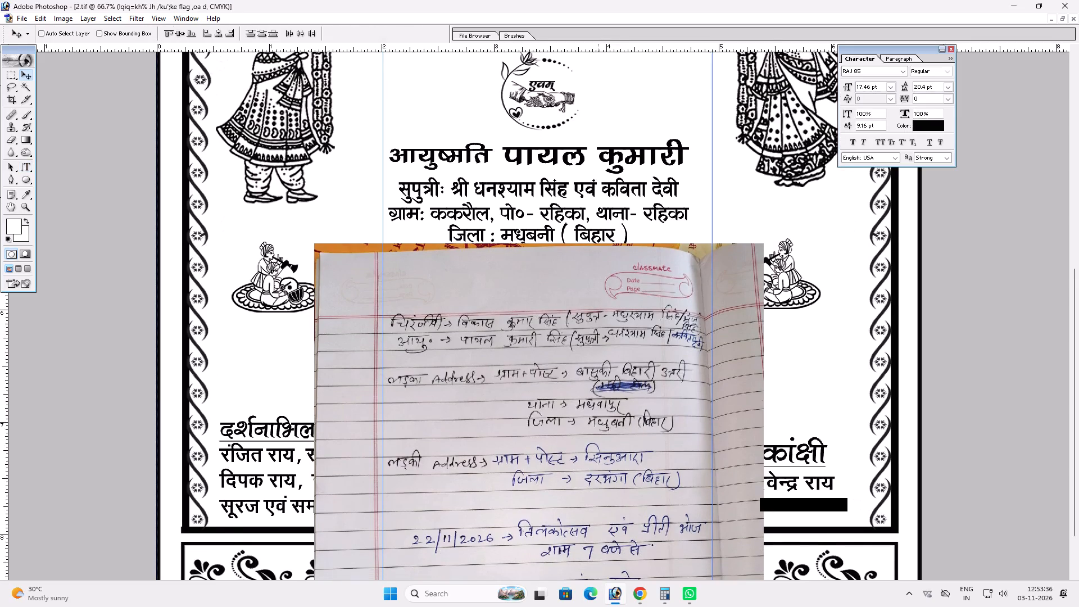
{"action": "left_click", "coordinate": [588, 265], "text": "ctrl"}
{"action": "left_click_drag", "start_coordinate": [586, 265], "coordinate": [585, 283], "text": "shift"}
Increase the leading of the bride's two-line address text to 15.66 pt.
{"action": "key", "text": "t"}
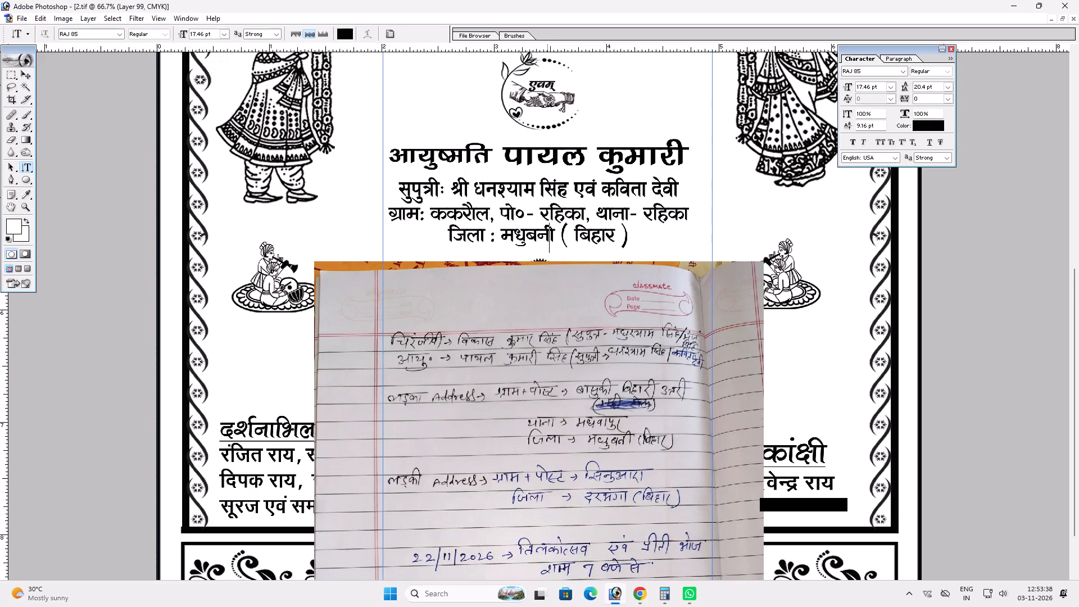
{"action": "left_click", "coordinate": [547, 237]}
{"action": "key", "text": "ctrl+a"}
{"action": "key", "text": "alt+Down"}
{"action": "key", "text": "ctrl+z"}
{"action": "key", "text": "ctrl+Return"}
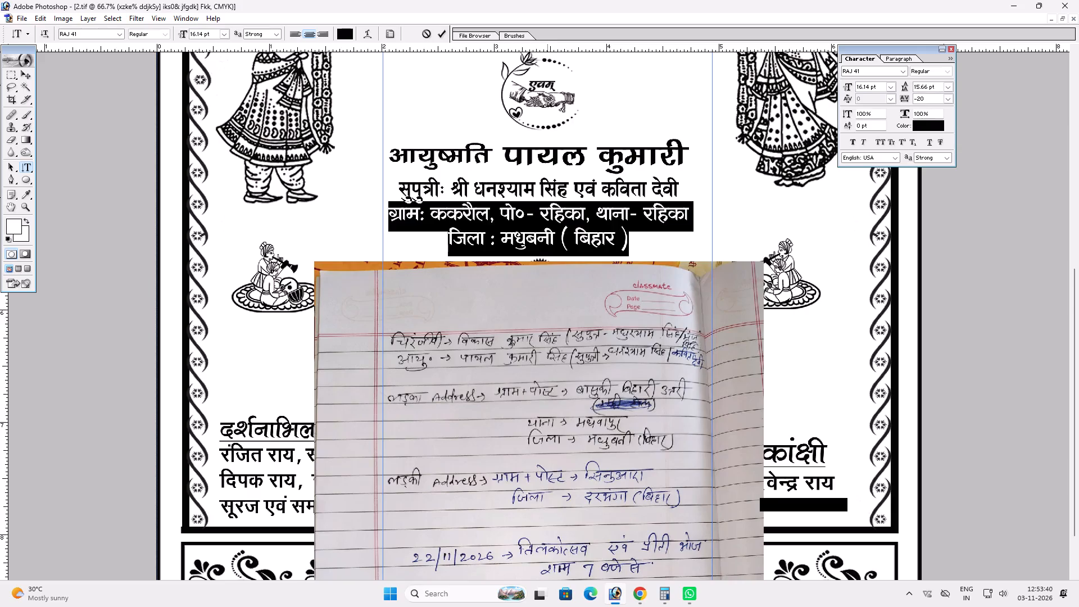
Replace the bride's entire old address with a first line reading ग्राम + पो०: followed by her village from the handwritten note.
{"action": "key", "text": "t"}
{"action": "left_click", "coordinate": [486, 236]}
{"action": "key", "text": "ctrl+a"}
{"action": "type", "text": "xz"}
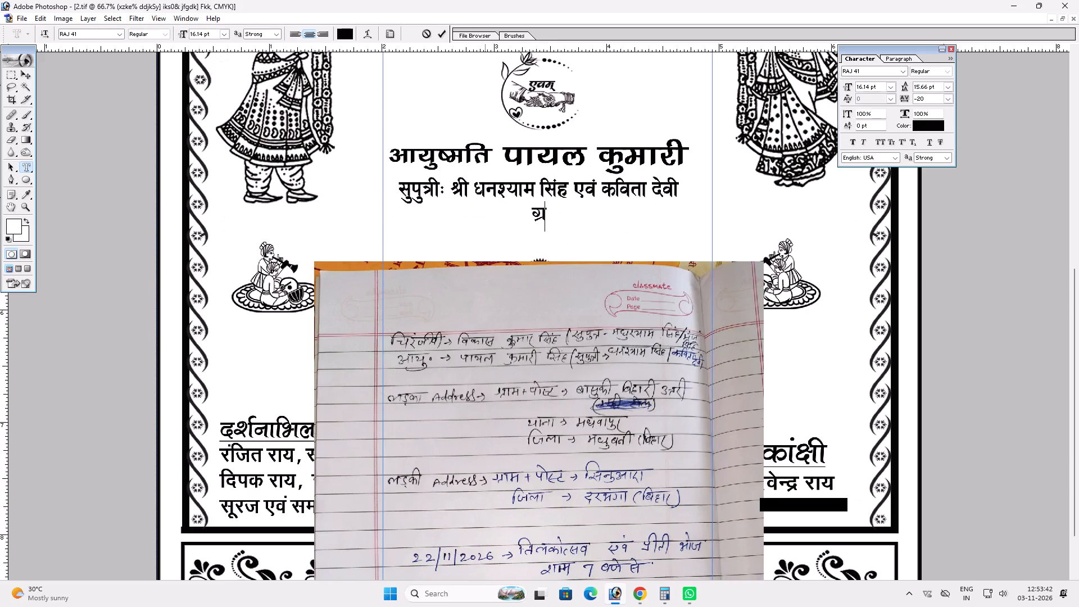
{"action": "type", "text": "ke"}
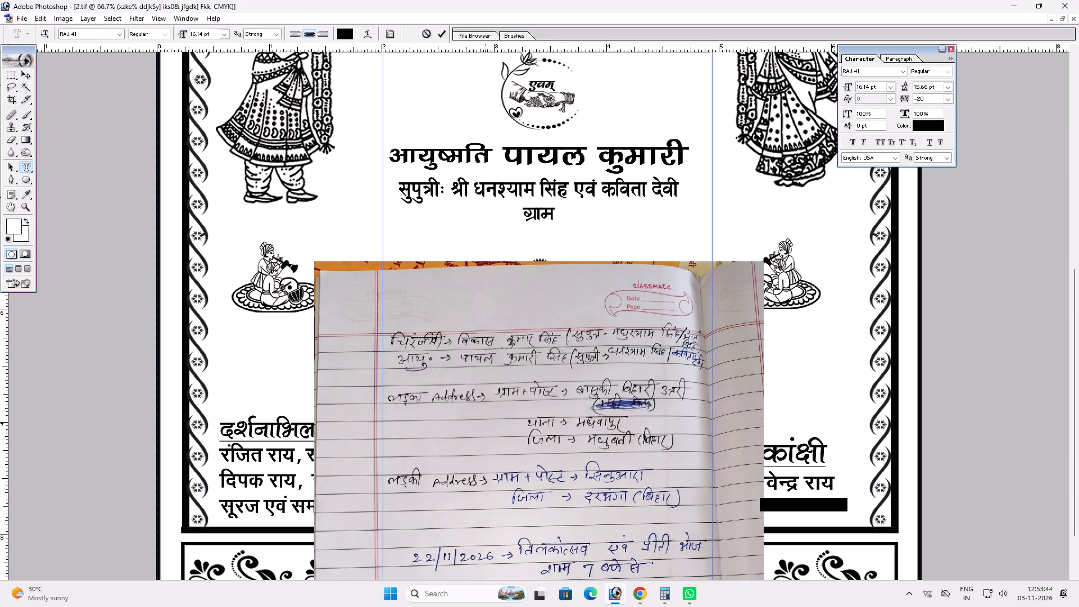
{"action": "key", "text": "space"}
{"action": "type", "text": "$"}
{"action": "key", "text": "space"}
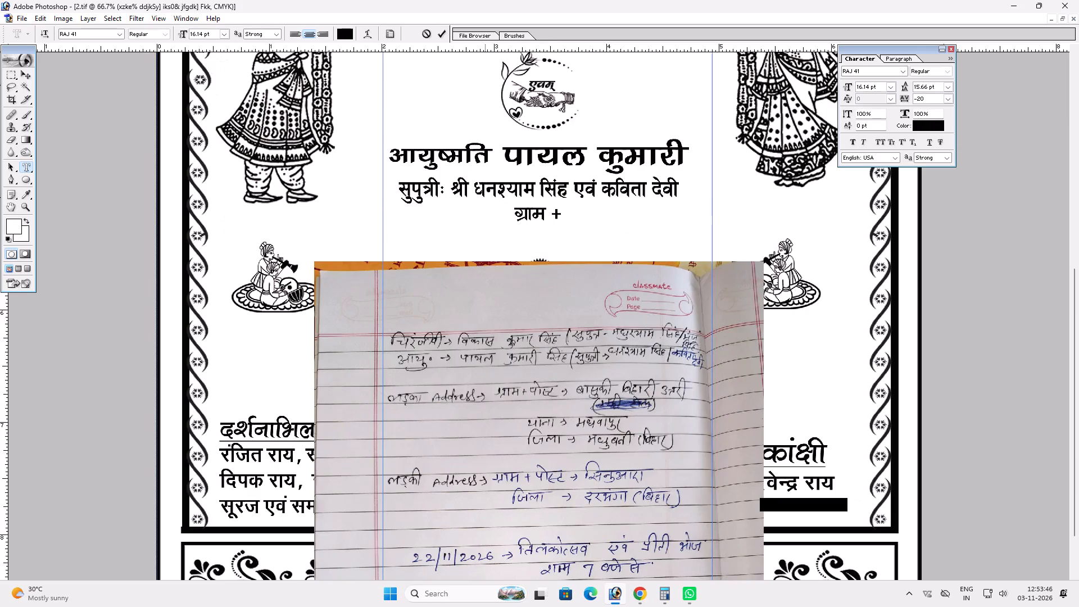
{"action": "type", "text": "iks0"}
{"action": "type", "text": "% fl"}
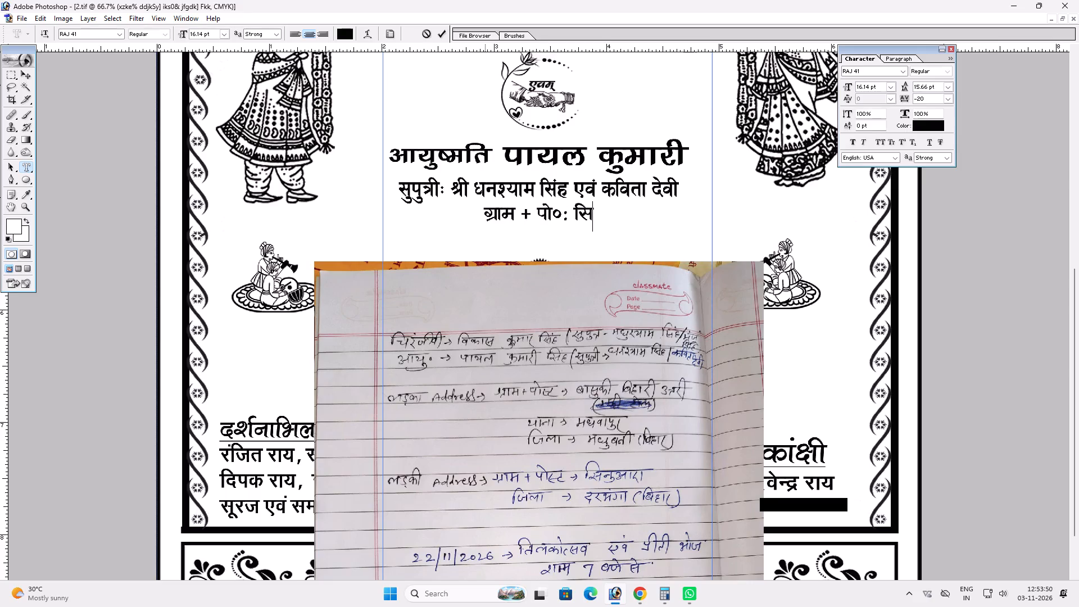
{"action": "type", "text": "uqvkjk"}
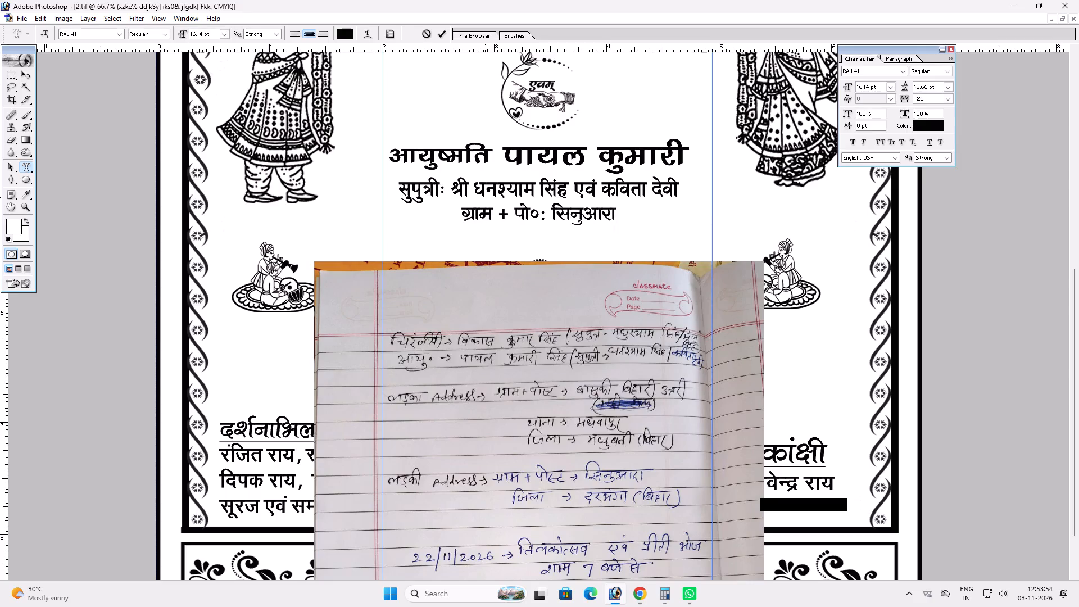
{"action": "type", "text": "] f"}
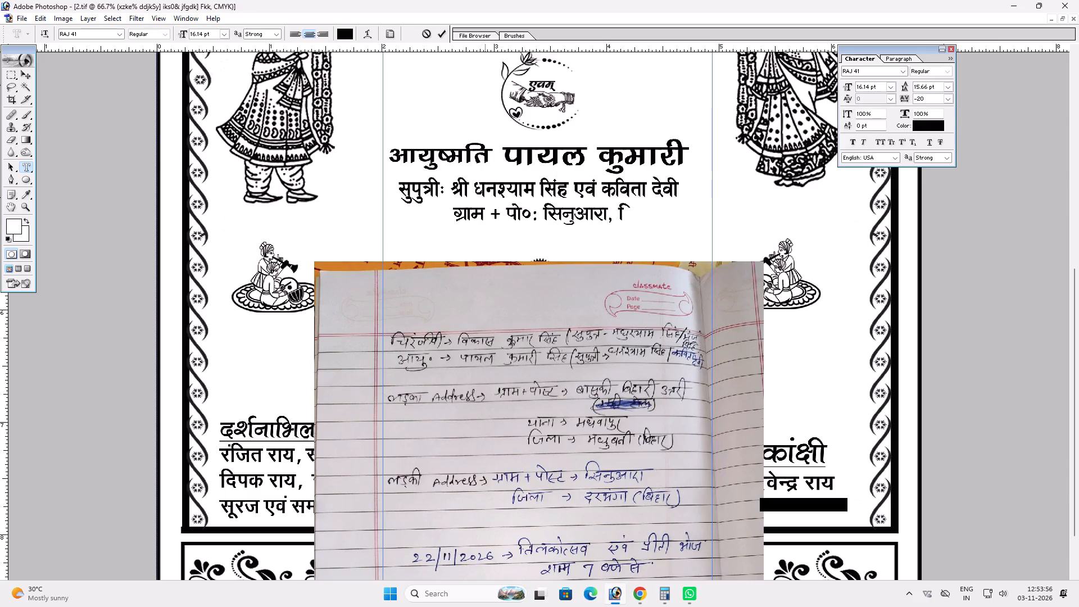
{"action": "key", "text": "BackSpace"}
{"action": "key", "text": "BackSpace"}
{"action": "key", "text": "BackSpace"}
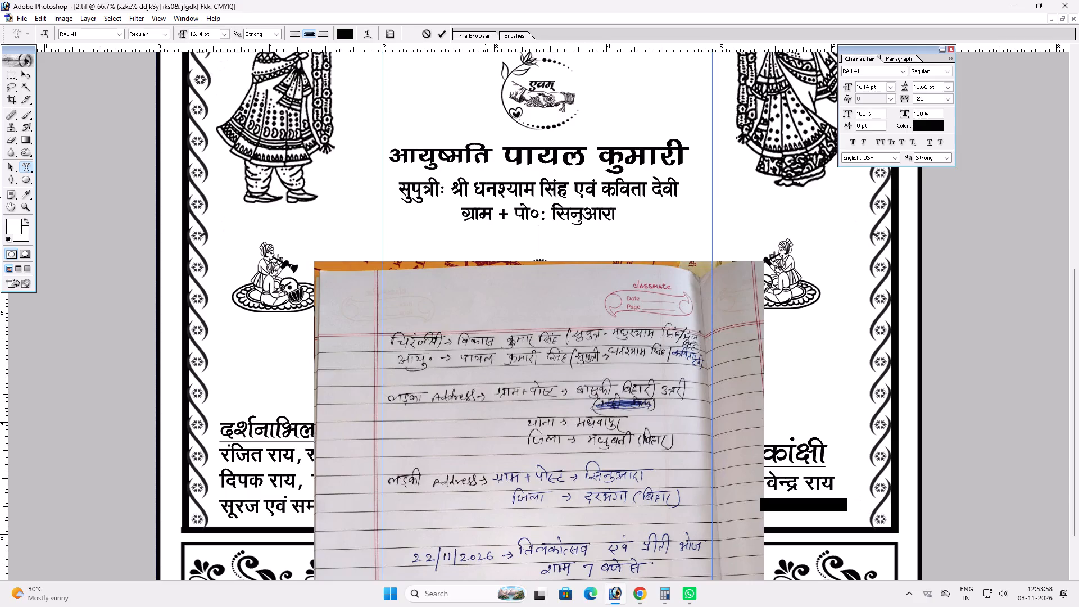
Add a second line to the bride's address, starting with जिला : and giving her district from the handwritten note.
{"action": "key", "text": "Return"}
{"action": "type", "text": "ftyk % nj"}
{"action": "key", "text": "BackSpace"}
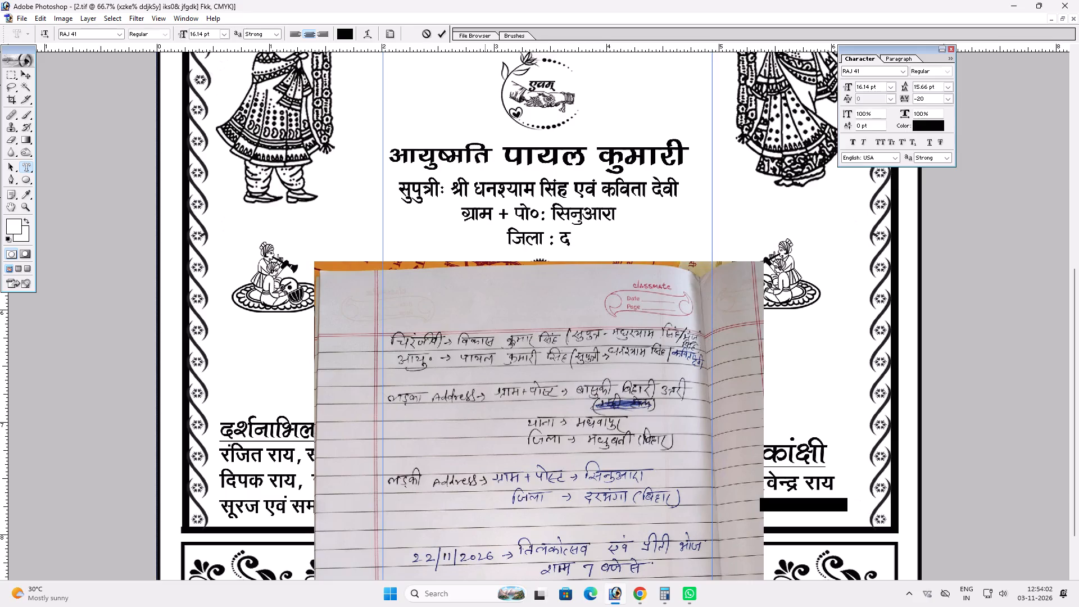
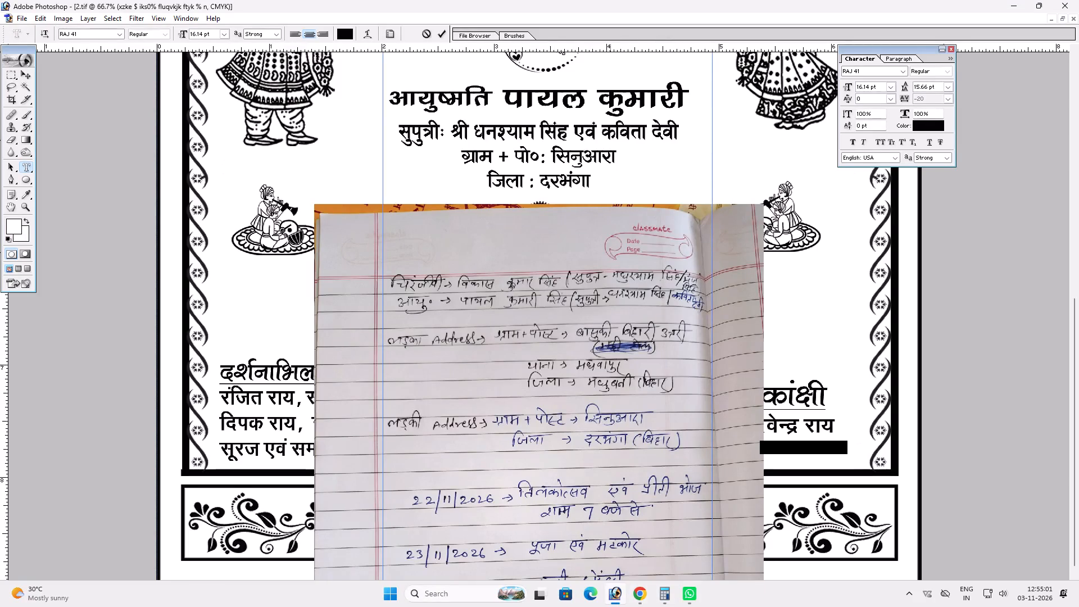
Append ( बिहार ) after the district name on the second line of the bride's address.
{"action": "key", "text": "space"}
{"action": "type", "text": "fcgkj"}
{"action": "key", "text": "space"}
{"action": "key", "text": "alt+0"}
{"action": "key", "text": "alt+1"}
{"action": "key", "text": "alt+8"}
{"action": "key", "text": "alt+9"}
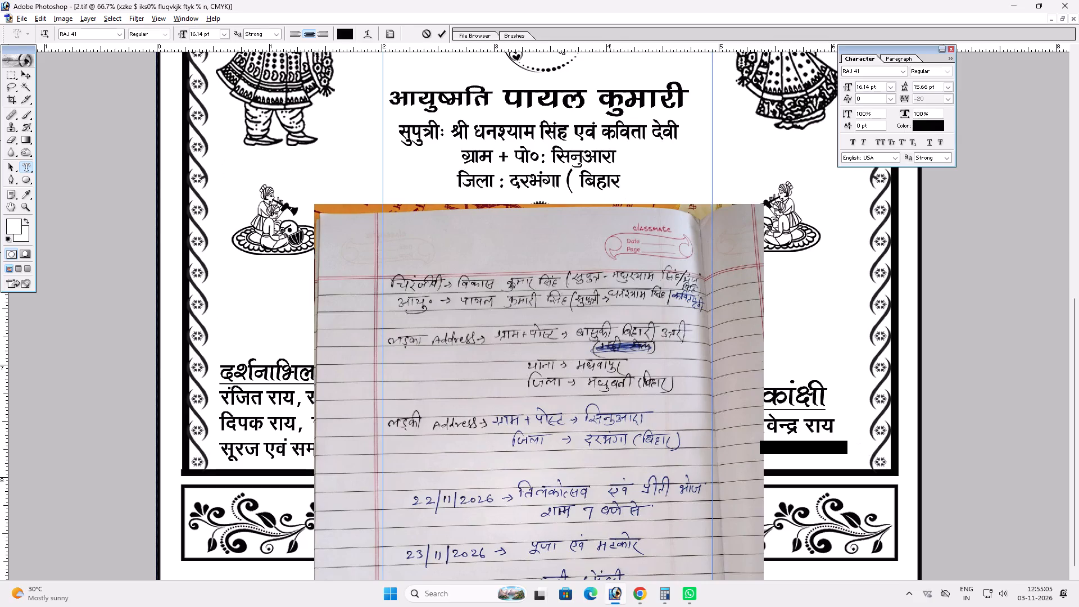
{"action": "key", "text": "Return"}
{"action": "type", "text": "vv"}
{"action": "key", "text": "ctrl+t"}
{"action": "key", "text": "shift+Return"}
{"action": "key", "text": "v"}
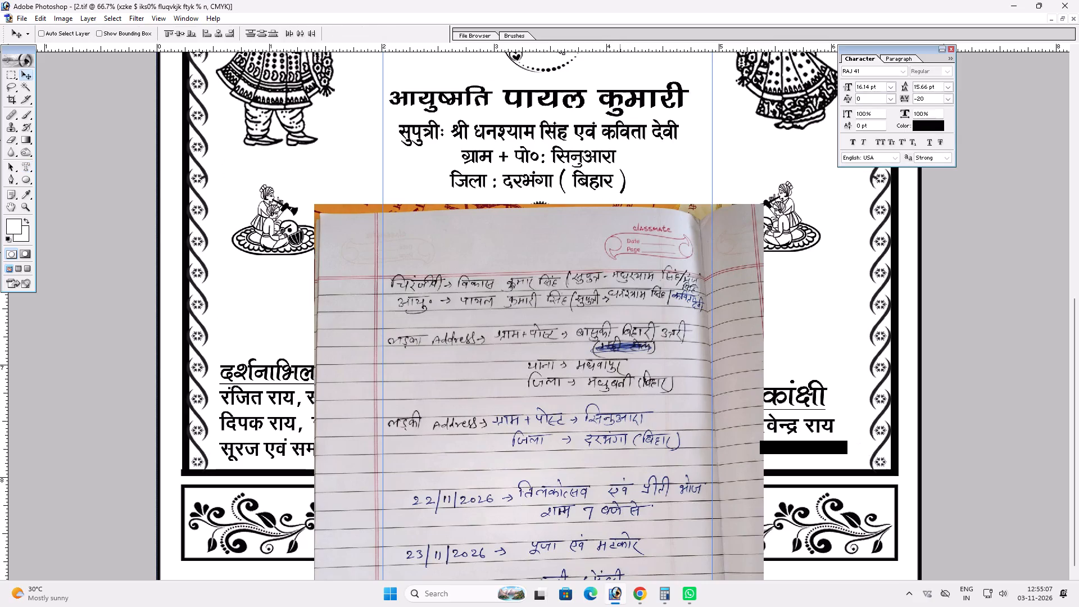
Centre the bride's address text horizontally on the card.
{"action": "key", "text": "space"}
{"action": "left_click_drag", "start_coordinate": [587, 191], "coordinate": [587, 183]}
{"action": "key", "text": "ctrl+a"}
{"action": "key", "text": "alt+l"}
{"action": "key", "text": "alt+i"}
{"action": "key", "text": "alt+h"}
{"action": "key", "text": "ctrl+d"}
Move the handwritten note photo beside the दर्शनाभिलाषी names so that its handwritten name list can be read.
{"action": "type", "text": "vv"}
{"action": "left_click", "coordinate": [551, 366], "text": "ctrl"}
{"action": "left_click_drag", "start_coordinate": [547, 366], "coordinate": [714, 438]}
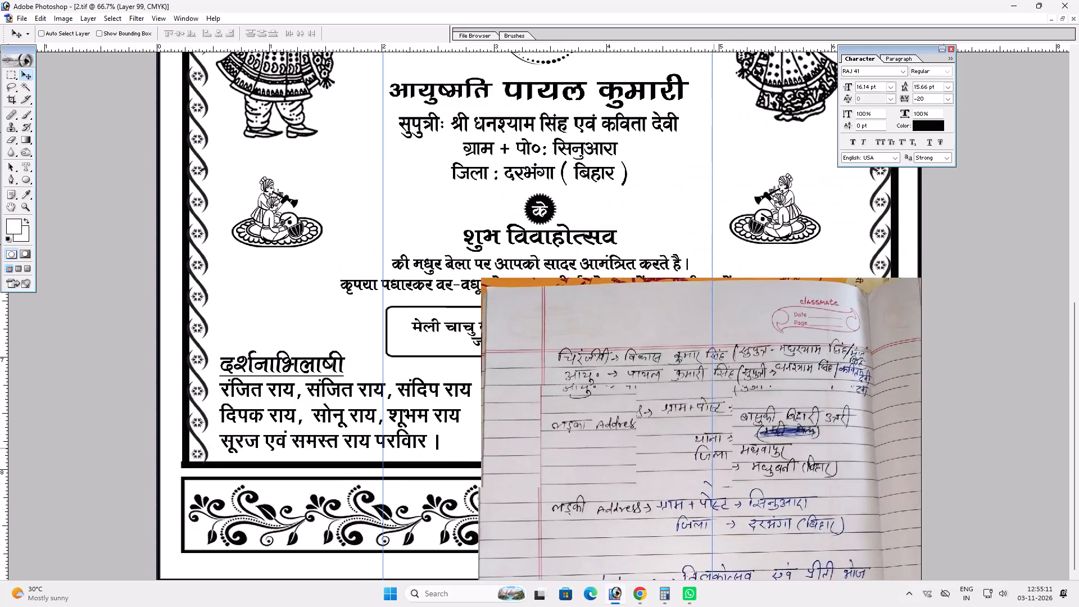
{"action": "left_click_drag", "start_coordinate": [714, 438], "coordinate": [709, 132]}
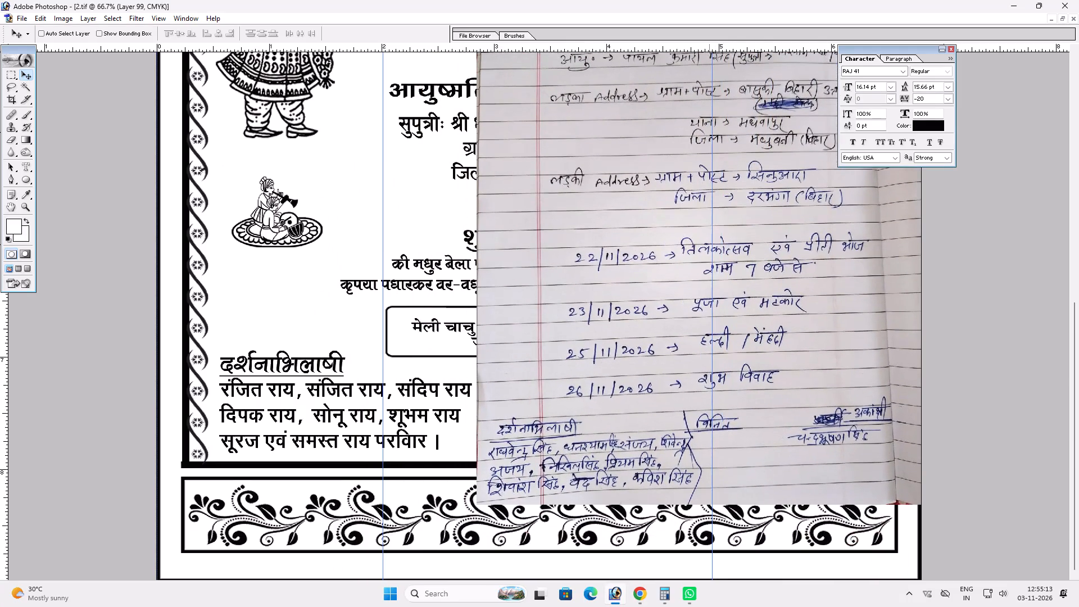
{"action": "left_click_drag", "start_coordinate": [709, 132], "coordinate": [709, 130]}
Bring the name list text beneath the दर्शनाभिलाषी heading to the front of all layers.
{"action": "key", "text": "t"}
{"action": "left_click", "coordinate": [360, 415]}
{"action": "key", "text": "Return"}
{"action": "key", "text": "ctrl+shift+bracketright"}
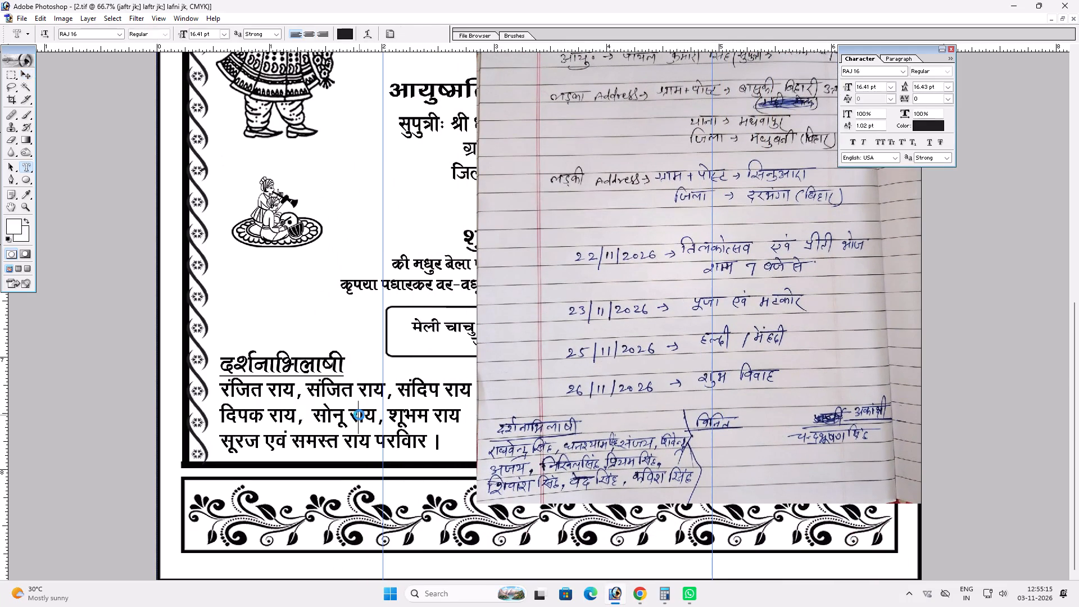
Replace the entire old name list under दर्शनाभिलाषी with the first name from the handwritten note, including surname and a comma.
{"action": "left_click", "coordinate": [359, 415]}
{"action": "key", "text": "ctrl+a"}
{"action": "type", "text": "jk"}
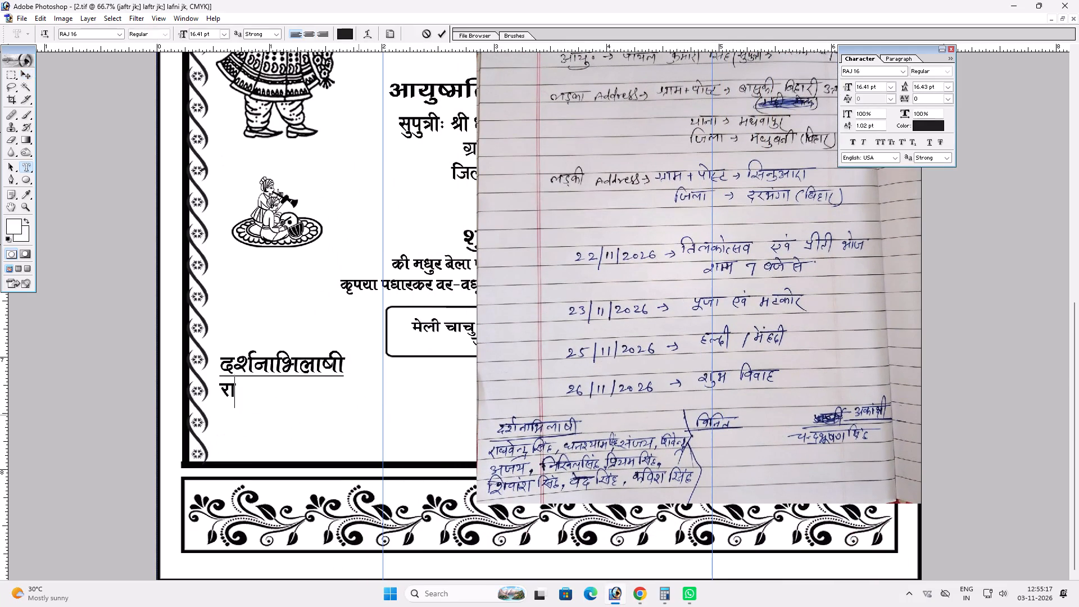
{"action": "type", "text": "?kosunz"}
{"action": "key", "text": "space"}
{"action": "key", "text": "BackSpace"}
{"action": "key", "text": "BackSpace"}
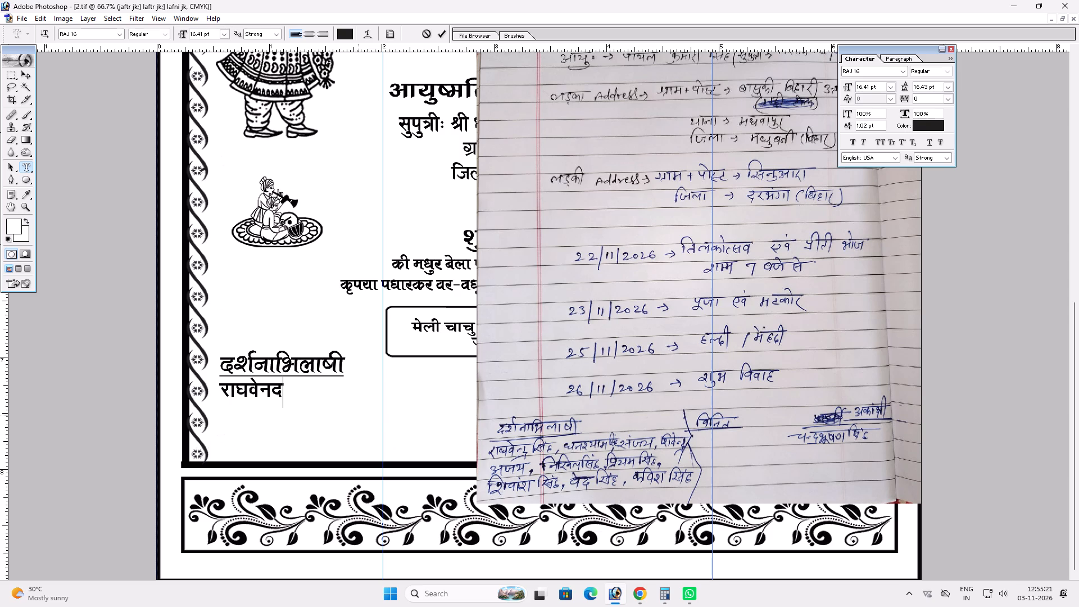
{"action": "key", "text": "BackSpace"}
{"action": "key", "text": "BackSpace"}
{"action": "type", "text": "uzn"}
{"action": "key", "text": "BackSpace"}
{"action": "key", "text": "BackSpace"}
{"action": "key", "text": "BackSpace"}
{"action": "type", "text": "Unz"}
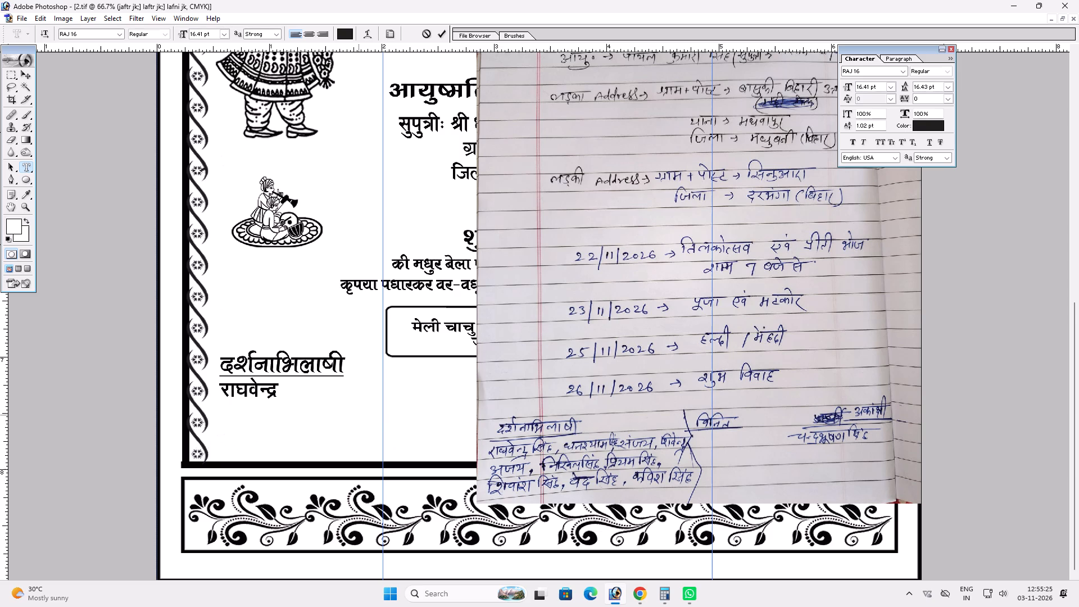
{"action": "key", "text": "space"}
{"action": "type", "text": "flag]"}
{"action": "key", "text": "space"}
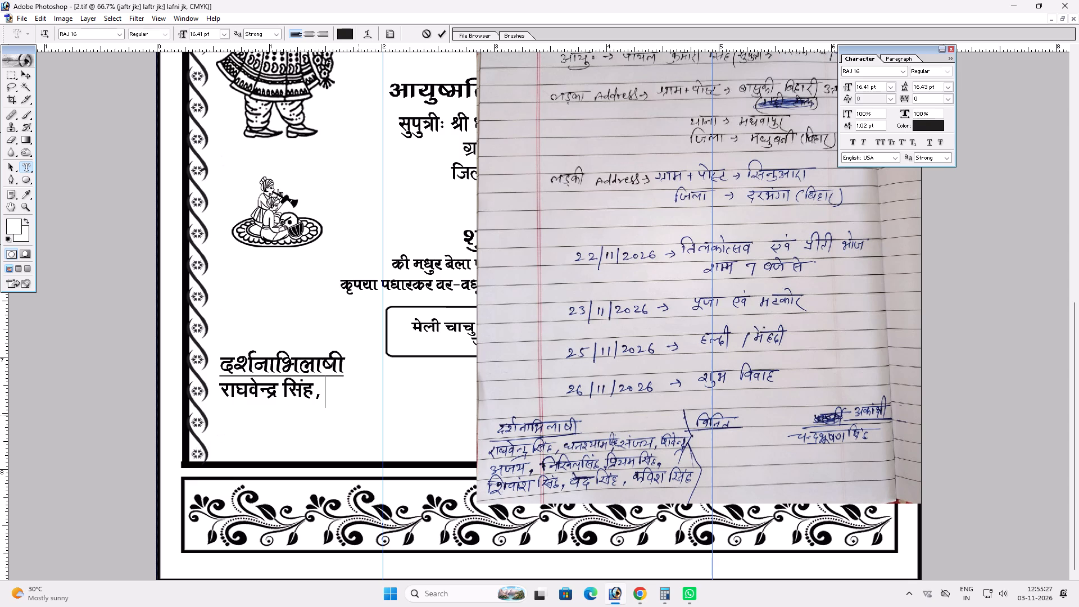
Add the note's second name with the surname सिंह to the first line and start a second line.
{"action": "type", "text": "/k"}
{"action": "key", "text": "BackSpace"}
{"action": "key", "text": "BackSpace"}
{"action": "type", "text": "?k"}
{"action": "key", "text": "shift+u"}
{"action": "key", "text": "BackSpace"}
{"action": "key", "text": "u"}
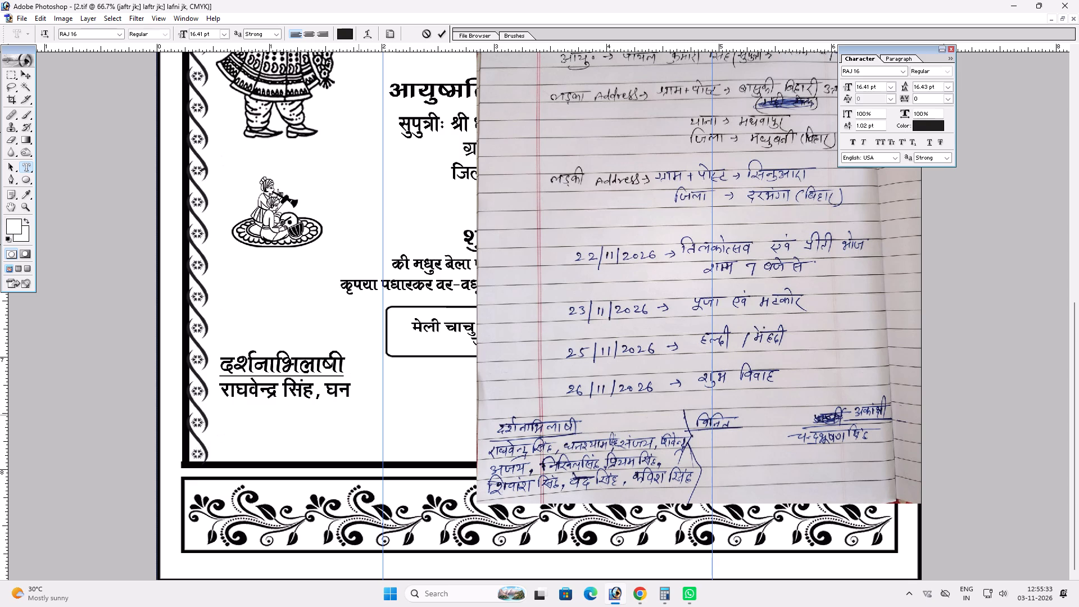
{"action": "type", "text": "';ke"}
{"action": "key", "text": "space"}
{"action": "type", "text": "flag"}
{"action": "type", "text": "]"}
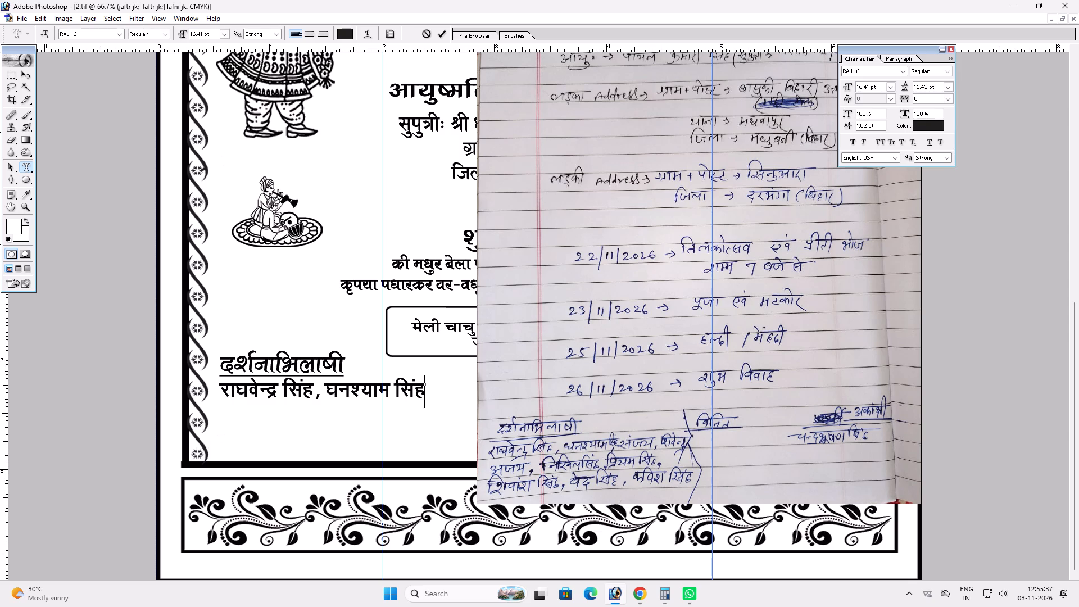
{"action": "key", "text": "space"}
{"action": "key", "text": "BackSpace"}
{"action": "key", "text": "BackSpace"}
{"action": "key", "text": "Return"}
Enter the note's third, fourth and fifth names on the second line without surnames, each followed by a comma.
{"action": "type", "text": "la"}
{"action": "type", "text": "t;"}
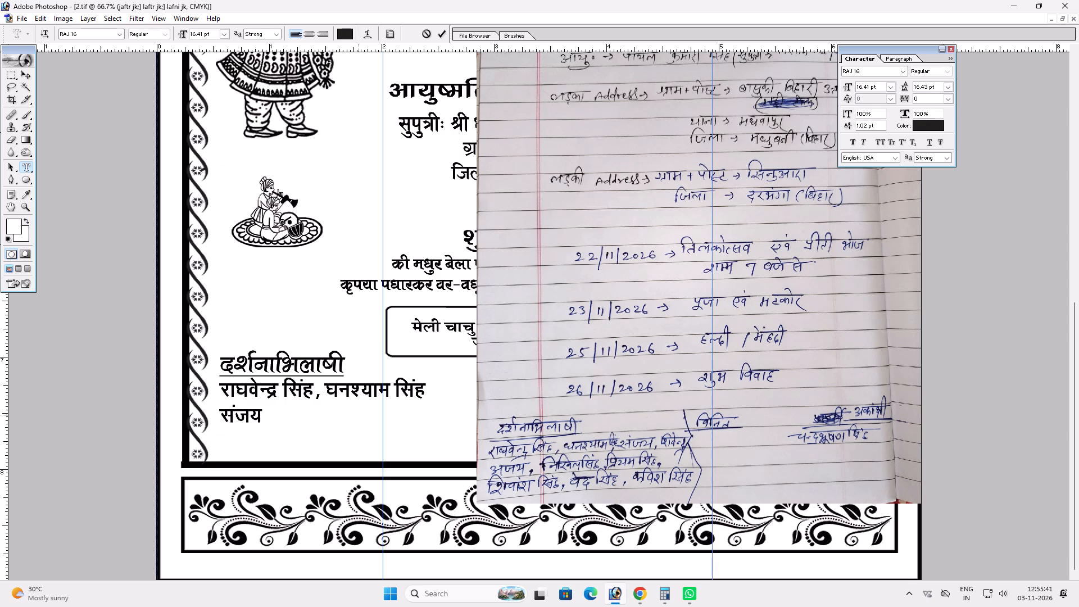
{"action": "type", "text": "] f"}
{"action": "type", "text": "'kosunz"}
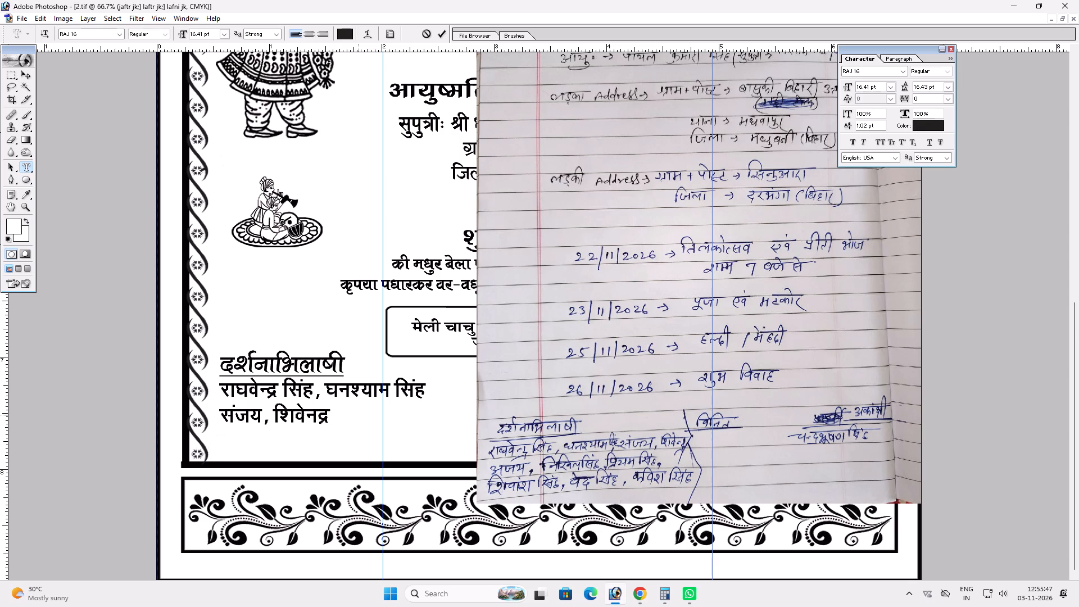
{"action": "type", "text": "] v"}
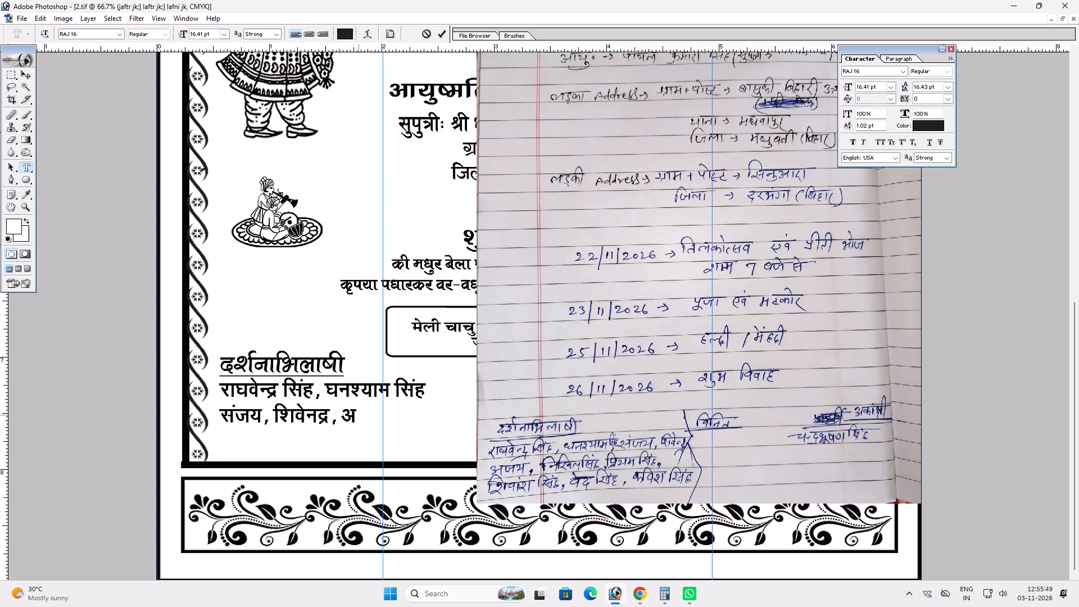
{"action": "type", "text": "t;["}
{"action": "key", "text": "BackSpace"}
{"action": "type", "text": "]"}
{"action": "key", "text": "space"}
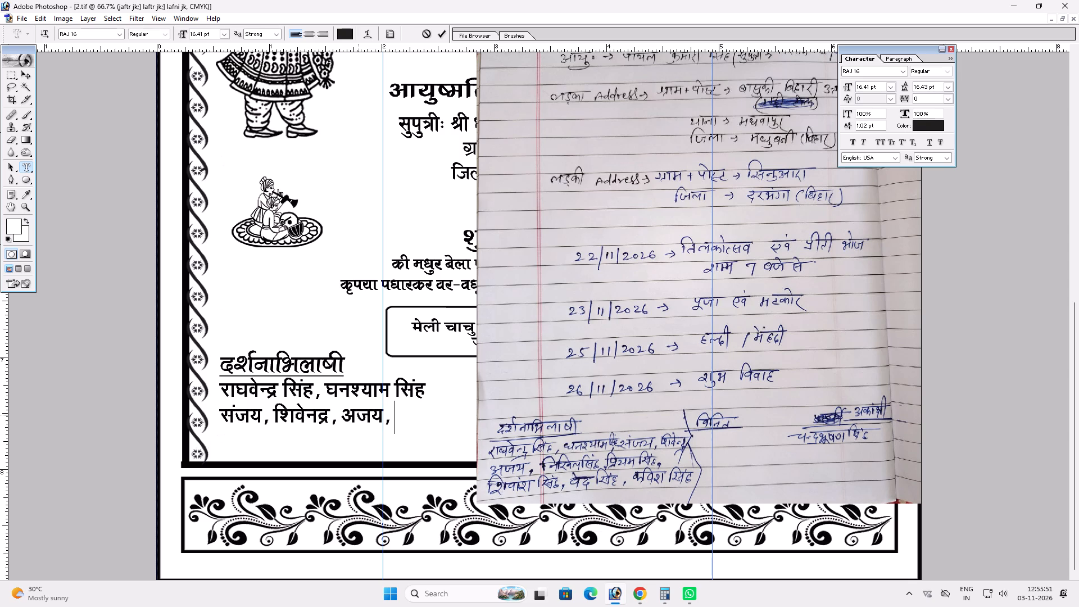
Complete the second line with the note's sixth name plus the surname सिंह, and start a third line.
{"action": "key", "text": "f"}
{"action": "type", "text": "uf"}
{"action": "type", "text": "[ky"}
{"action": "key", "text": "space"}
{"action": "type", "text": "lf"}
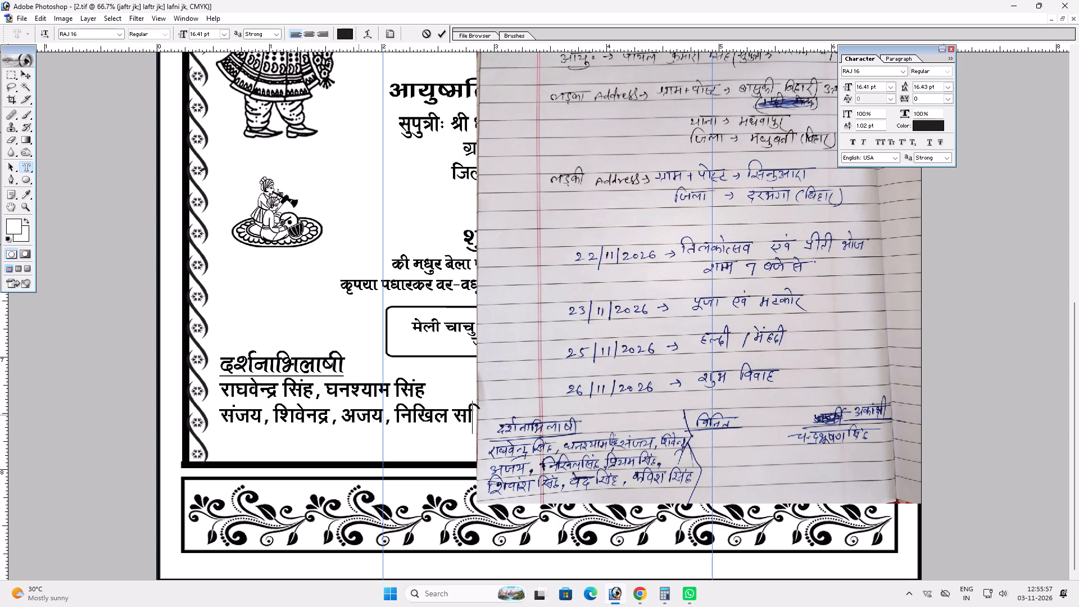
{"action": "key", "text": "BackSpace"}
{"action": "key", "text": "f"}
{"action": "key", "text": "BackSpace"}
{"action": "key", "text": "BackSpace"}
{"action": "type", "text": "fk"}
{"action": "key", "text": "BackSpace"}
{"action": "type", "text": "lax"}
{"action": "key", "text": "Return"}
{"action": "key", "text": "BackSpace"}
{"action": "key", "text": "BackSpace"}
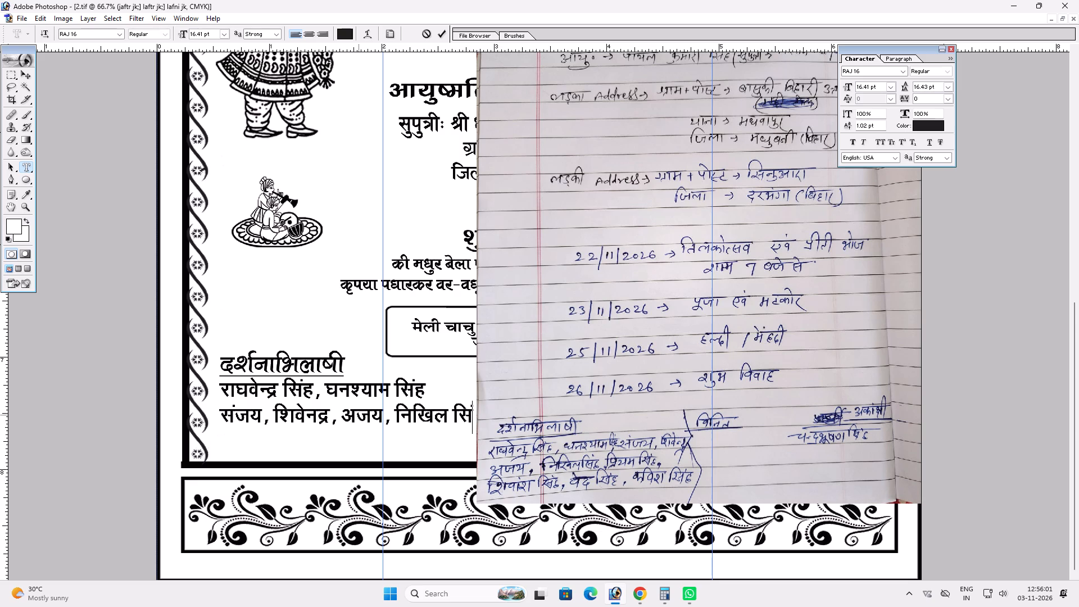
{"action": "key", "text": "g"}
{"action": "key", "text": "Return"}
Begin the third line with the first name from the note's last handwritten row, with surname सिंह and a comma.
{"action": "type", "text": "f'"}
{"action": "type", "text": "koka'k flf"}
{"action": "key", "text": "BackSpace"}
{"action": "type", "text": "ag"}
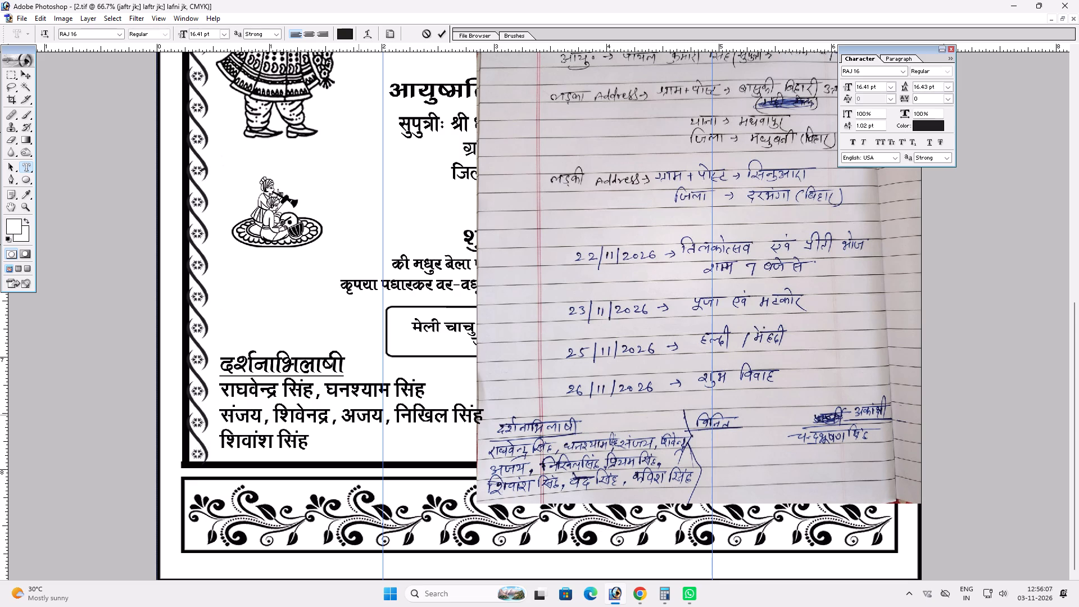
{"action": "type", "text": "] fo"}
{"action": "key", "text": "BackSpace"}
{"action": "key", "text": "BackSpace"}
Add the remaining two names from the note's last row to the third line, each with the surname सिंह.
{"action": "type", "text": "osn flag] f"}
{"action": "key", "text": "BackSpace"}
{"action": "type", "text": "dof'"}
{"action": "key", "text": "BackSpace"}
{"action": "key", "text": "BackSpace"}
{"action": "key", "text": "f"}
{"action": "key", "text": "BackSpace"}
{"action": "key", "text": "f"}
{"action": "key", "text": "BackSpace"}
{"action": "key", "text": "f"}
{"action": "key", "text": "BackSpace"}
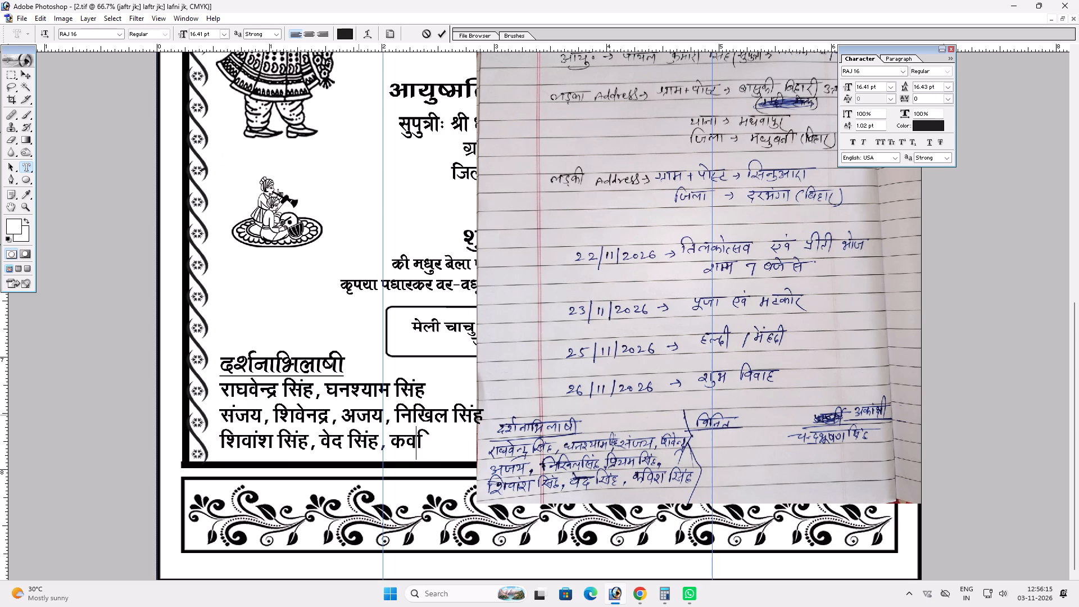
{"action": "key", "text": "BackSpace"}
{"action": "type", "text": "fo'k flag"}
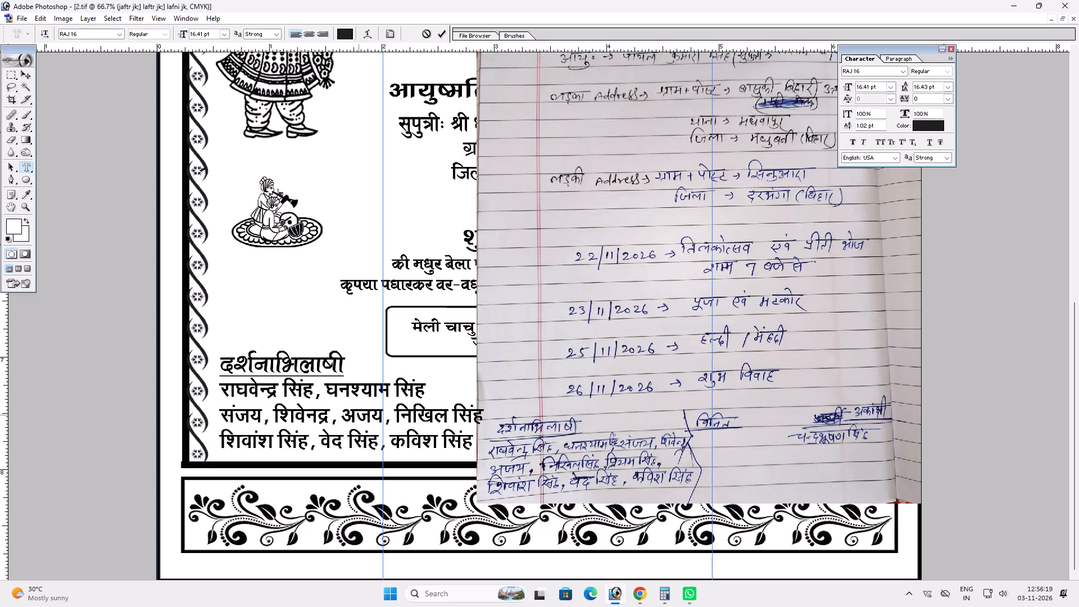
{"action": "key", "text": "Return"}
Move the दर्शनाभिलाषी name list up slightly.
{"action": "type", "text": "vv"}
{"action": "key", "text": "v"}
{"action": "left_click_drag", "start_coordinate": [405, 432], "coordinate": [406, 427]}
Move the handwritten note photo up and away to clear the space beside the name list and the आकांक्षी block.
{"action": "left_click", "coordinate": [538, 409], "text": "ctrl"}
{"action": "left_click_drag", "start_coordinate": [540, 407], "coordinate": [601, 244]}
Join the third line's first name to the second line after a comma, leaving the last two names on the third line.
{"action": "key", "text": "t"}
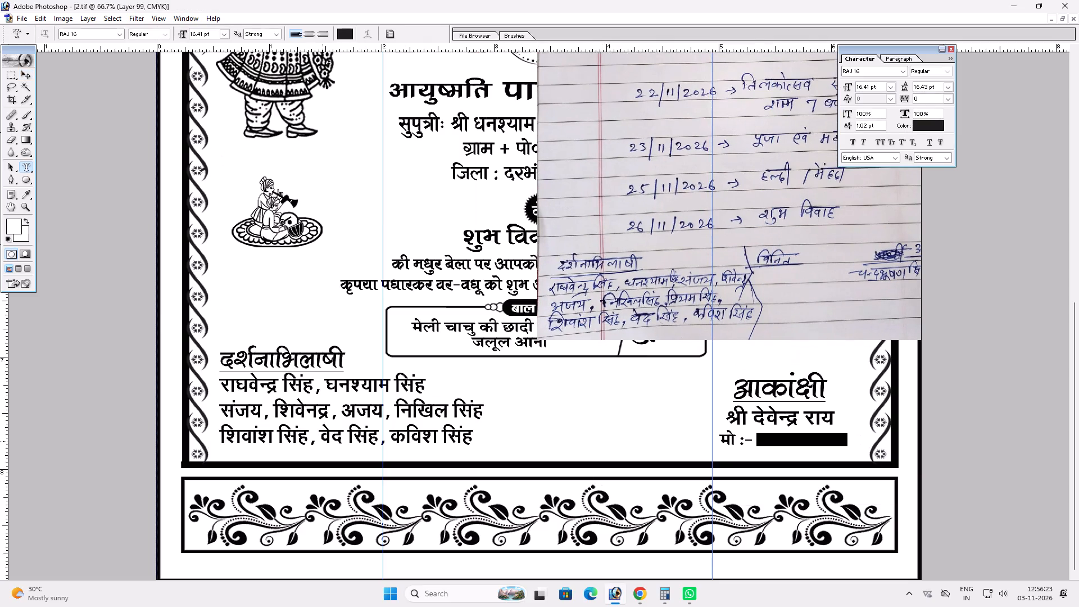
{"action": "left_click", "coordinate": [318, 442]}
{"action": "key", "text": "Return"}
{"action": "key", "text": "Up"}
{"action": "key", "text": "Home"}
{"action": "key", "text": "BackSpace"}
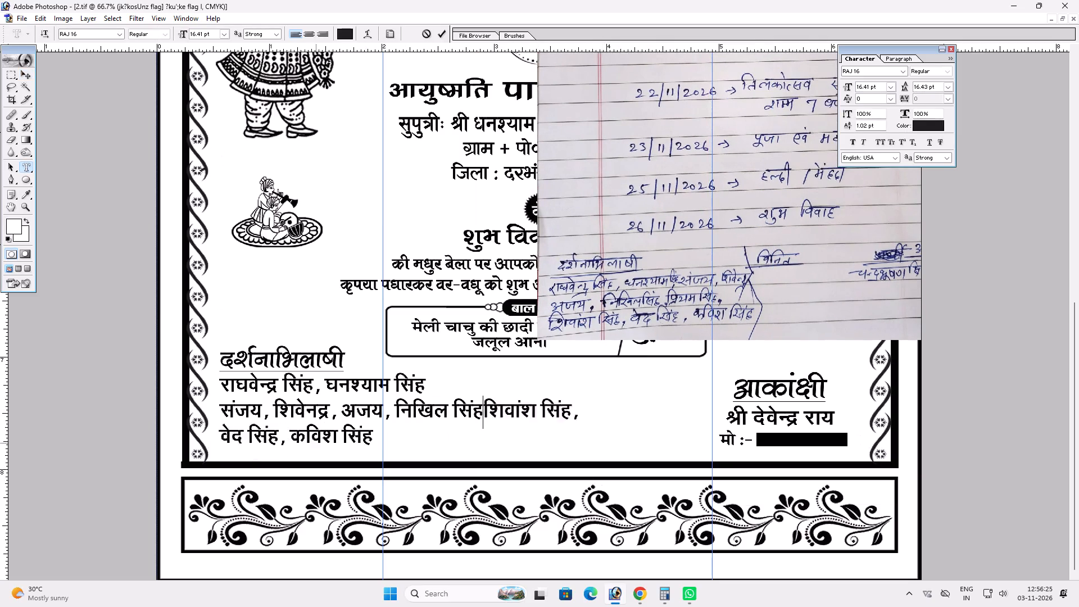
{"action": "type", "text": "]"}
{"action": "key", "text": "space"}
{"action": "left_click", "coordinate": [592, 423]}
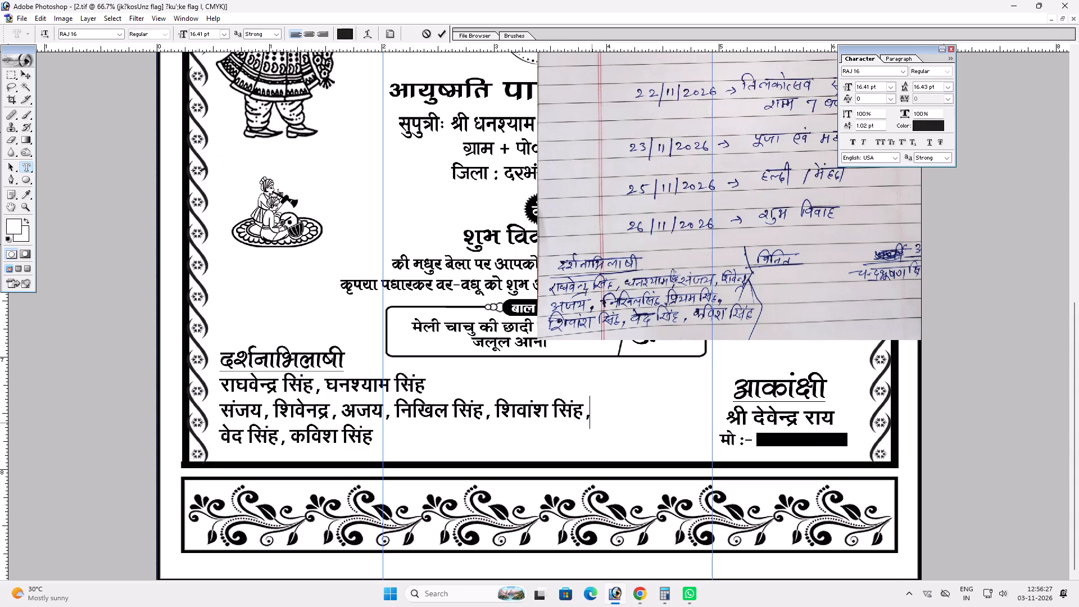
{"action": "key", "text": "BackSpace"}
Move the second line's first two names up to the first line after a comma, so the second line starts with अजय.
{"action": "left_click", "coordinate": [343, 417]}
{"action": "key", "text": "BackSpace"}
{"action": "key", "text": "BackSpace"}
{"action": "key", "text": "Return"}
{"action": "key", "text": "Up"}
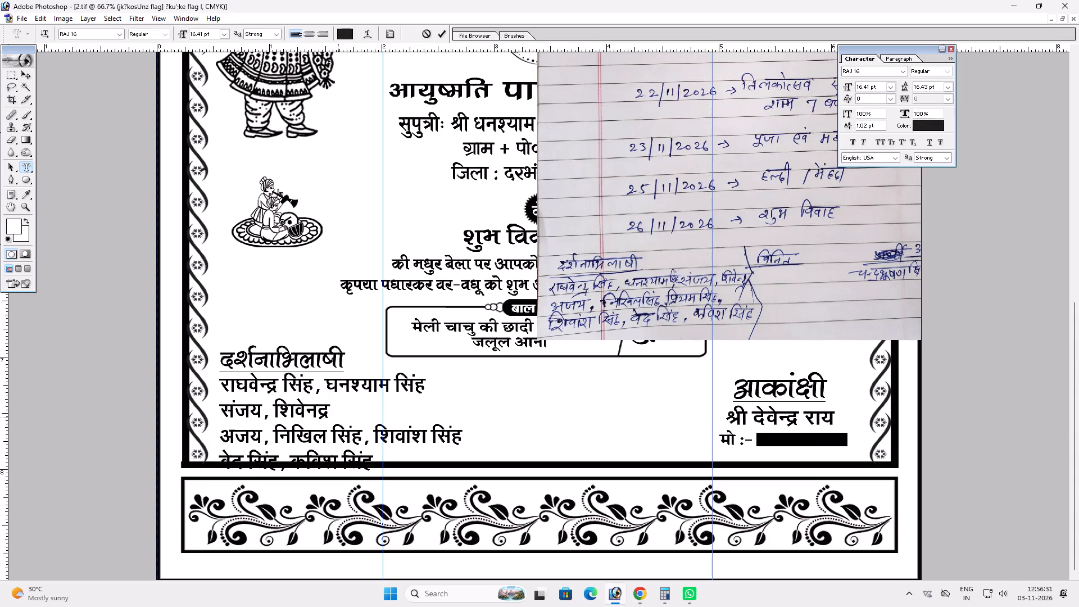
{"action": "key", "text": "Home"}
{"action": "key", "text": "BackSpace"}
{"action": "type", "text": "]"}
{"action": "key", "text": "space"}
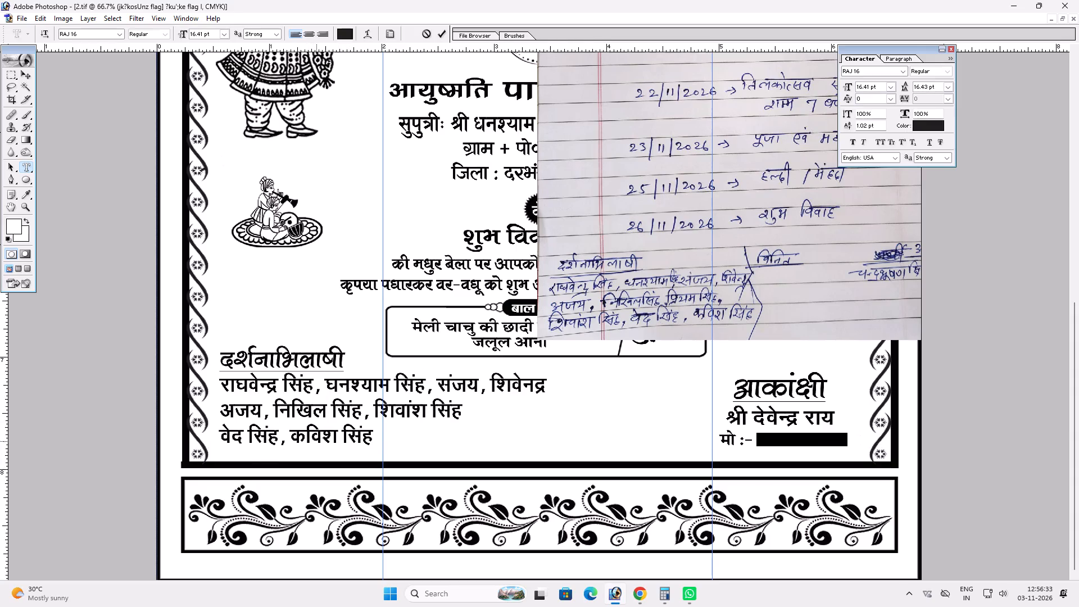
Bring वेद's name up to the end of the second line after a comma, leaving only कविश's name on the third line.
{"action": "left_click", "coordinate": [316, 440]}
{"action": "key", "text": "Home"}
{"action": "key", "text": "BackSpace"}
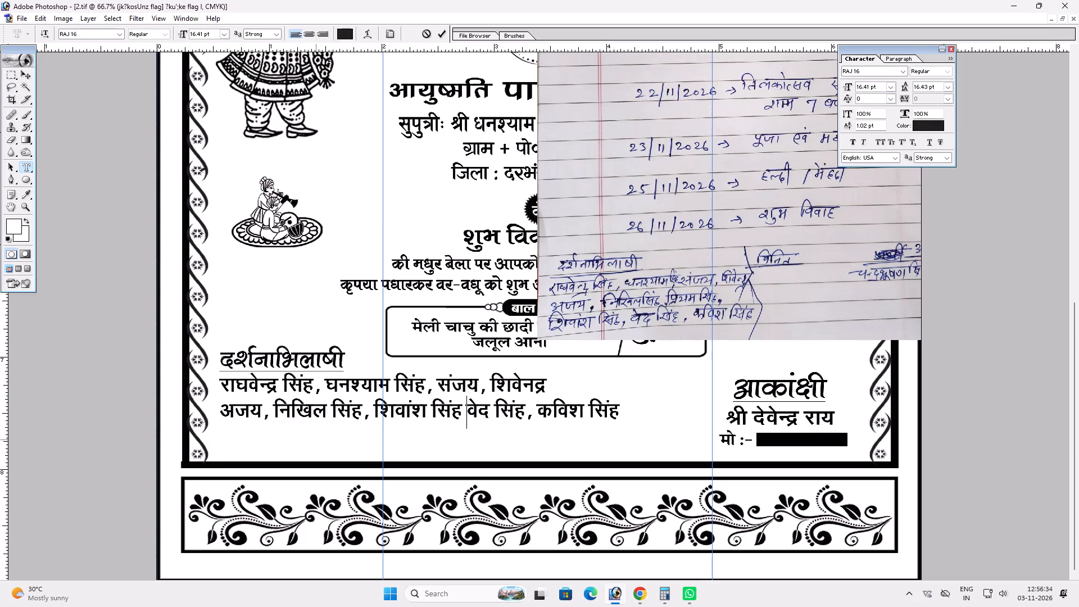
{"action": "key", "text": "BackSpace"}
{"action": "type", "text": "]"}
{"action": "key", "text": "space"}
{"action": "left_click", "coordinate": [541, 418]}
{"action": "key", "text": "BackSpace"}
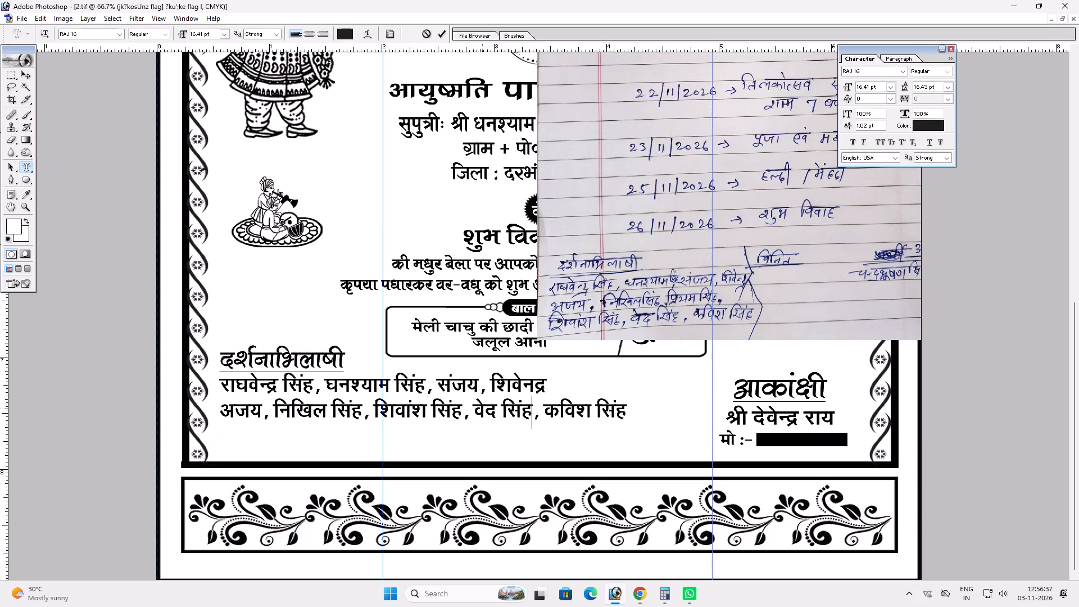
{"action": "key", "text": "Return"}
Append "एवं समस्त सिंह परिवार ।" to the end of the name list's third line.
{"action": "key", "text": "End"}
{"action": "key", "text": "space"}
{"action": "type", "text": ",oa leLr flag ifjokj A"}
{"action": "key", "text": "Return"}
Enlarge the दर्शनाभिलाषी heading and name list slightly.
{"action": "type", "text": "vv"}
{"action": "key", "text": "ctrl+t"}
{"action": "left_click_drag", "start_coordinate": [543, 442], "coordinate": [549, 442], "text": "shift"}
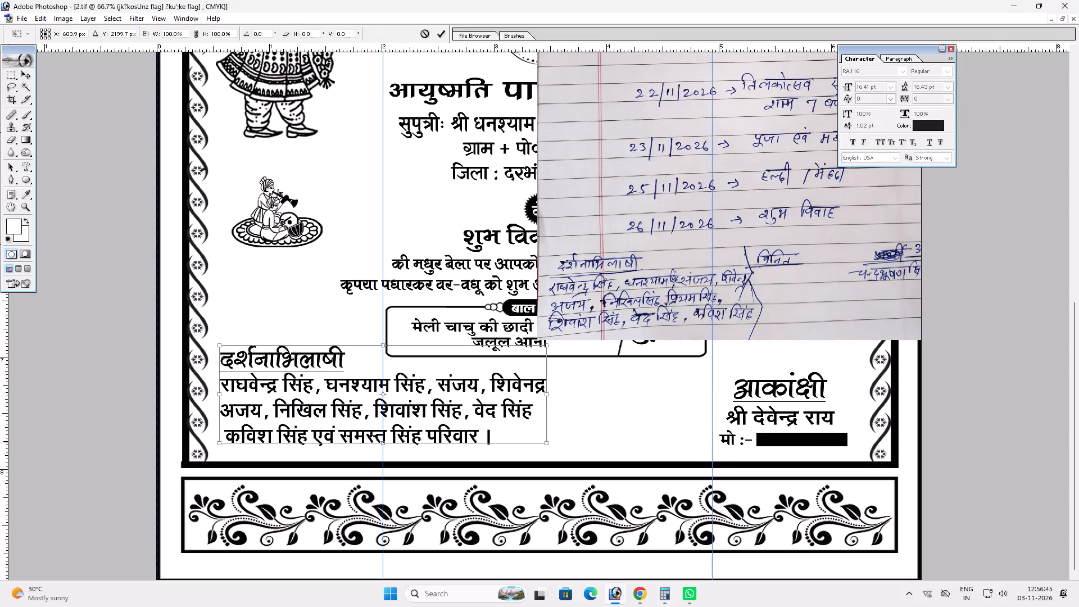
{"action": "left_click_drag", "start_coordinate": [549, 442], "coordinate": [559, 442], "text": "shift"}
{"action": "key", "text": "shift+Return"}
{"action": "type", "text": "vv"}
Shift the handwritten note photo sideways toward the card's centre so its आकांक्षी entry is in the clear.
{"action": "left_click", "coordinate": [506, 449], "text": "shift"}
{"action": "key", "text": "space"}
{"action": "left_click_drag", "start_coordinate": [735, 436], "coordinate": [574, 416]}
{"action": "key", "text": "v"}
{"action": "left_click", "coordinate": [742, 286], "text": "ctrl"}
{"action": "left_click_drag", "start_coordinate": [742, 286], "coordinate": [556, 290]}
Correct the spelling of शिवेन्द्र in the first name line by replacing the full न with the half letter.
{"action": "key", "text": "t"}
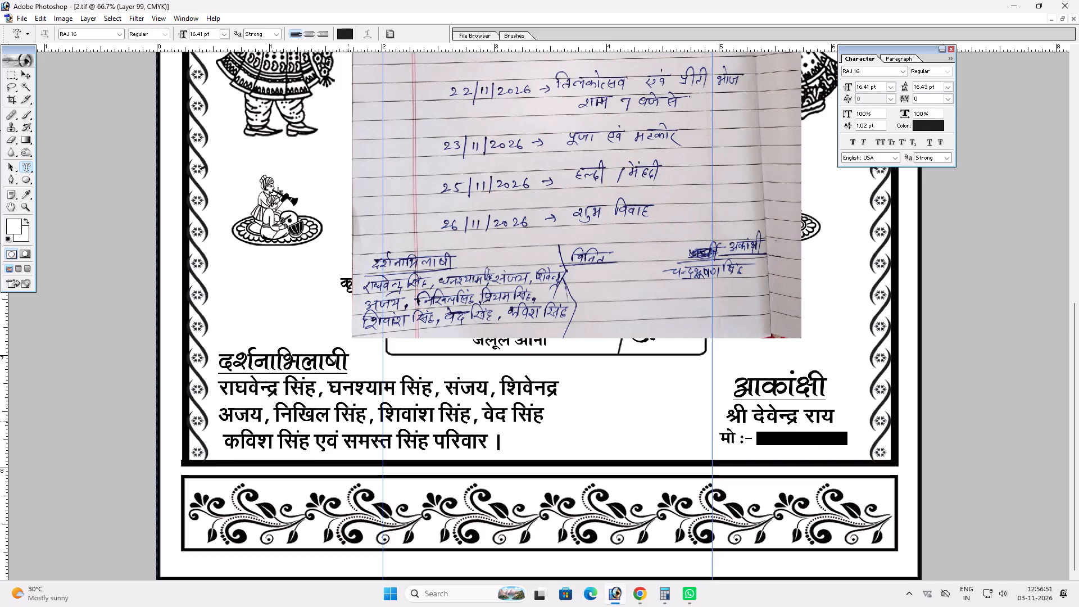
{"action": "left_click", "coordinate": [542, 393]}
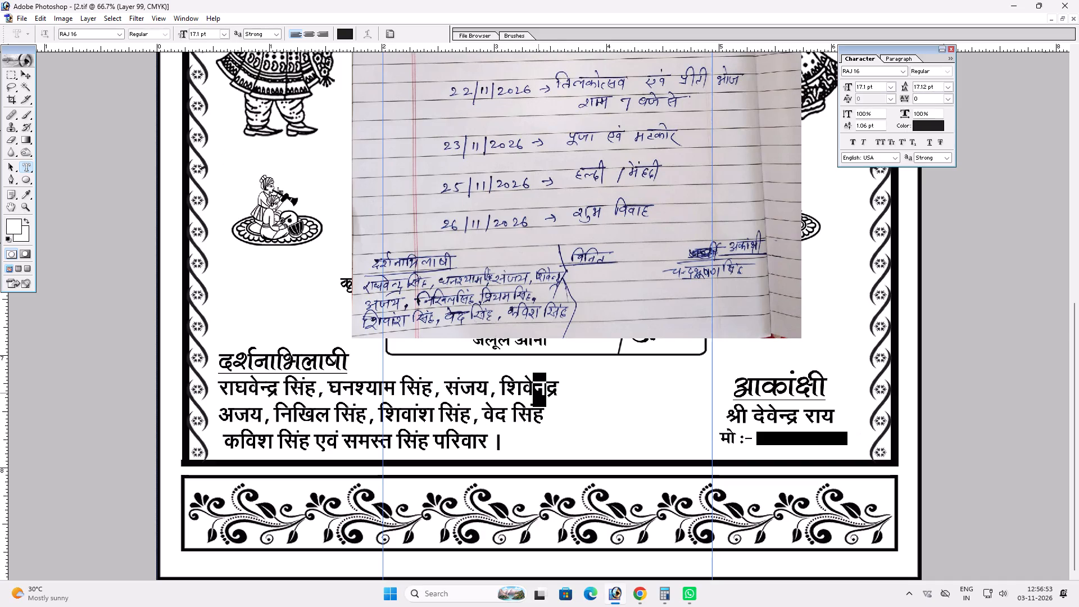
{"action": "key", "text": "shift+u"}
{"action": "key", "text": "Return"}
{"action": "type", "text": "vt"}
{"action": "left_click", "coordinate": [773, 421]}
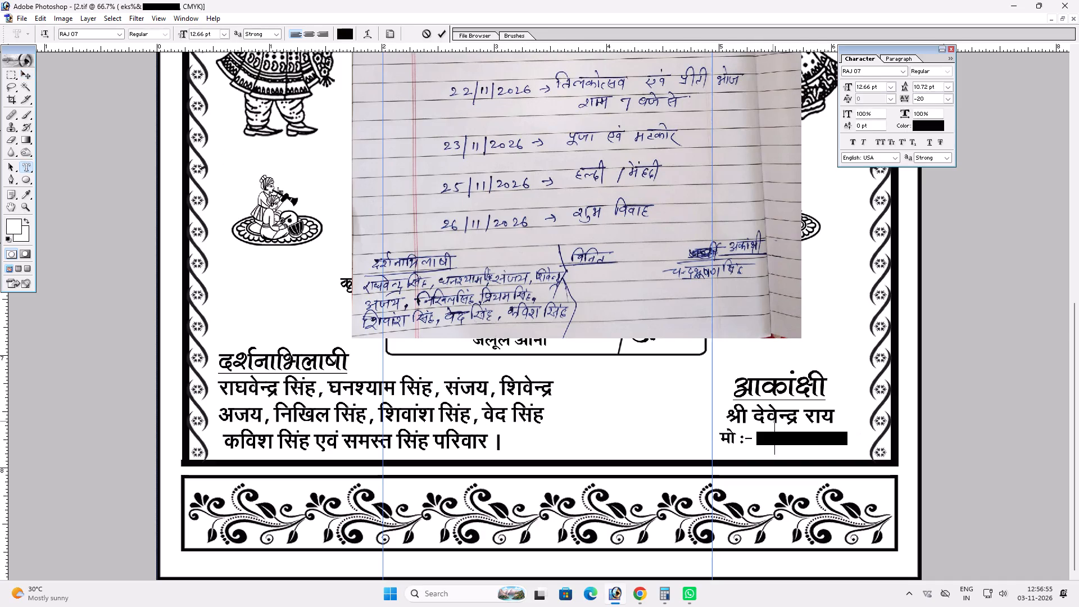
{"action": "key", "text": "Return"}
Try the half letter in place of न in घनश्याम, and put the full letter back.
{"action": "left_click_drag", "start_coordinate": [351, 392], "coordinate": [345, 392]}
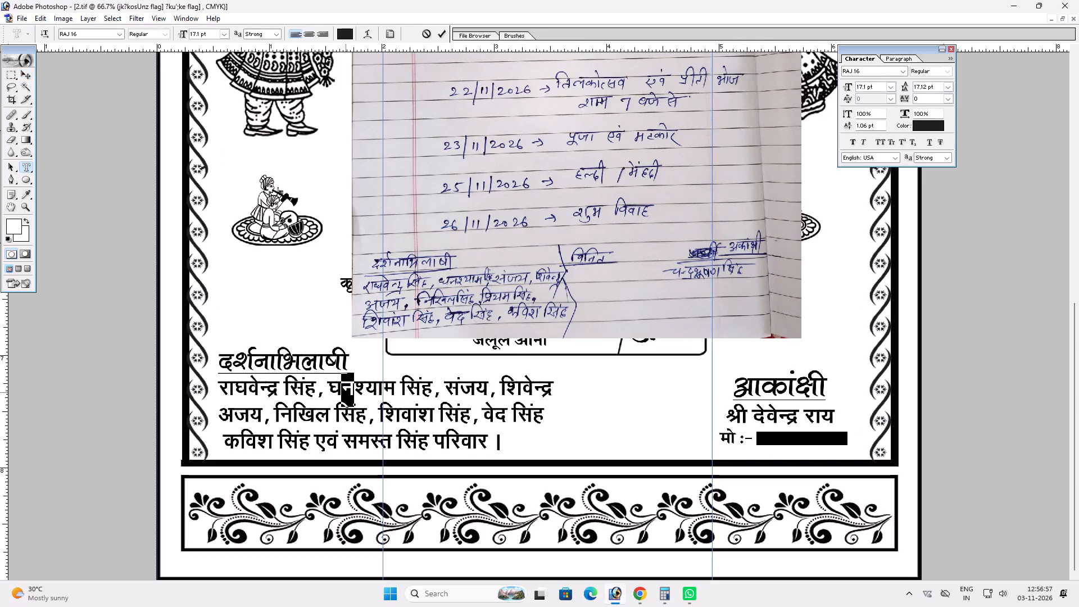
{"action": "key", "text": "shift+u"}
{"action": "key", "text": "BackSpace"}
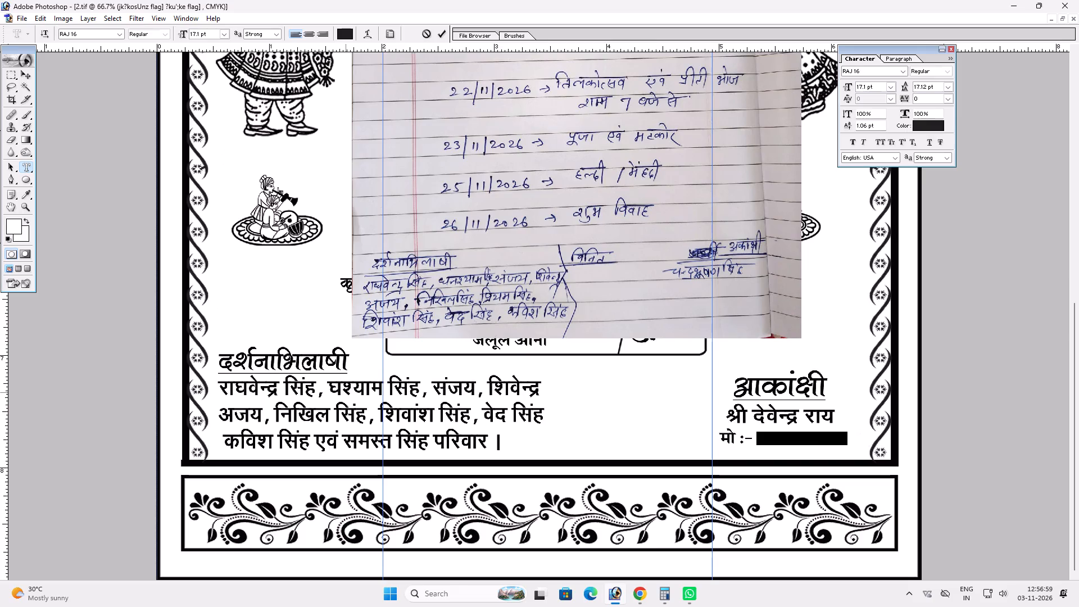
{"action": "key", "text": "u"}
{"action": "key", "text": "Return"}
Delete the whole मो mobile number line below the आकांक्षी name.
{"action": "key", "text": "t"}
{"action": "left_click", "coordinate": [748, 421]}
{"action": "key", "text": "ctrl+a"}
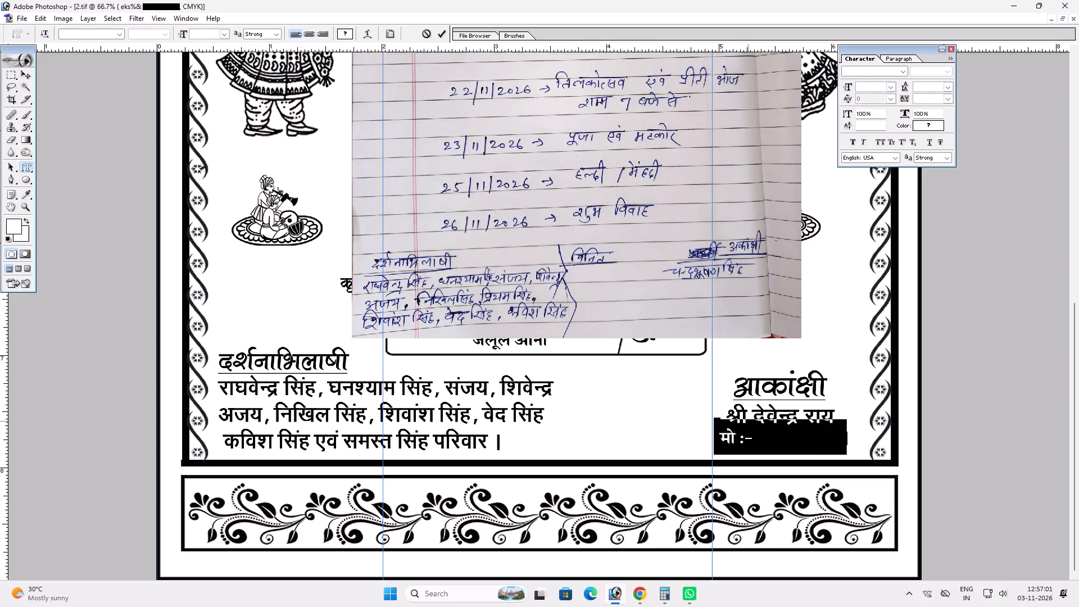
{"action": "key", "text": "Return"}
{"action": "left_click", "coordinate": [743, 434]}
{"action": "key", "text": "ctrl+a"}
{"action": "key", "text": "Return"}
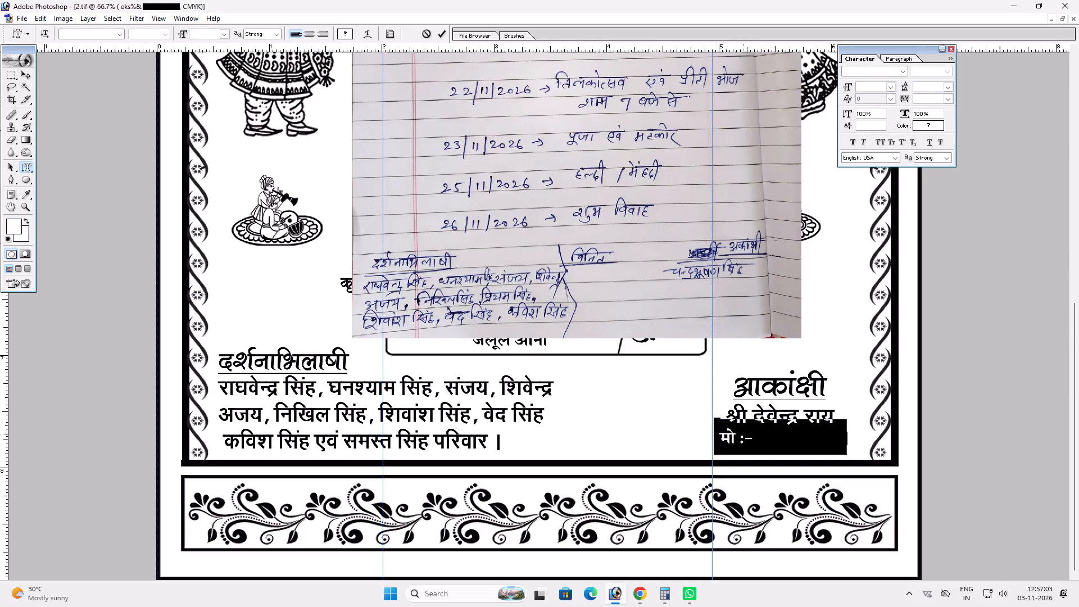
{"action": "left_click", "coordinate": [743, 434]}
{"action": "key", "text": "ctrl+a"}
{"action": "key", "text": "BackSpace"}
{"action": "key", "text": "Return"}
Replace the name under the आकांक्षी heading with the one given in the handwritten note, without the श्री prefix.
{"action": "left_click", "coordinate": [750, 421]}
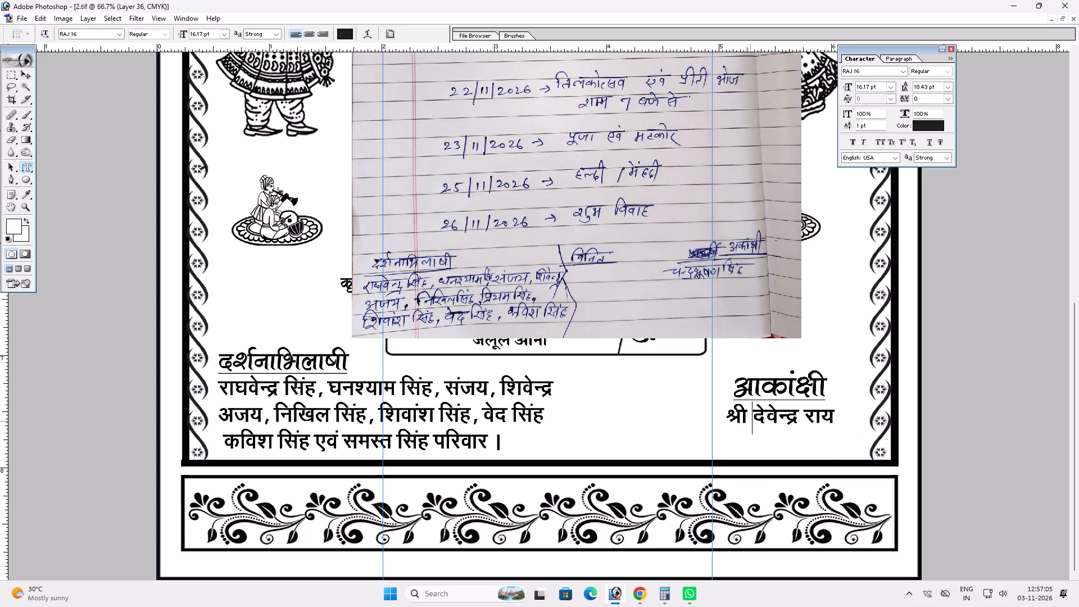
{"action": "key", "text": "ctrl+a"}
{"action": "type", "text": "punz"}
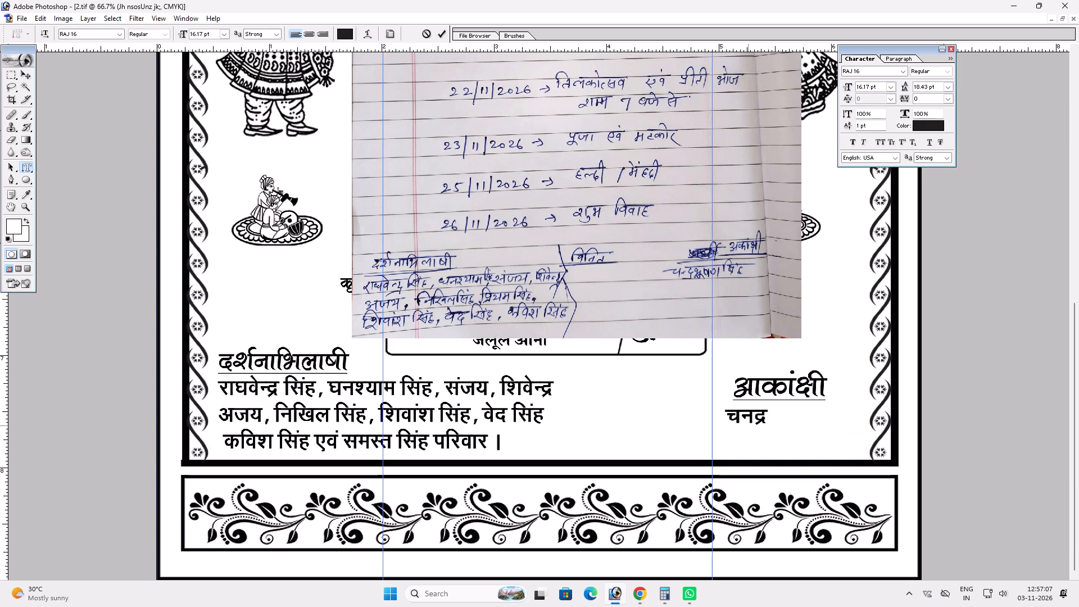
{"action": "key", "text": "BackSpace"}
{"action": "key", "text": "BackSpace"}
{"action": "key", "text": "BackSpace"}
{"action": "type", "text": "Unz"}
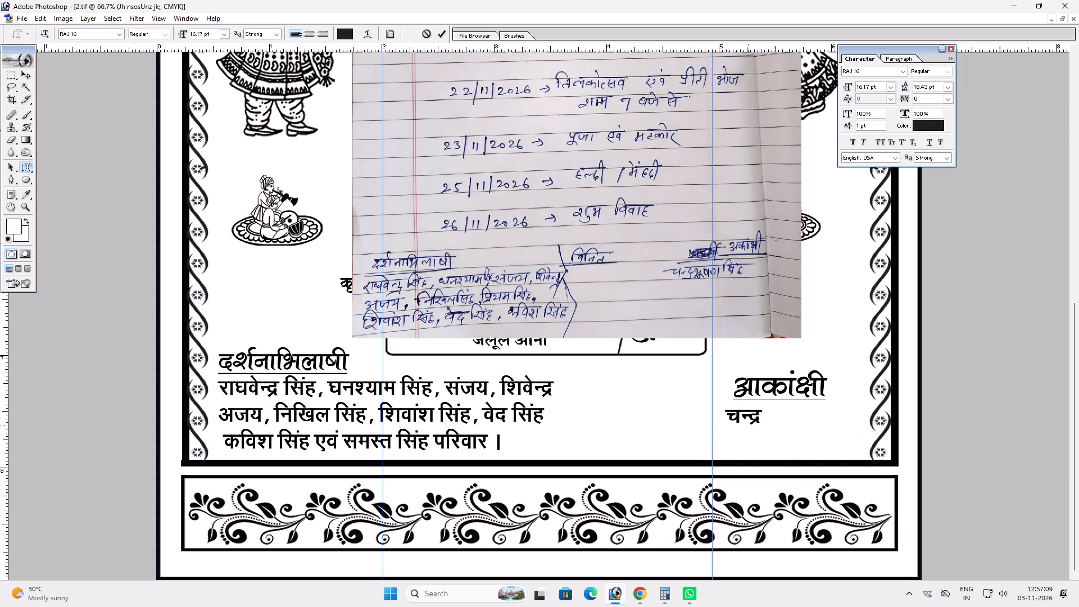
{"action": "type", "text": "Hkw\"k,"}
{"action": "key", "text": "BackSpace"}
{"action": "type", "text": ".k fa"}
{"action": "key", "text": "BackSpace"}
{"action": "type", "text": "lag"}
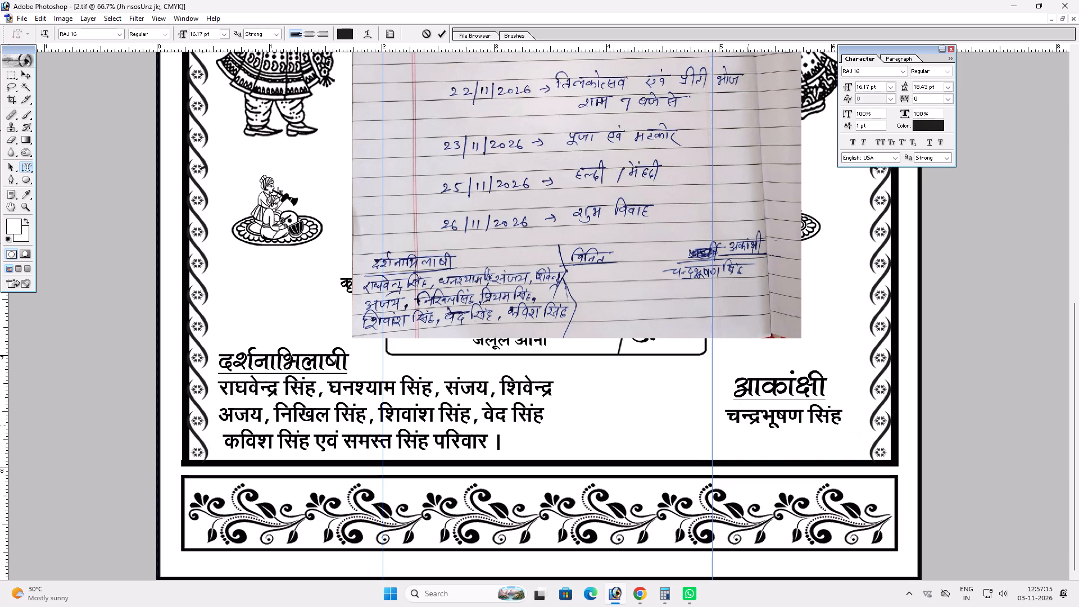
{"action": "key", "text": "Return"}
Move the आकांक्षी heading and name down level with the name list's third line and centre them on each other.
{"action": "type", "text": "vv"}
{"action": "left_click_drag", "start_coordinate": [770, 413], "coordinate": [757, 438]}
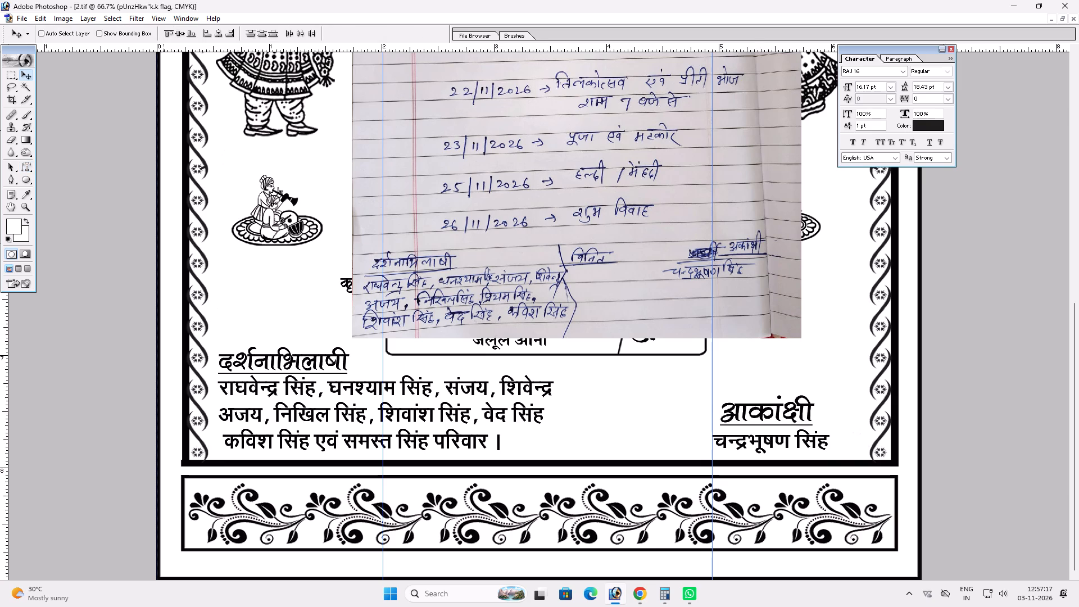
{"action": "triple_click", "coordinate": [218, 36]}
Scale up the आकांक्षी heading and the name below it slightly.
{"action": "key", "text": "ctrl+t"}
{"action": "left_click_drag", "start_coordinate": [829, 395], "coordinate": [835, 393], "text": "shift"}
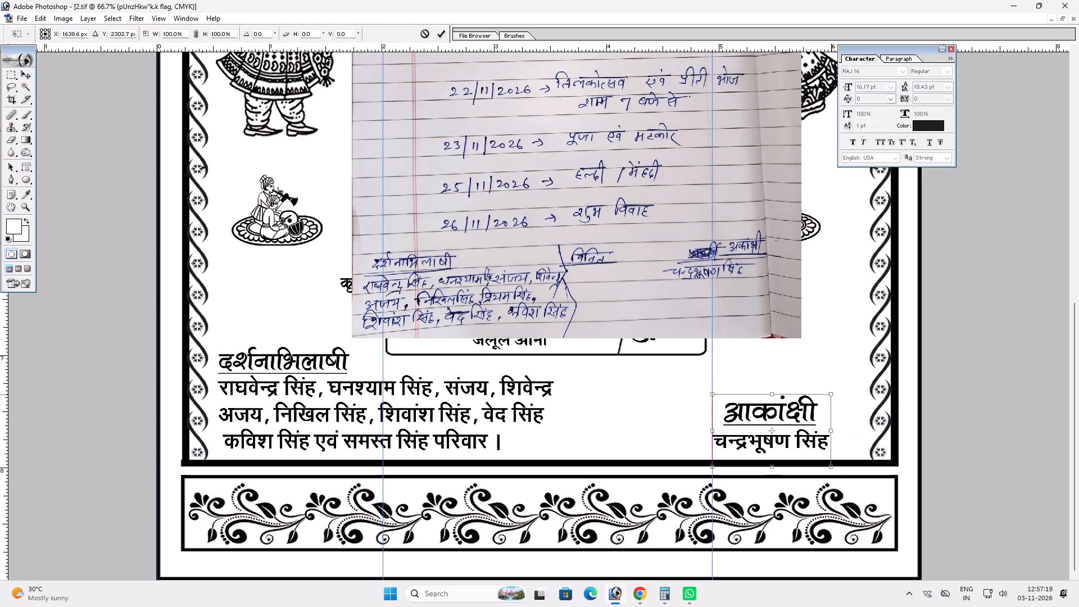
{"action": "left_click_drag", "start_coordinate": [835, 393], "coordinate": [849, 386], "text": "shift"}
{"action": "key", "text": "Return"}
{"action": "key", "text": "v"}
{"action": "key", "text": "ctrl+t"}
{"action": "left_click", "coordinate": [800, 383], "text": "shift"}
{"action": "key", "text": "shift+Return"}
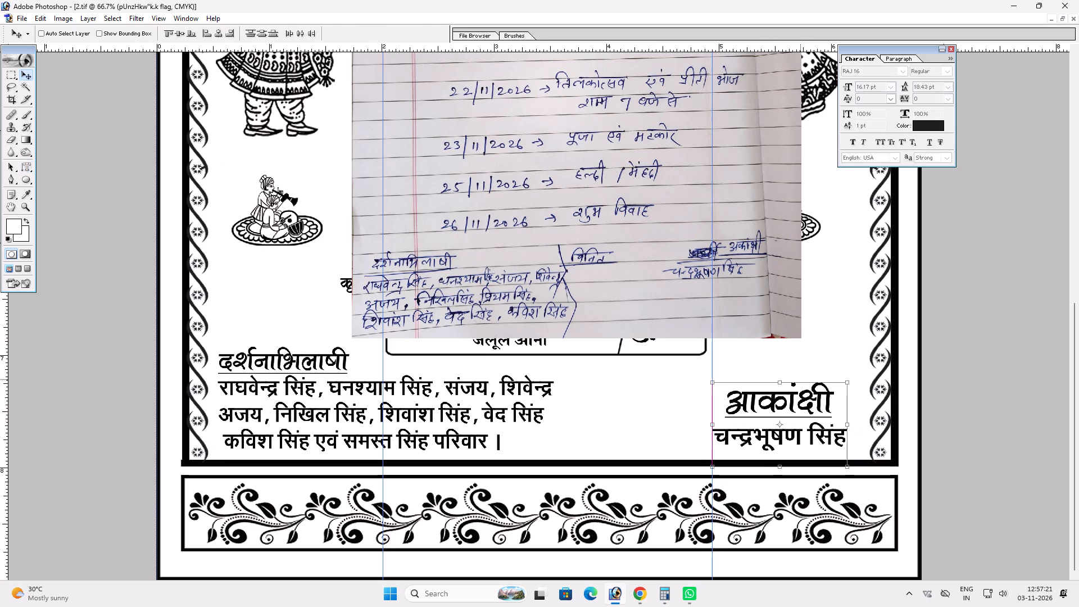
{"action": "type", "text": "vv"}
Move the note photo up off the boxed बाल message and delete that box together with its heading and text.
{"action": "left_click", "coordinate": [654, 277], "text": "ctrl"}
{"action": "left_click_drag", "start_coordinate": [649, 272], "coordinate": [646, 456]}
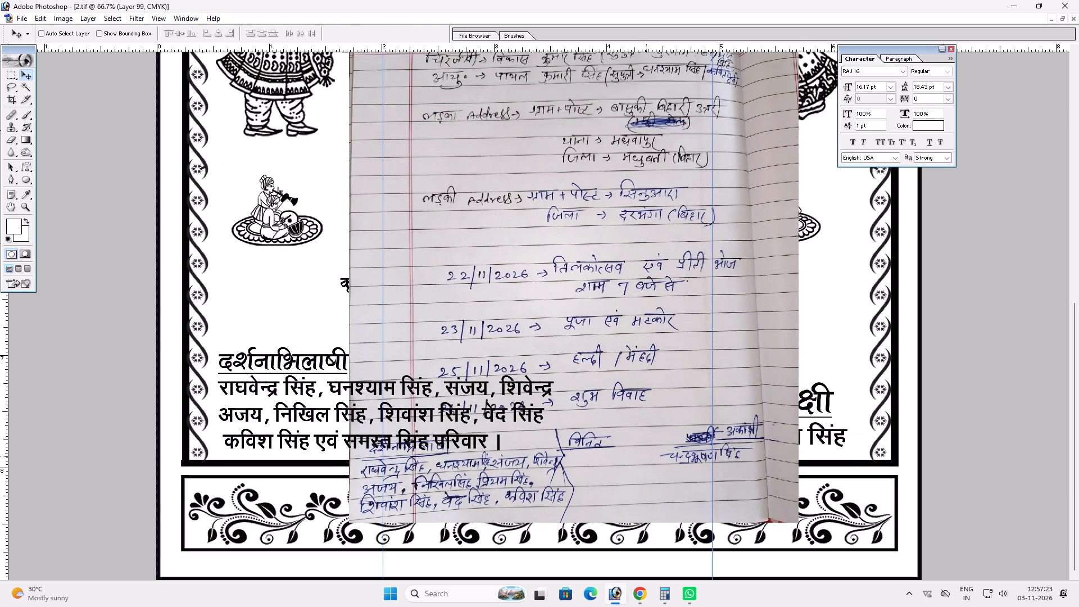
{"action": "left_click_drag", "start_coordinate": [646, 456], "coordinate": [651, 103]}
{"action": "left_click", "coordinate": [558, 302], "text": "ctrl"}
{"action": "left_click_drag", "start_coordinate": [555, 309], "coordinate": [632, 298]}
{"action": "key", "text": "ctrl+e"}
{"action": "key", "text": "alt+l"}
{"action": "key", "text": "alt+l"}
{"action": "key", "text": "alt+l"}
Set the leading of the two invitation lines below शुभ विवाहोत्सव to 15.28 pt.
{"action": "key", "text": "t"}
{"action": "left_click", "coordinate": [604, 283]}
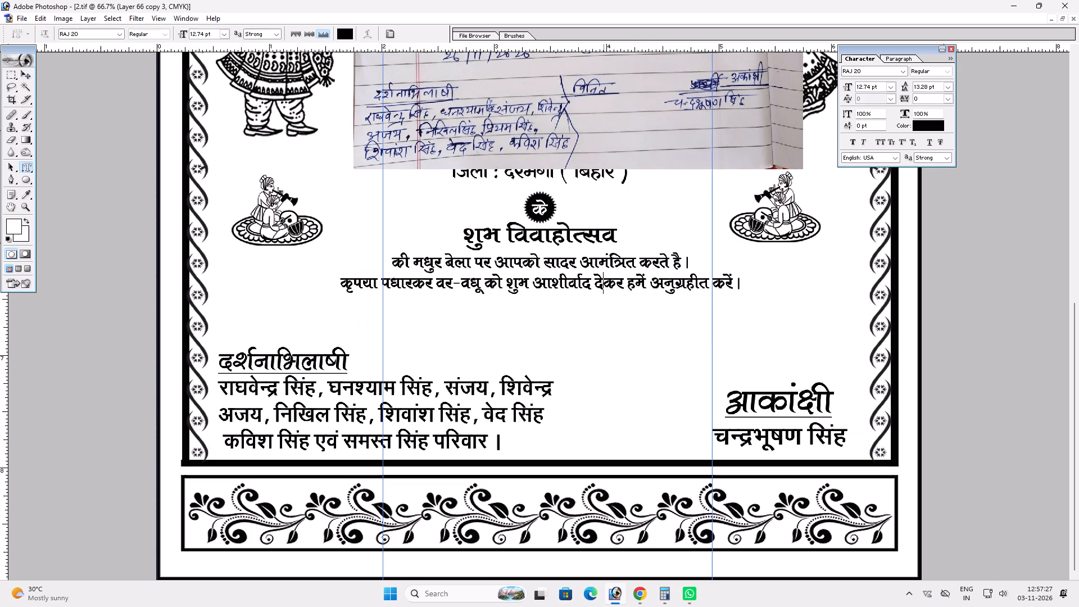
{"action": "key", "text": "ctrl+a"}
{"action": "key", "text": "alt+Down"}
{"action": "key", "text": "ctrl+z"}
{"action": "key", "text": "Return"}
Move the के, शुभ विवाहोत्सव and invitation lines block down into the freed space and enlarge it slightly.
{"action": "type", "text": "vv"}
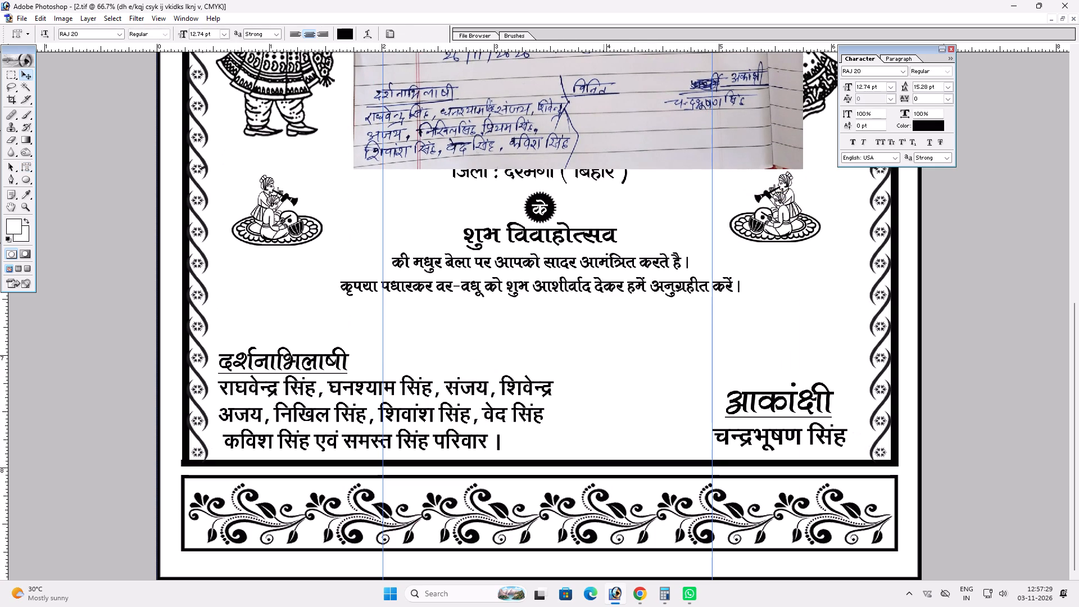
{"action": "left_click_drag", "start_coordinate": [604, 283], "coordinate": [603, 306], "text": "shift"}
{"action": "key", "text": "ctrl+t"}
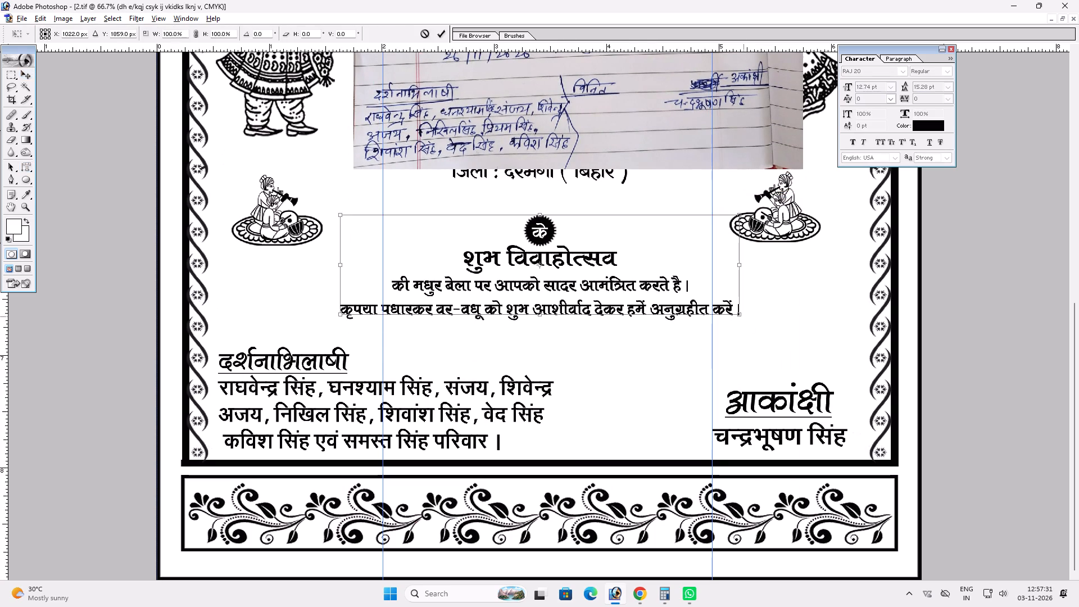
{"action": "left_click_drag", "start_coordinate": [742, 316], "coordinate": [767, 312], "text": "alt+shift"}
{"action": "key", "text": "Return"}
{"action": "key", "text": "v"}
Cut the handwritten note photo out of the 2.tif card.
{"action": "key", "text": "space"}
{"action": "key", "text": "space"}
{"action": "right_click", "coordinate": [625, 288]}
{"action": "left_click_drag", "start_coordinate": [638, 291], "coordinate": [652, 294]}
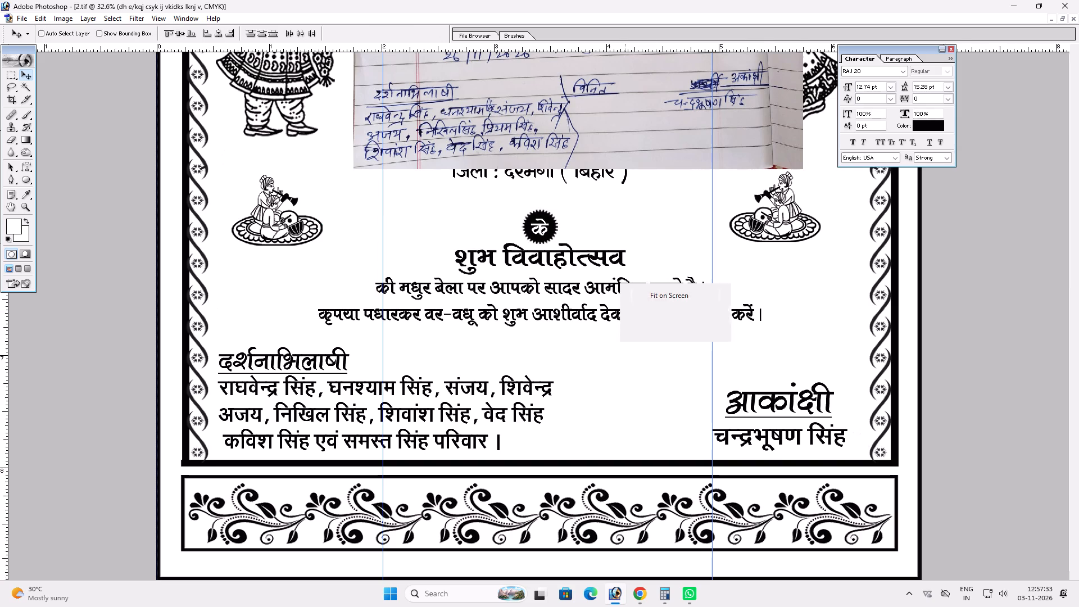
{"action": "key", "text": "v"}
{"action": "left_click", "coordinate": [617, 228], "text": "ctrl"}
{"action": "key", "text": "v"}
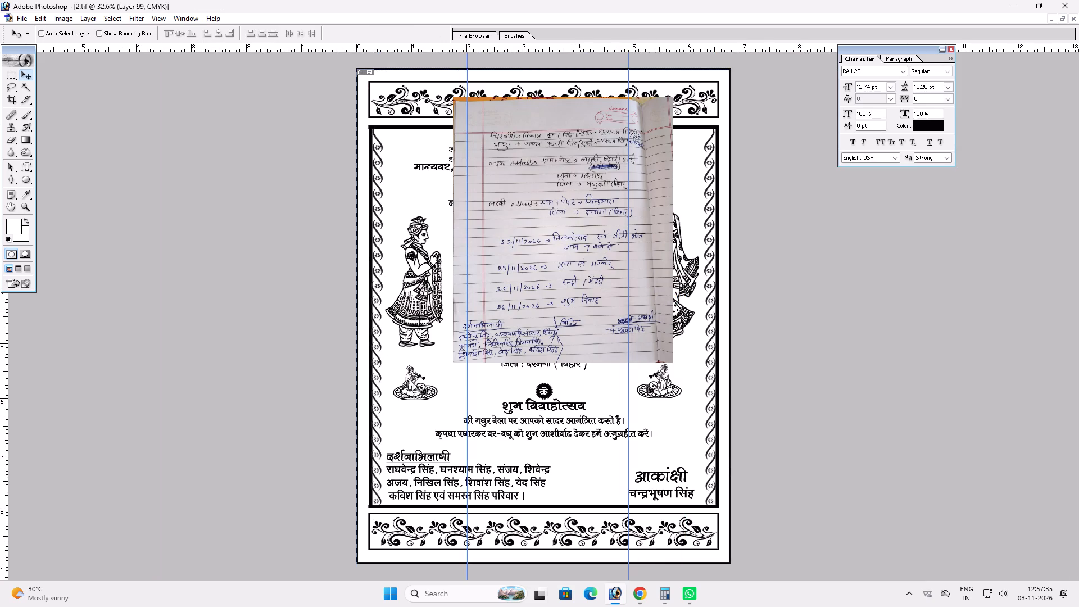
{"action": "left_click", "coordinate": [572, 222], "text": "ctrl"}
{"action": "key", "text": "ctrl+shift+bracketleft"}
{"action": "key", "text": "ctrl+a"}
{"action": "key", "text": "ctrl+x"}
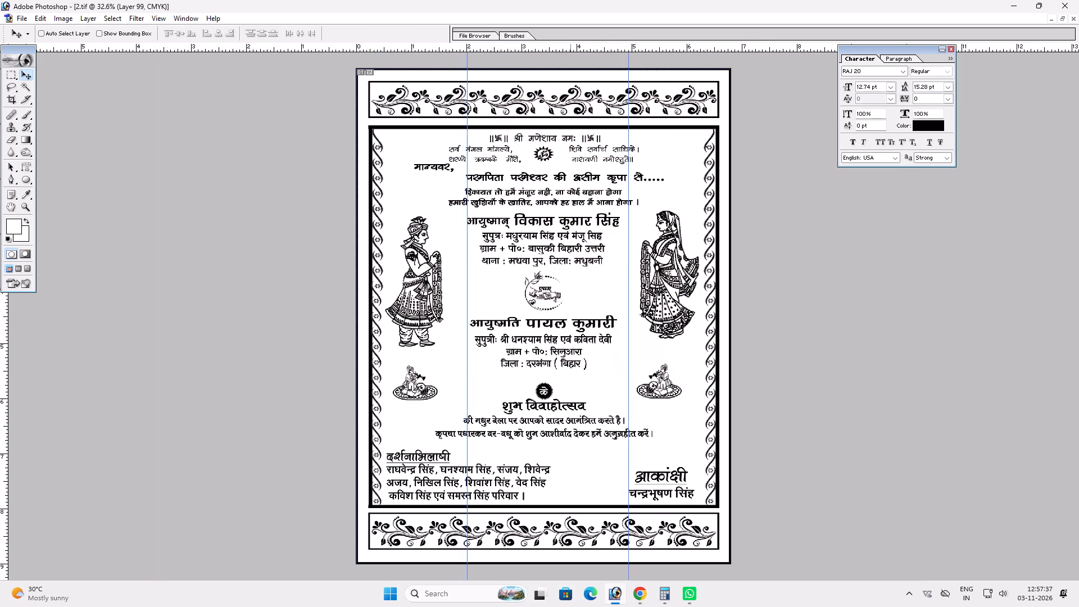
Save the 2.tif card.
{"action": "key", "text": "ctrl+s"}
Switch to the 3.tif card and paste the handwritten note photo as its topmost layer.
{"action": "key", "text": "ctrl+Tab"}
{"action": "key", "text": "ctrl+Tab"}
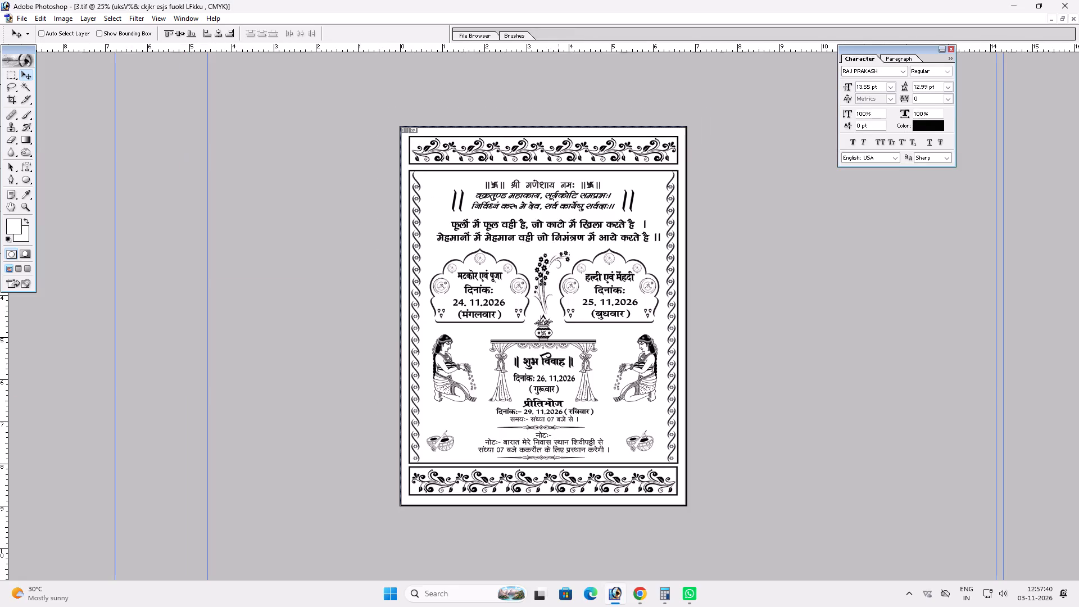
{"action": "key", "text": "ctrl+v"}
{"action": "key", "text": "ctrl+shift+bracketright"}
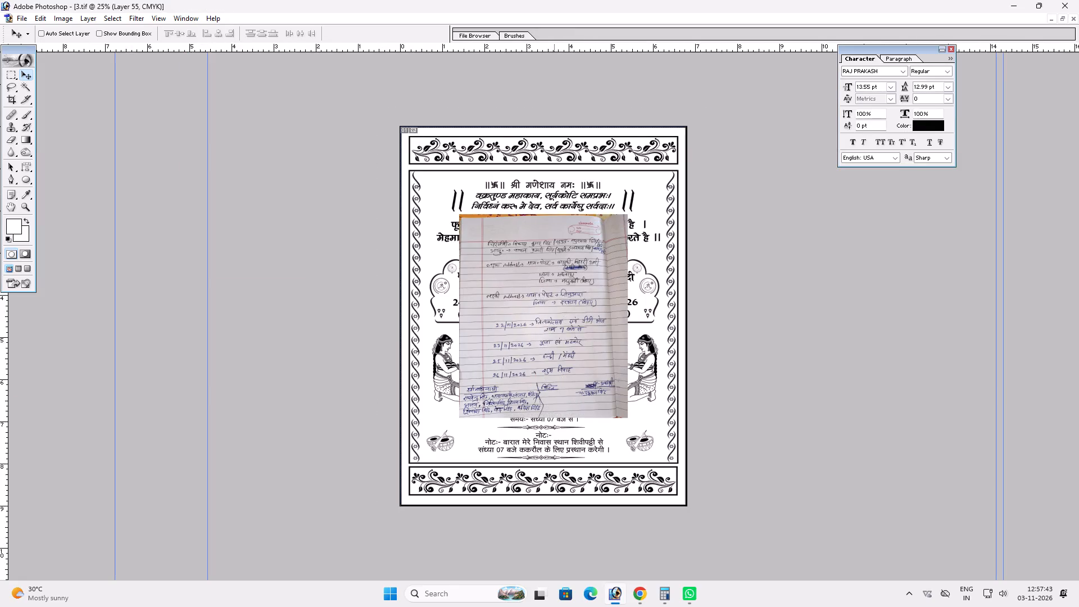
Move the handwritten note photo down the card, clear of the मटकोर एवं पूजा and हल्दी एवं मेंहदी date panels.
{"action": "key", "text": "ctrl+plus"}
{"action": "key", "text": "ctrl+plus"}
{"action": "key", "text": "ctrl+plus"}
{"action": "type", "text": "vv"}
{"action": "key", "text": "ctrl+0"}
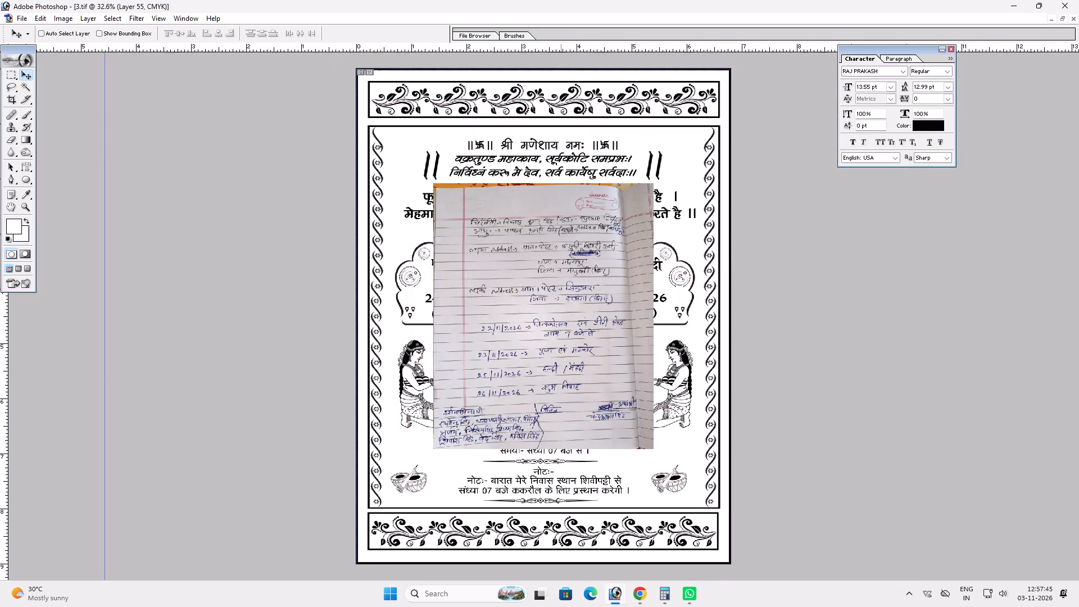
{"action": "left_click", "coordinate": [557, 233], "text": "ctrl"}
{"action": "left_click_drag", "start_coordinate": [556, 233], "coordinate": [570, 418]}
{"action": "key", "text": "ctrl+plus"}
{"action": "key", "text": "ctrl+plus"}
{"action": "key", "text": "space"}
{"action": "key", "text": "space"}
{"action": "left_click_drag", "start_coordinate": [570, 418], "coordinate": [586, 175]}
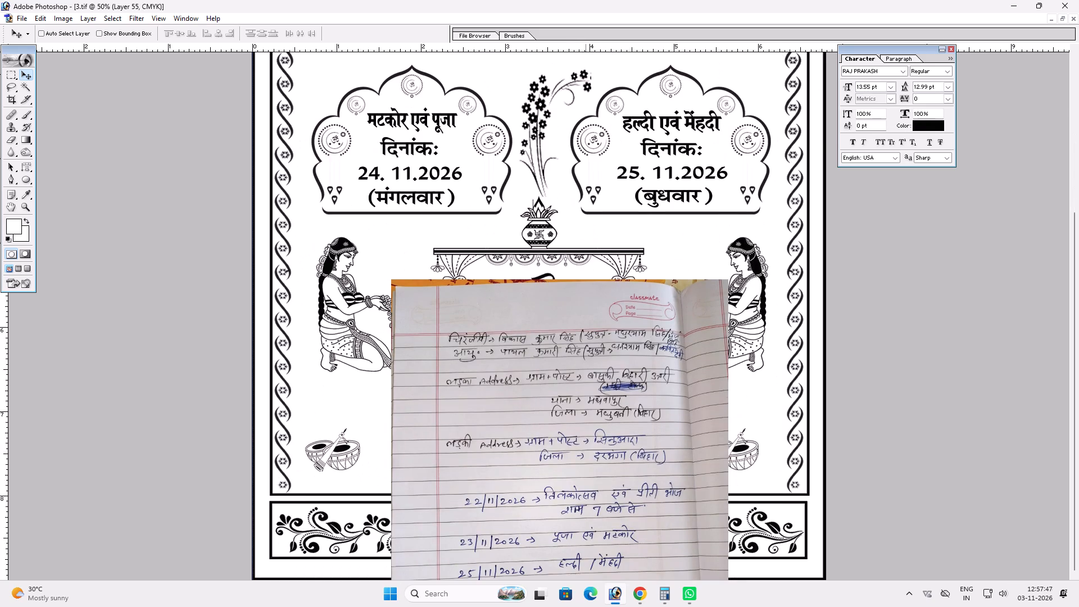
{"action": "key", "text": "ctrl+plus"}
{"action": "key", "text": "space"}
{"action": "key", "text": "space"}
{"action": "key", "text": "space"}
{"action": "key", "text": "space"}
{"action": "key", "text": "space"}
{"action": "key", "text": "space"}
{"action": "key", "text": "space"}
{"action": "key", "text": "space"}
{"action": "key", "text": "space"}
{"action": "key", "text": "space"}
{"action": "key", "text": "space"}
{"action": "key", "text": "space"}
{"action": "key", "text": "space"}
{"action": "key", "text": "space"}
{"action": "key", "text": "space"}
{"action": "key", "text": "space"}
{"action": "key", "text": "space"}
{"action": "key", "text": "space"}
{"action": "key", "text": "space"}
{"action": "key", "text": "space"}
{"action": "left_click_drag", "start_coordinate": [586, 405], "coordinate": [597, 314]}
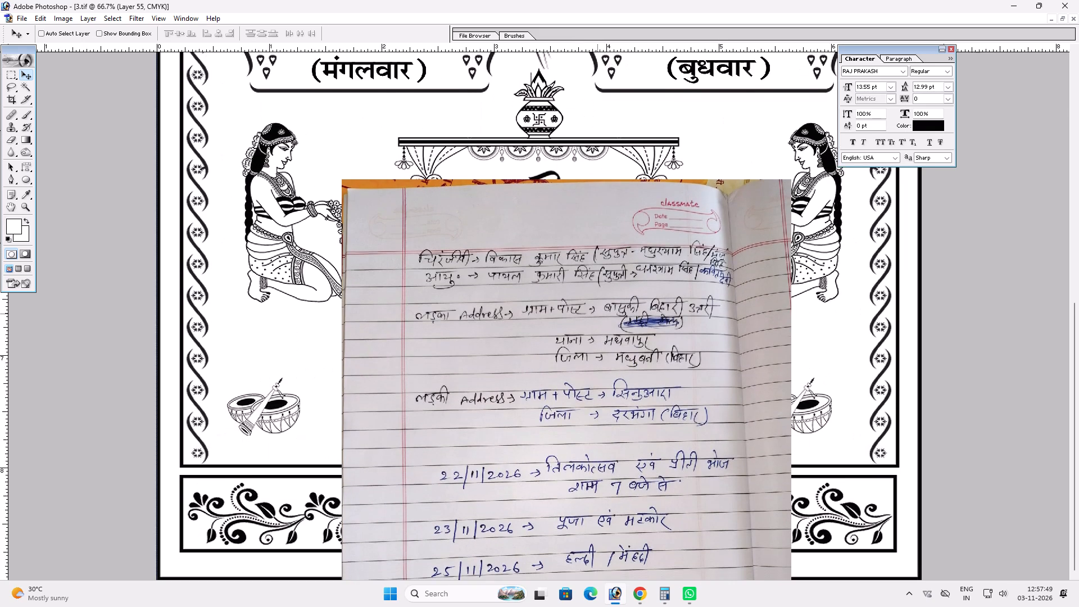
{"action": "left_click_drag", "start_coordinate": [597, 314], "coordinate": [594, 330]}
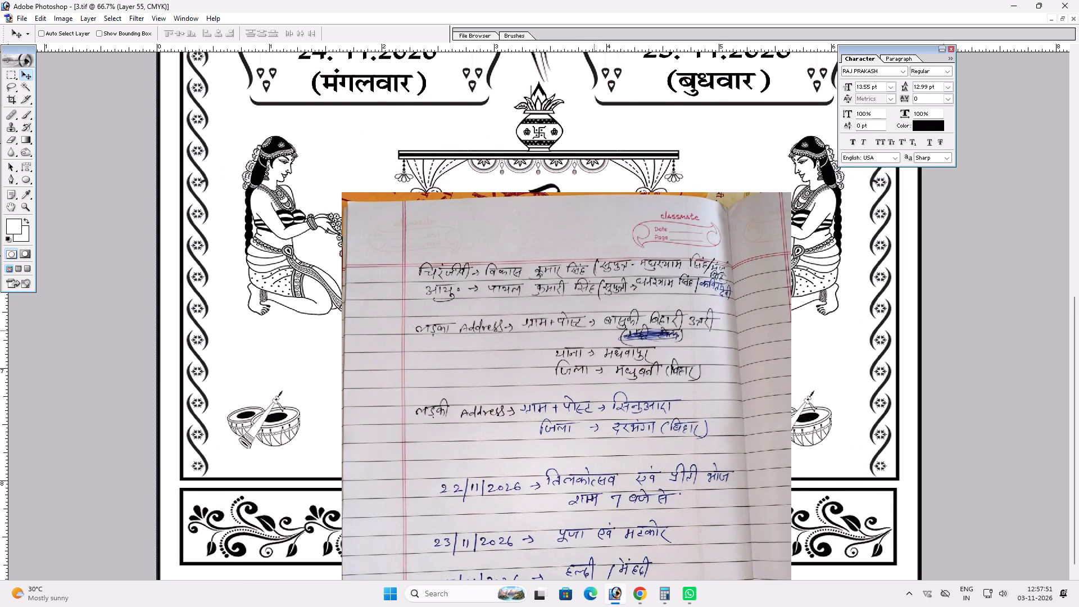
{"action": "left_click", "coordinate": [586, 324], "text": "ctrl"}
Move the handwritten note photo down the card to uncover the शुभ विवाह heading.
{"action": "left_click_drag", "start_coordinate": [583, 321], "coordinate": [582, 379], "text": "shift"}
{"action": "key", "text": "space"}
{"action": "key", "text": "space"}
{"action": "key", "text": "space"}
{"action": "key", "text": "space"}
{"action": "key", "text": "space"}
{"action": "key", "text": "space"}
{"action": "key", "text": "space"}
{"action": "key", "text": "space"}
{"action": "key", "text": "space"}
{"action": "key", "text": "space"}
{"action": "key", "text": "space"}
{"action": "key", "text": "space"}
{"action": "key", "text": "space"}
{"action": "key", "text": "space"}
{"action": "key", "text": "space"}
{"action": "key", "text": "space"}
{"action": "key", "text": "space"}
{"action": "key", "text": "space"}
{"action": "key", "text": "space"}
{"action": "left_click_drag", "start_coordinate": [551, 305], "coordinate": [559, 257]}
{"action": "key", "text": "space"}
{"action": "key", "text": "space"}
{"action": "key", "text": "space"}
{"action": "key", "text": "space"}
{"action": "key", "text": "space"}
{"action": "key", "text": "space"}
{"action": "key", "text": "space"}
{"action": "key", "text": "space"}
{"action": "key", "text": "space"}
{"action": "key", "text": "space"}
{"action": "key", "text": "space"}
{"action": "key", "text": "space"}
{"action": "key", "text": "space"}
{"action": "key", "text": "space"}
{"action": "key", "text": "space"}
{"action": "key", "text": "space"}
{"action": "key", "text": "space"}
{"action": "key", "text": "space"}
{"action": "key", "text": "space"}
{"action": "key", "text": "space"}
{"action": "left_click_drag", "start_coordinate": [576, 425], "coordinate": [582, 378]}
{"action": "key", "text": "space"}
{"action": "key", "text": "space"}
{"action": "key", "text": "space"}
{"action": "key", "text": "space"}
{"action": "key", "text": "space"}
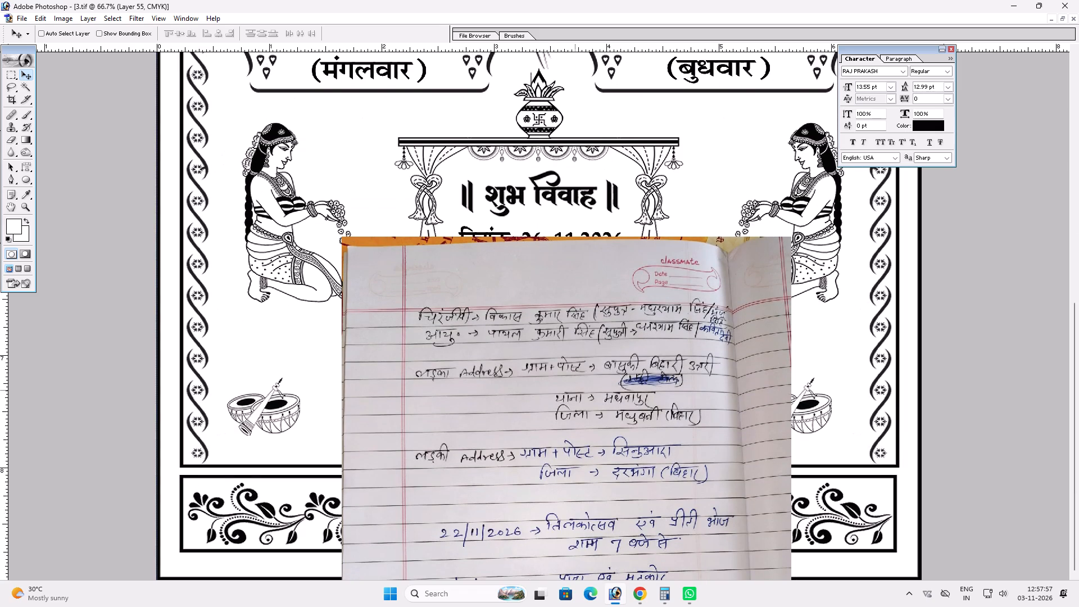
Bring the handwritten note photo up to read its event dates, and park it below the शुभ विवाह date and weekday.
{"action": "left_click_drag", "start_coordinate": [575, 390], "coordinate": [576, 278]}
{"action": "right_click", "coordinate": [565, 339]}
{"action": "left_click_drag", "start_coordinate": [578, 338], "coordinate": [584, 342]}
{"action": "right_click", "coordinate": [584, 337]}
{"action": "left_click", "coordinate": [593, 341]}
{"action": "left_click_drag", "start_coordinate": [595, 341], "coordinate": [602, 294]}
{"action": "left_click_drag", "start_coordinate": [593, 319], "coordinate": [594, 252]}
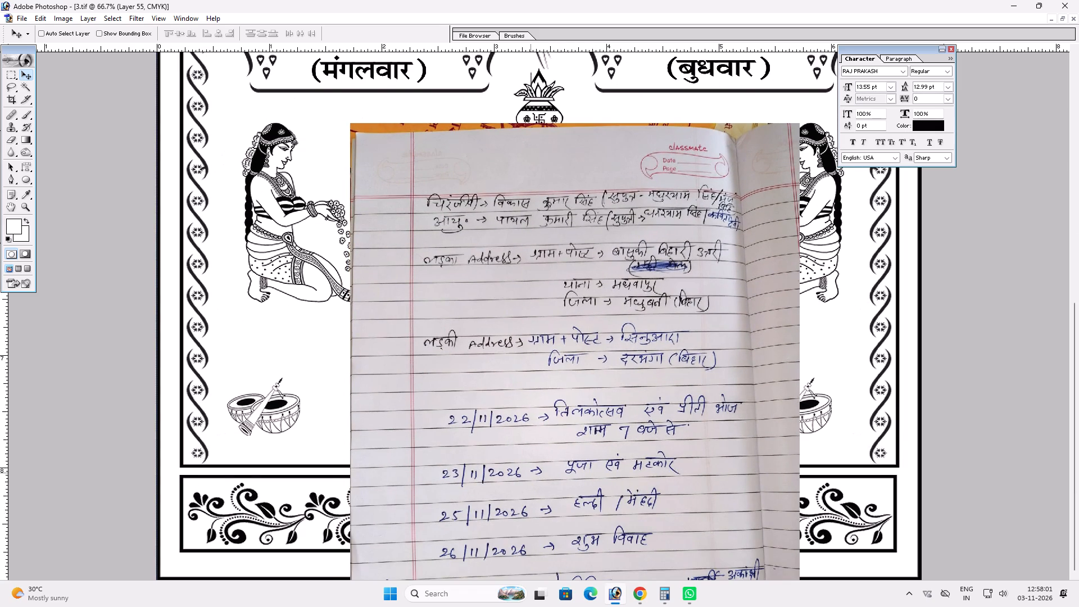
{"action": "left_click_drag", "start_coordinate": [563, 337], "coordinate": [571, 499]}
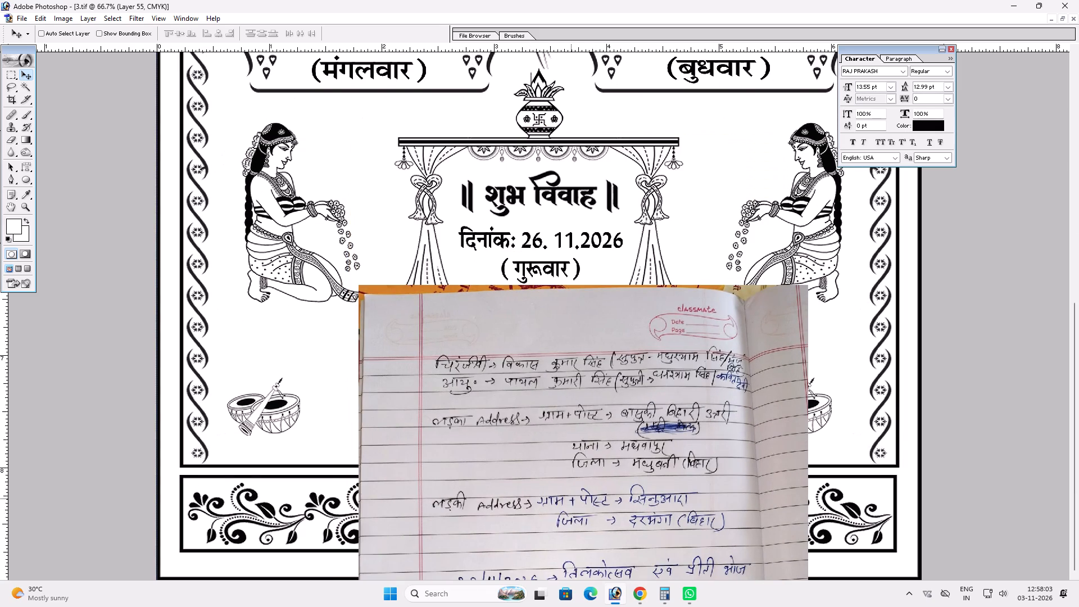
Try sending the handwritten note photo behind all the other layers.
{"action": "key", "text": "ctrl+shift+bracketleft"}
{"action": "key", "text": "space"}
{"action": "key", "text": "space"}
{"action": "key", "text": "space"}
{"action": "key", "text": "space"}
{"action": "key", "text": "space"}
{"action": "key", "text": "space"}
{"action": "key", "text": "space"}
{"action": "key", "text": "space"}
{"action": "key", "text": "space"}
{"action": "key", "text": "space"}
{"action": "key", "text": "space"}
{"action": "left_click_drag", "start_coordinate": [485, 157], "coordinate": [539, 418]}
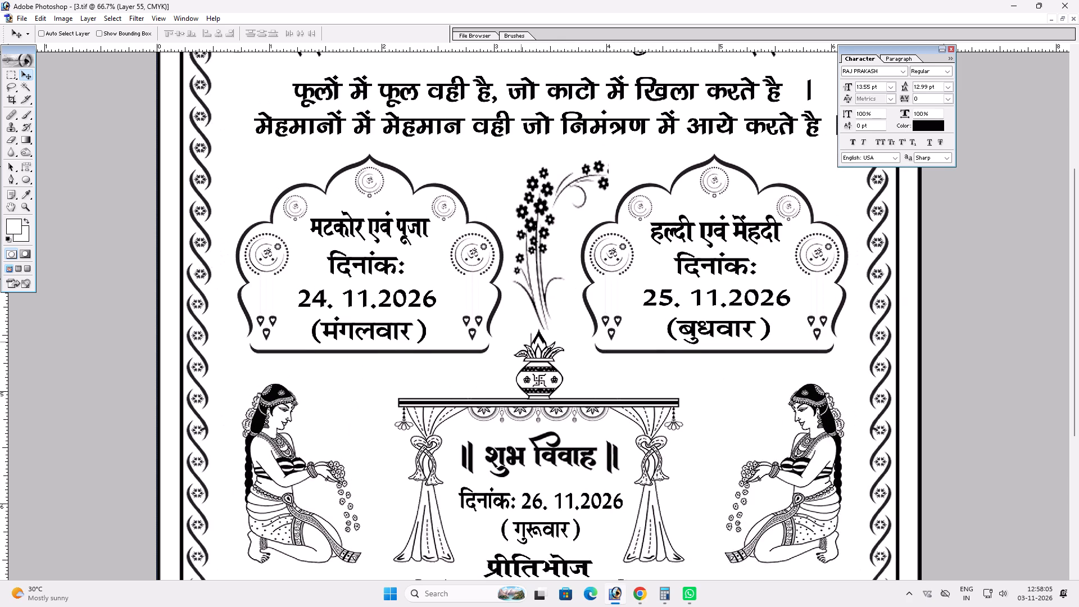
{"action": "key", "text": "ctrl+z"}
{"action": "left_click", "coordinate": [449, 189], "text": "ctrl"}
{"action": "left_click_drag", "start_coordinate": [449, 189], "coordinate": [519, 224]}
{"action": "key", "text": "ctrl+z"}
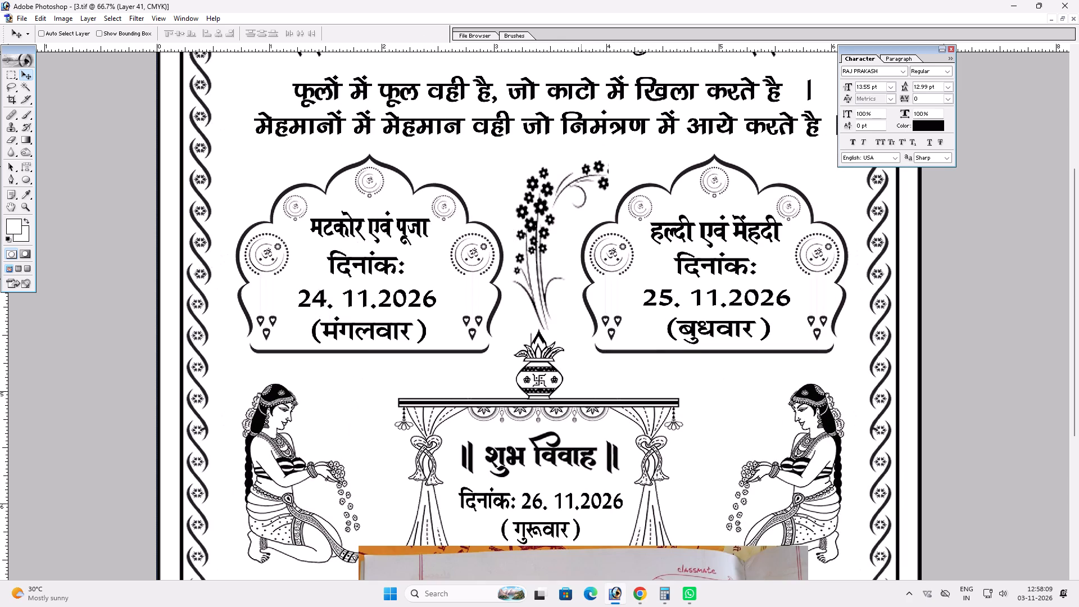
Delete the decorative arched frame around the हल्दी एवं मेंहदी date.
{"action": "left_click", "coordinate": [683, 175], "text": "ctrl"}
{"action": "left_click_drag", "start_coordinate": [683, 173], "coordinate": [690, 180]}
{"action": "key", "text": "ctrl+z"}
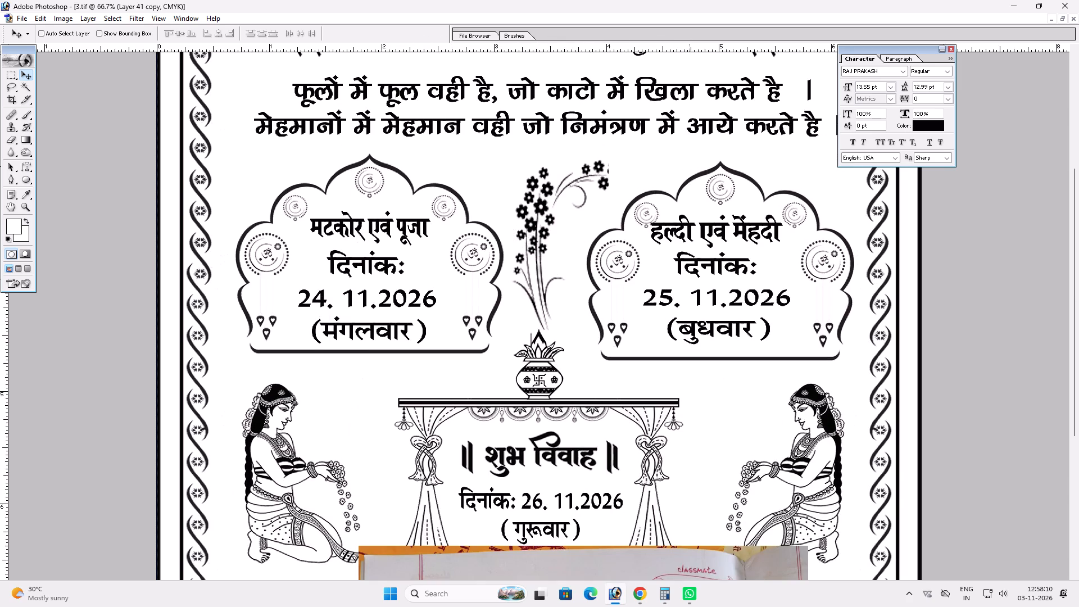
{"action": "key", "text": "alt+l"}
{"action": "key", "text": "alt+l"}
{"action": "key", "text": "alt+l"}
Delete the हल्दी एवं मेंहदी title and the date text with its weekday below it.
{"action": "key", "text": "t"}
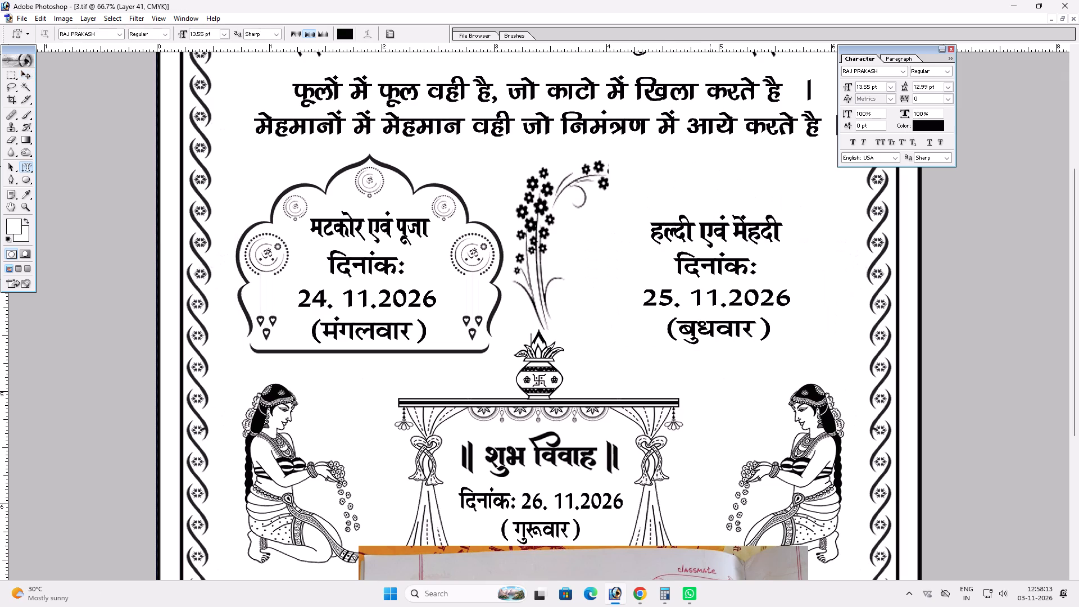
{"action": "left_click", "coordinate": [708, 224]}
{"action": "key", "text": "ctrl+a"}
{"action": "key", "text": "Return"}
{"action": "key", "text": "BackSpace"}
{"action": "left_click", "coordinate": [689, 238]}
{"action": "key", "text": "ctrl+a"}
{"action": "key", "text": "BackSpace"}
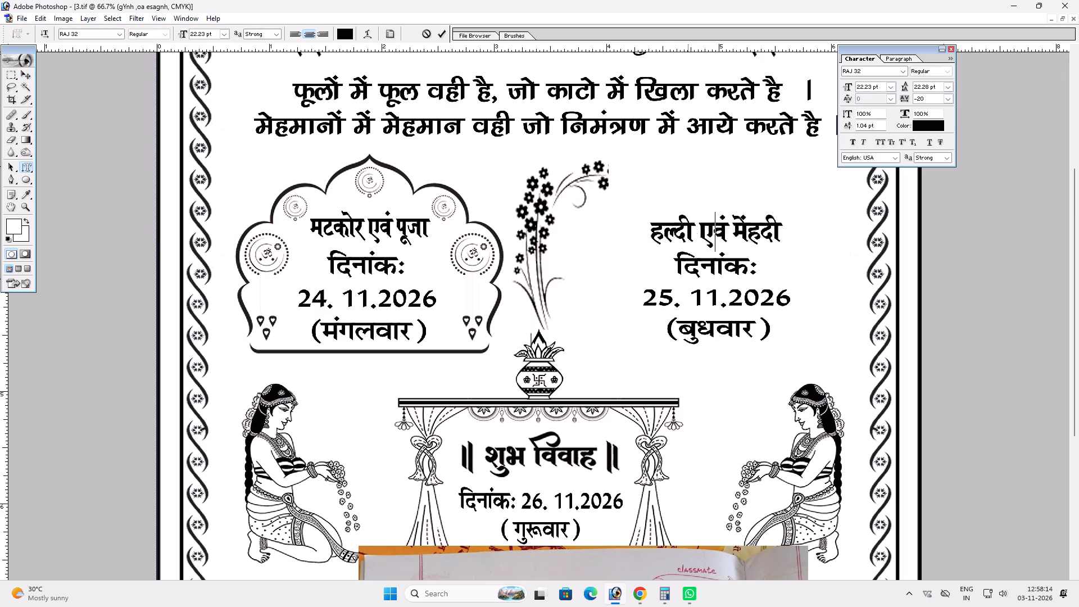
{"action": "key", "text": "Return"}
{"action": "left_click", "coordinate": [686, 259]}
{"action": "key", "text": "ctrl+a"}
{"action": "key", "text": "BackSpace"}
{"action": "key", "text": "Return"}
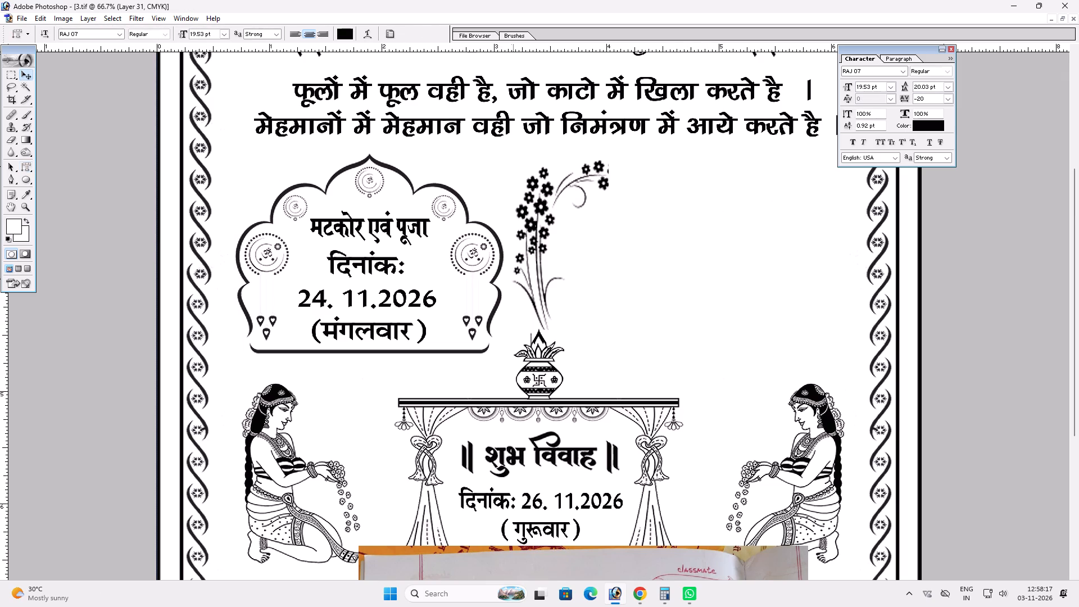
Delete the flower branch ornament above the kalash.
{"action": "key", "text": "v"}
{"action": "left_click", "coordinate": [520, 257], "text": "ctrl"}
{"action": "key", "text": "alt+l"}
{"action": "key", "text": "alt+l"}
{"action": "key", "text": "alt+l"}
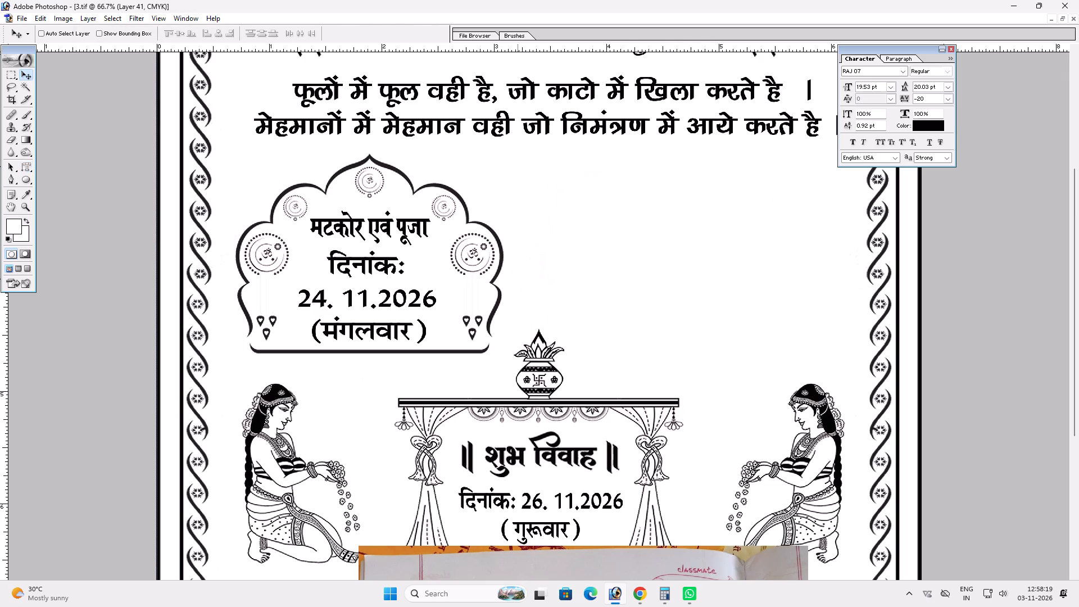
Delete the मटकोर एवं पूजा title and its date text, leaving its arched frame empty.
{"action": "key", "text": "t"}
{"action": "left_click", "coordinate": [406, 231]}
{"action": "key", "text": "ctrl+a"}
{"action": "key", "text": "BackSpace"}
{"action": "key", "text": "Return"}
{"action": "left_click", "coordinate": [395, 219]}
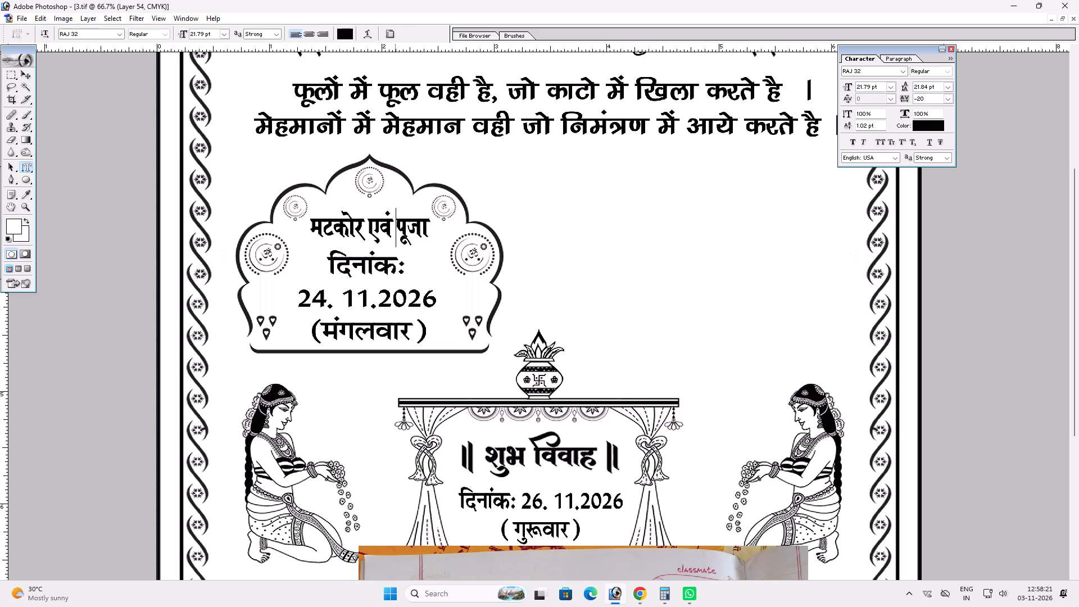
{"action": "key", "text": "ctrl+a"}
{"action": "key", "text": "BackSpace"}
{"action": "key", "text": "Return"}
{"action": "left_click", "coordinate": [399, 289]}
{"action": "key", "text": "ctrl+a"}
{"action": "key", "text": "BackSpace"}
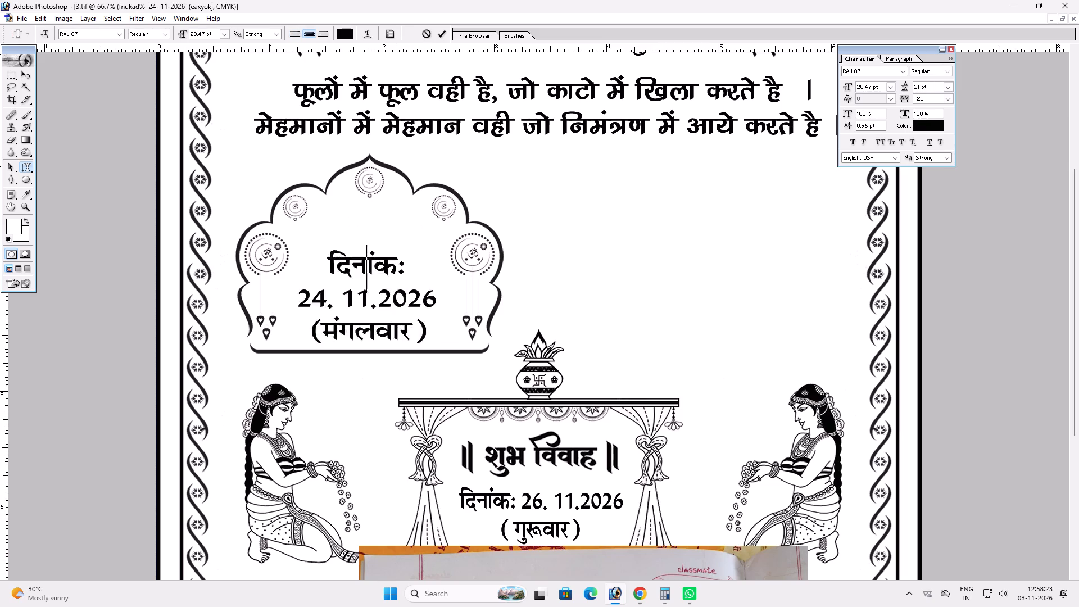
{"action": "key", "text": "Return"}
Scale down the empty arched frame and shift it toward the card's left border.
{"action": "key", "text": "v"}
{"action": "left_click", "coordinate": [496, 305], "text": "ctrl"}
{"action": "key", "text": "ctrl+t"}
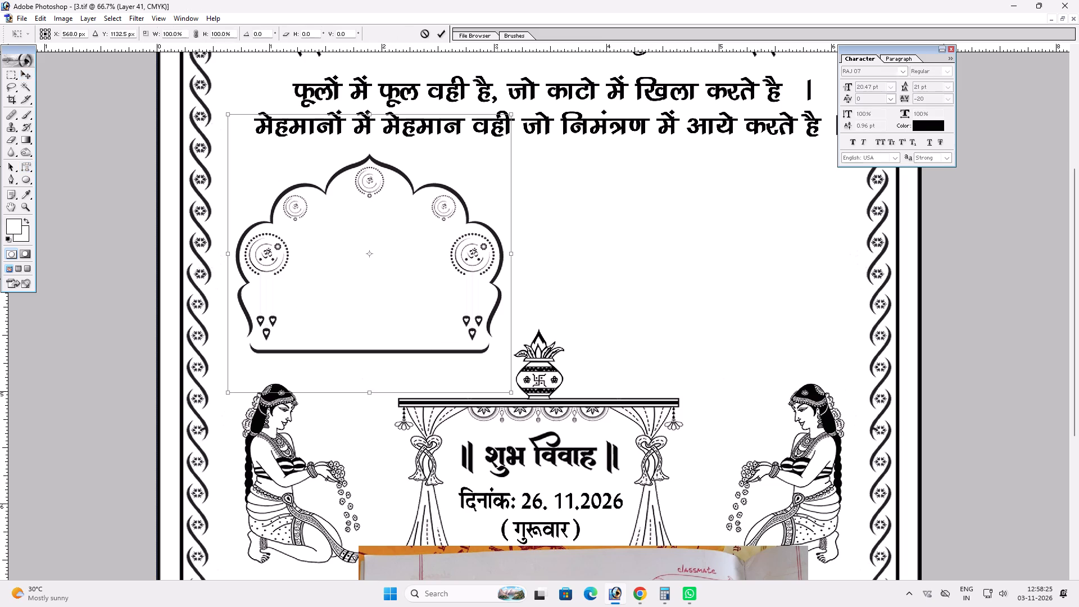
{"action": "left_click_drag", "start_coordinate": [513, 388], "coordinate": [496, 347], "text": "alt+shift"}
{"action": "key", "text": "Return"}
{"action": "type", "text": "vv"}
{"action": "left_click_drag", "start_coordinate": [452, 306], "coordinate": [415, 301], "text": "shift"}
Narrow the arched frame to about 90% of its width and align it near the card's left border.
{"action": "key", "text": "ctrl+t"}
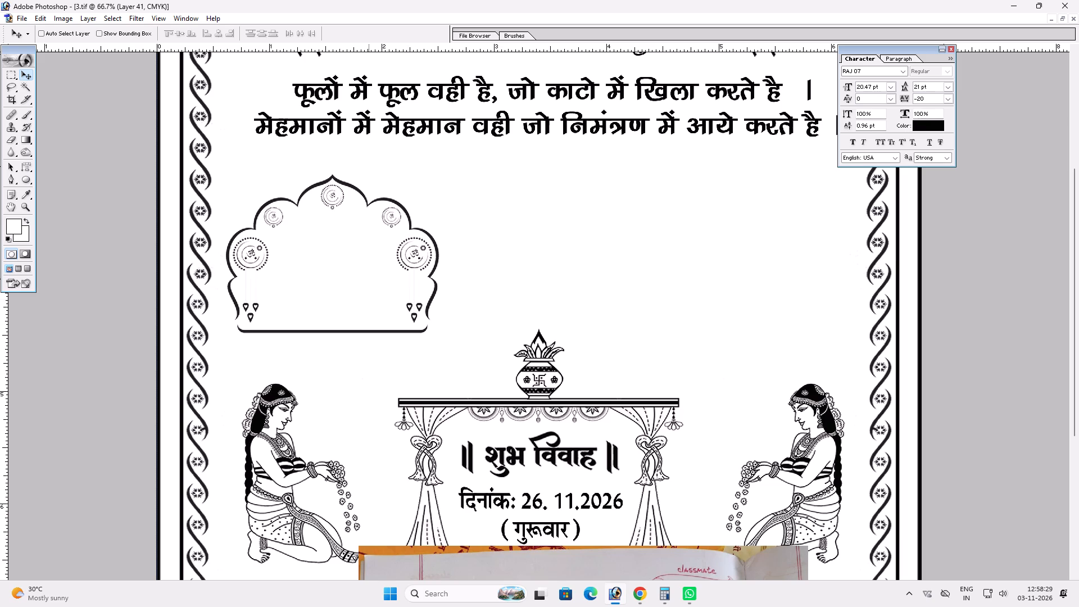
{"action": "left_click", "coordinate": [349, 184], "text": "ctrl"}
{"action": "key", "text": "ctrl+t"}
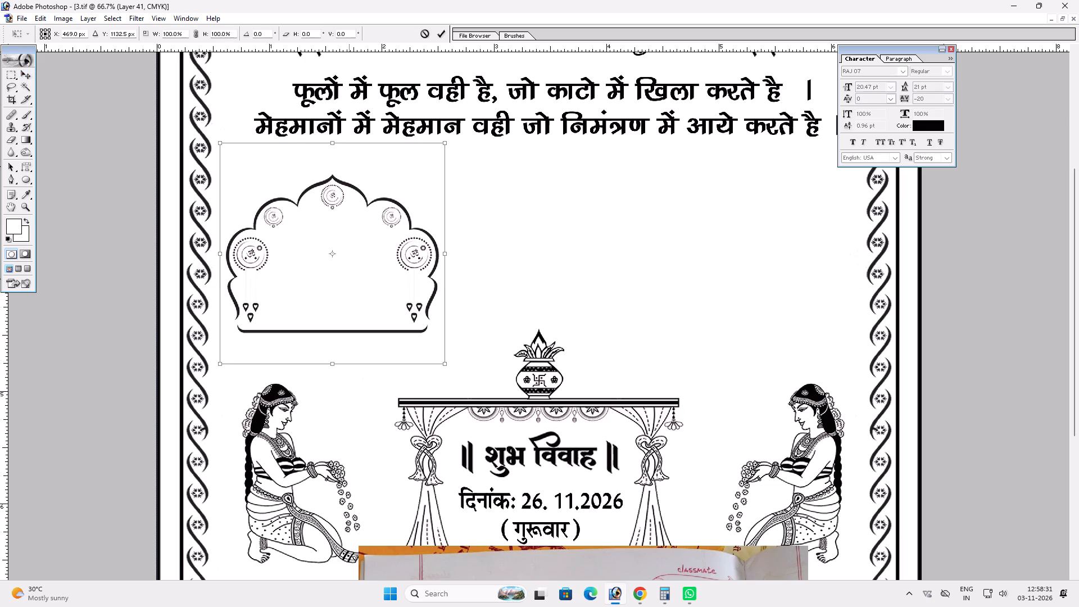
{"action": "left_click_drag", "start_coordinate": [342, 145], "coordinate": [344, 130], "text": "alt+shift"}
{"action": "left_click_drag", "start_coordinate": [444, 129], "coordinate": [432, 132], "text": "alt+shift"}
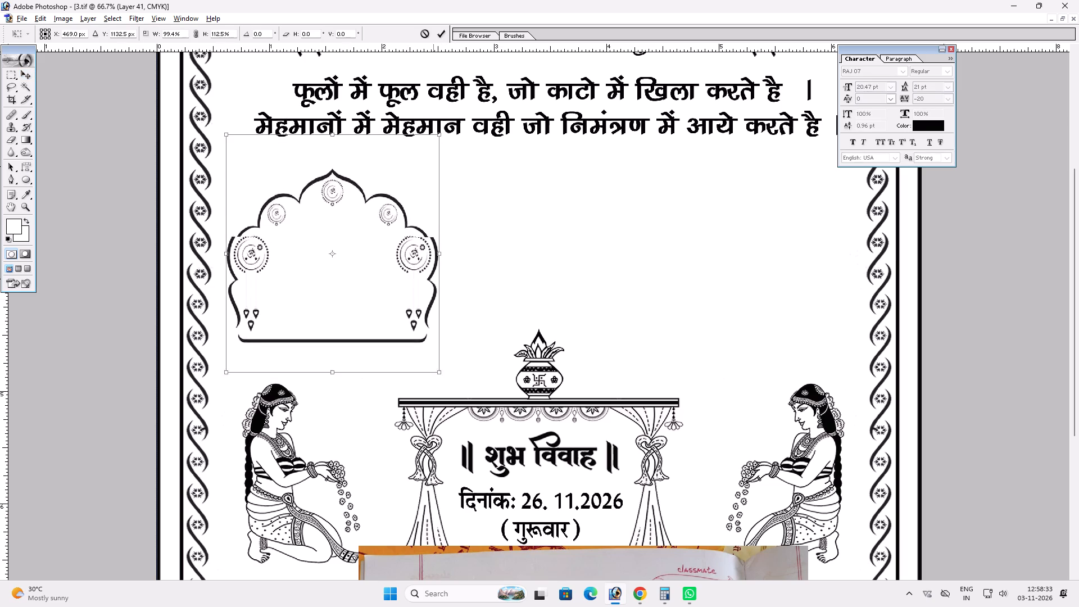
{"action": "left_click_drag", "start_coordinate": [432, 132], "coordinate": [427, 138], "text": "alt+shift"}
{"action": "key", "text": "shift+Return"}
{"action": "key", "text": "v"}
{"action": "left_click_drag", "start_coordinate": [412, 238], "coordinate": [401, 236], "text": "shift"}
Duplicate the arched frame twice across the card to form a row of three frames.
{"action": "left_click_drag", "start_coordinate": [389, 229], "coordinate": [468, 229], "text": "alt+shift"}
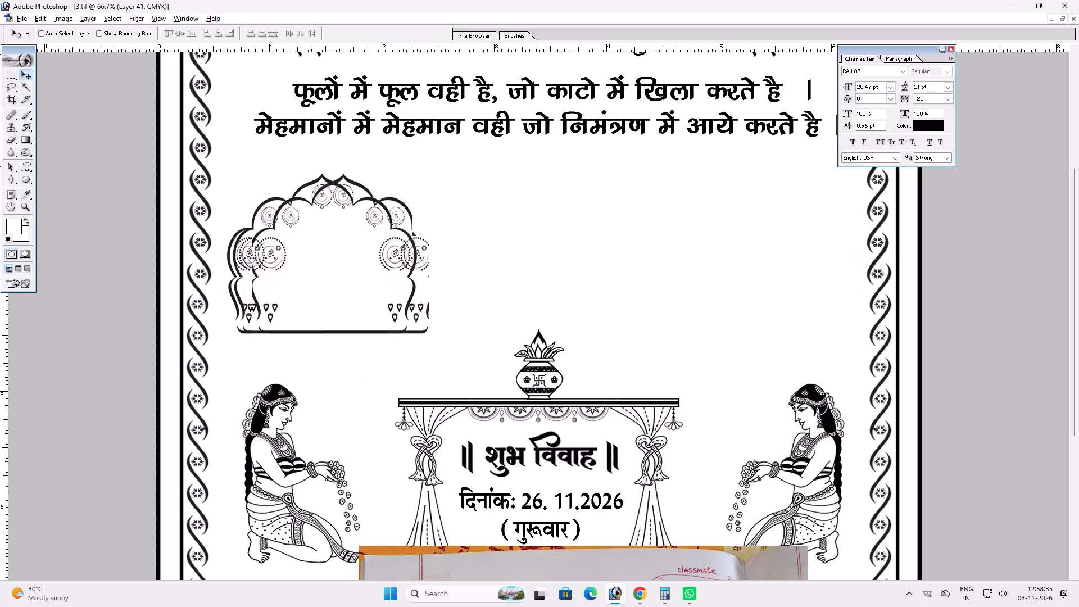
{"action": "left_click_drag", "start_coordinate": [468, 229], "coordinate": [595, 220], "text": "alt+shift"}
{"action": "left_click_drag", "start_coordinate": [560, 225], "coordinate": [771, 197], "text": "alt+shift"}
Link the three arched frames and distribute them evenly in the horizontal direction.
{"action": "left_click", "coordinate": [545, 183], "text": "ctrl+shift"}
{"action": "left_click", "coordinate": [542, 183], "text": "ctrl+shift"}
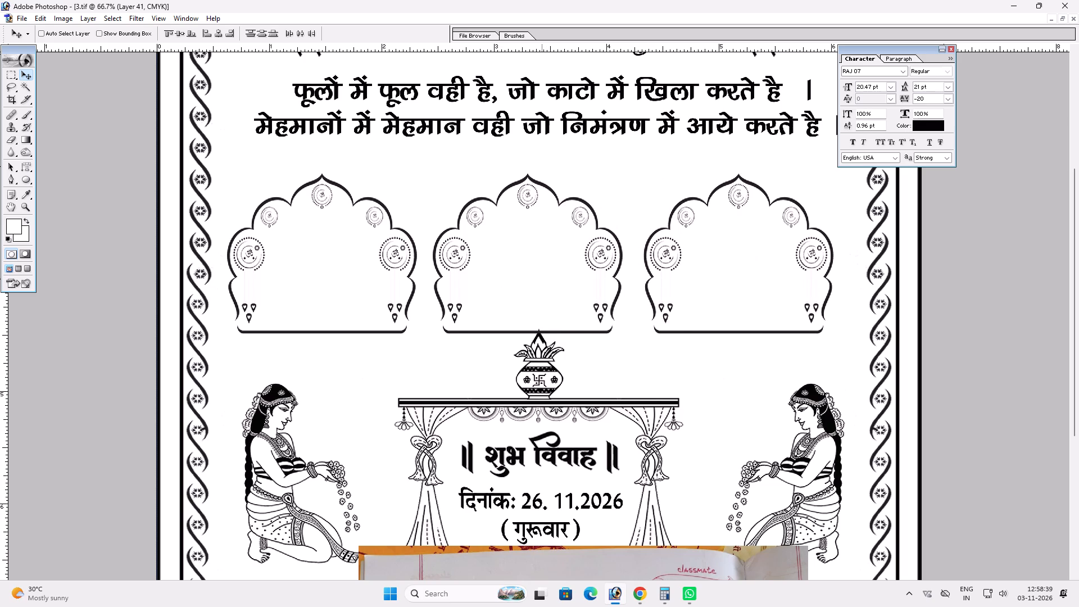
{"action": "left_click_drag", "start_coordinate": [542, 183], "coordinate": [569, 187]}
{"action": "key", "text": "ctrl+z"}
{"action": "left_click", "coordinate": [337, 185], "text": "ctrl+shift"}
{"action": "left_click_drag", "start_coordinate": [334, 184], "coordinate": [392, 196]}
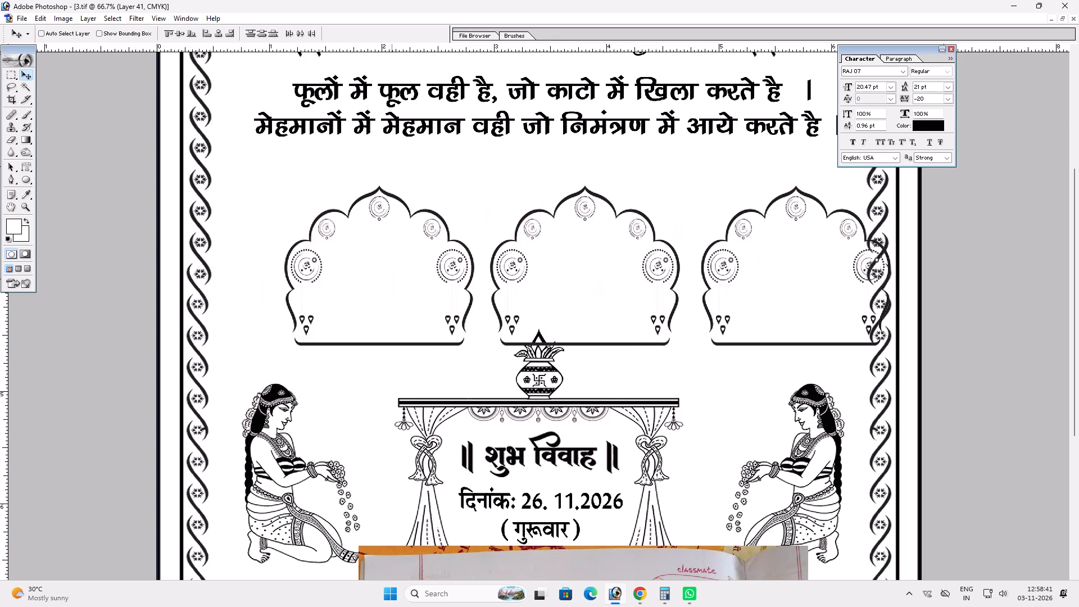
{"action": "key", "text": "ctrl+z"}
{"action": "right_click", "coordinate": [386, 170]}
{"action": "left_click_drag", "start_coordinate": [400, 176], "coordinate": [406, 179]}
{"action": "right_click", "coordinate": [395, 167], "text": "ctrl+shift"}
{"action": "left_click_drag", "start_coordinate": [406, 173], "coordinate": [412, 176], "text": "ctrl+shift"}
{"action": "right_click", "coordinate": [400, 165], "text": "ctrl+shift"}
{"action": "left_click_drag", "start_coordinate": [411, 169], "coordinate": [418, 172], "text": "ctrl+shift"}
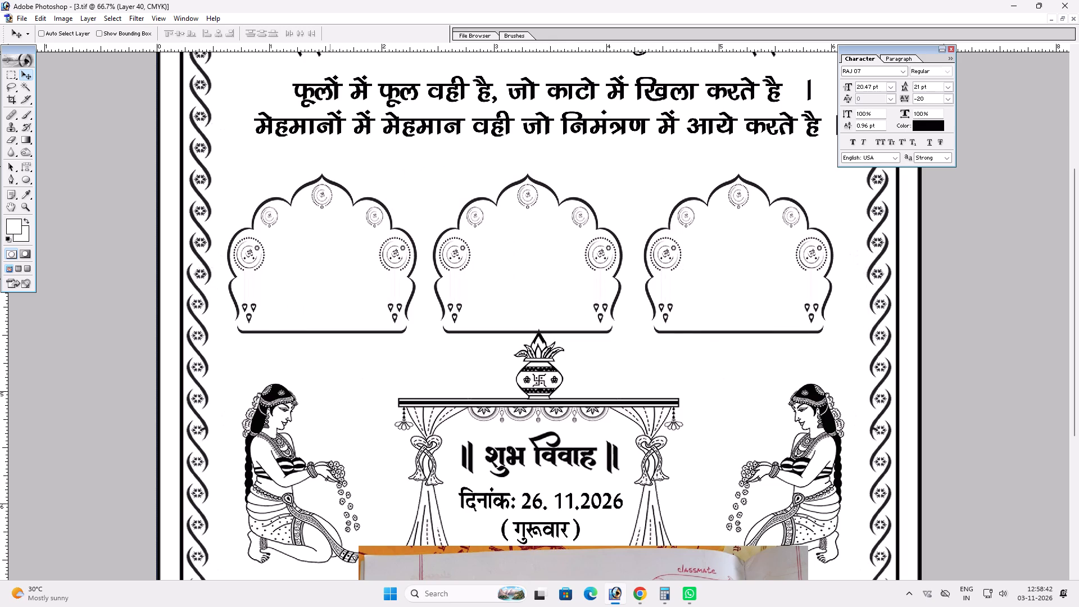
{"action": "left_click", "coordinate": [329, 180], "text": "ctrl"}
{"action": "left_click_drag", "start_coordinate": [329, 180], "coordinate": [367, 184]}
{"action": "key", "text": "ctrl+z"}
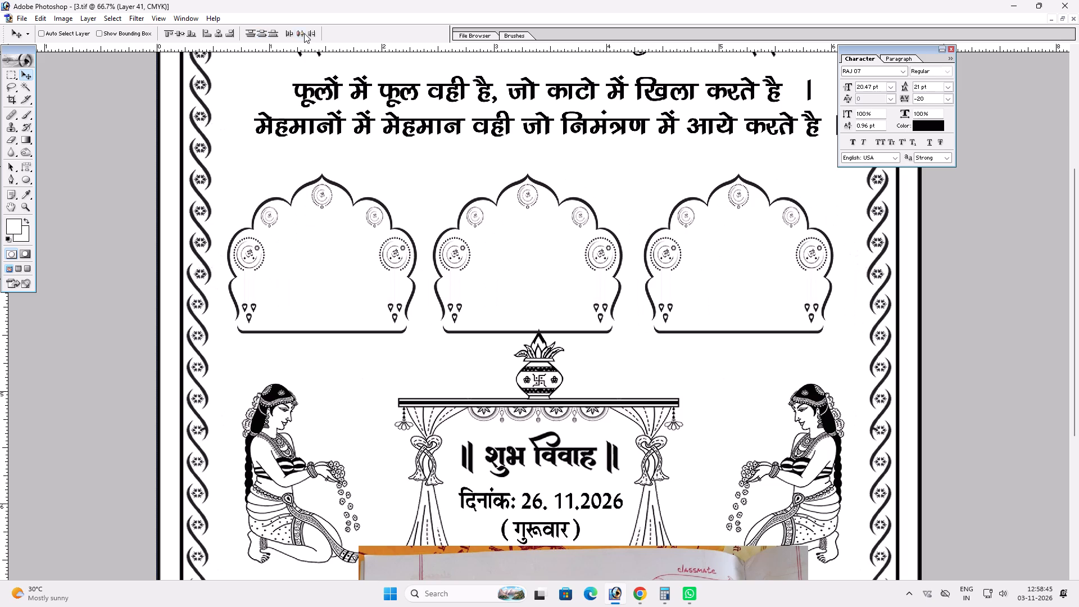
{"action": "double_click", "coordinate": [303, 33]}
Enlarge the three linked frames slightly and move them up, between the verse and the kalash.
{"action": "key", "text": "ctrl+t"}
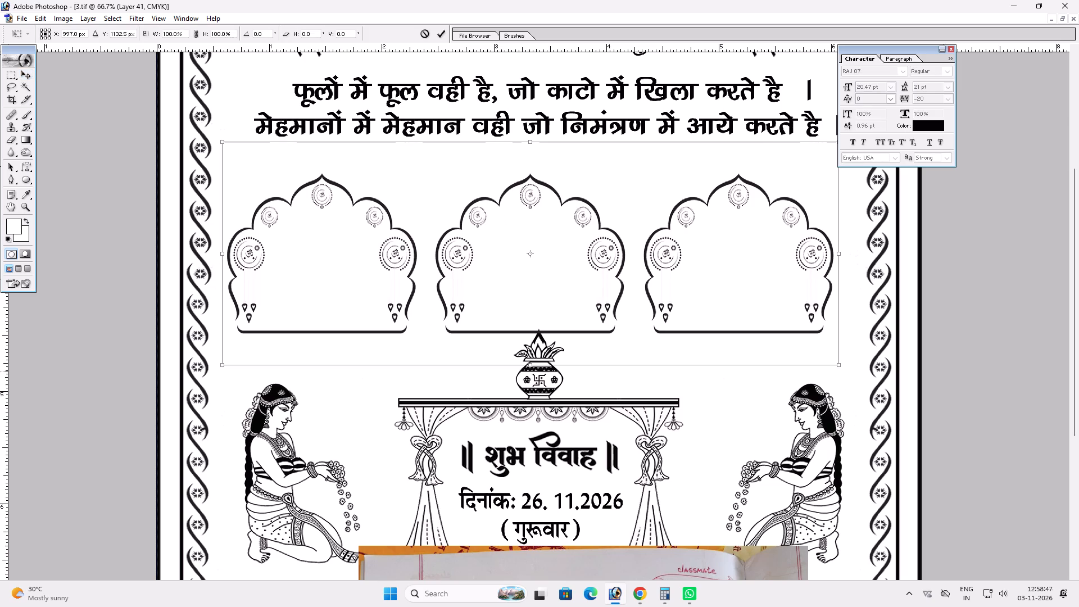
{"action": "left_click_drag", "start_coordinate": [839, 366], "coordinate": [850, 366], "text": "alt+shift"}
{"action": "key", "text": "shift+Return"}
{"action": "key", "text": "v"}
{"action": "left_click_drag", "start_coordinate": [761, 332], "coordinate": [764, 318]}
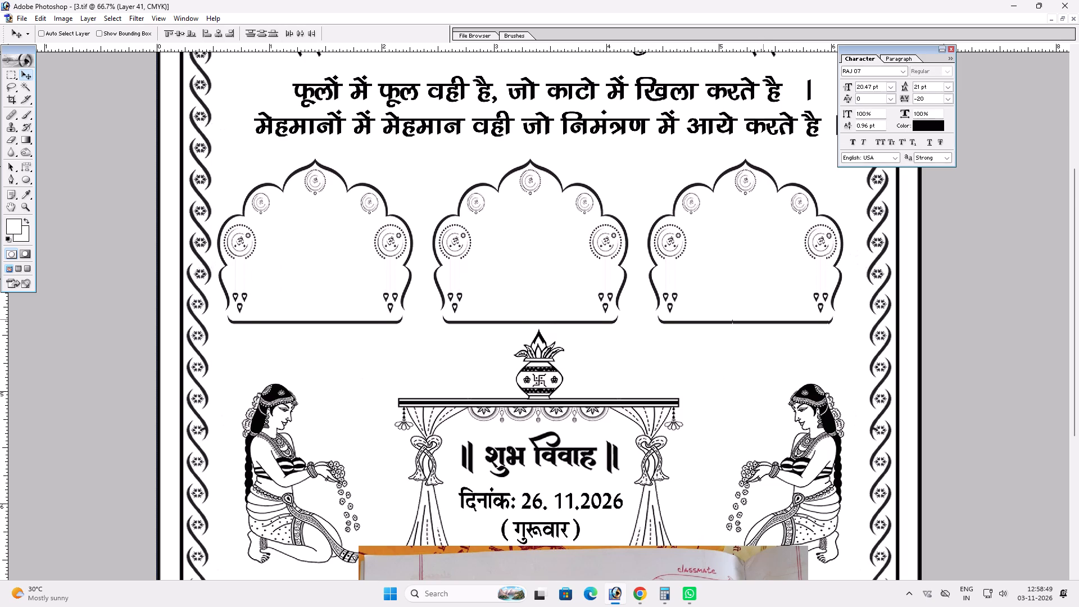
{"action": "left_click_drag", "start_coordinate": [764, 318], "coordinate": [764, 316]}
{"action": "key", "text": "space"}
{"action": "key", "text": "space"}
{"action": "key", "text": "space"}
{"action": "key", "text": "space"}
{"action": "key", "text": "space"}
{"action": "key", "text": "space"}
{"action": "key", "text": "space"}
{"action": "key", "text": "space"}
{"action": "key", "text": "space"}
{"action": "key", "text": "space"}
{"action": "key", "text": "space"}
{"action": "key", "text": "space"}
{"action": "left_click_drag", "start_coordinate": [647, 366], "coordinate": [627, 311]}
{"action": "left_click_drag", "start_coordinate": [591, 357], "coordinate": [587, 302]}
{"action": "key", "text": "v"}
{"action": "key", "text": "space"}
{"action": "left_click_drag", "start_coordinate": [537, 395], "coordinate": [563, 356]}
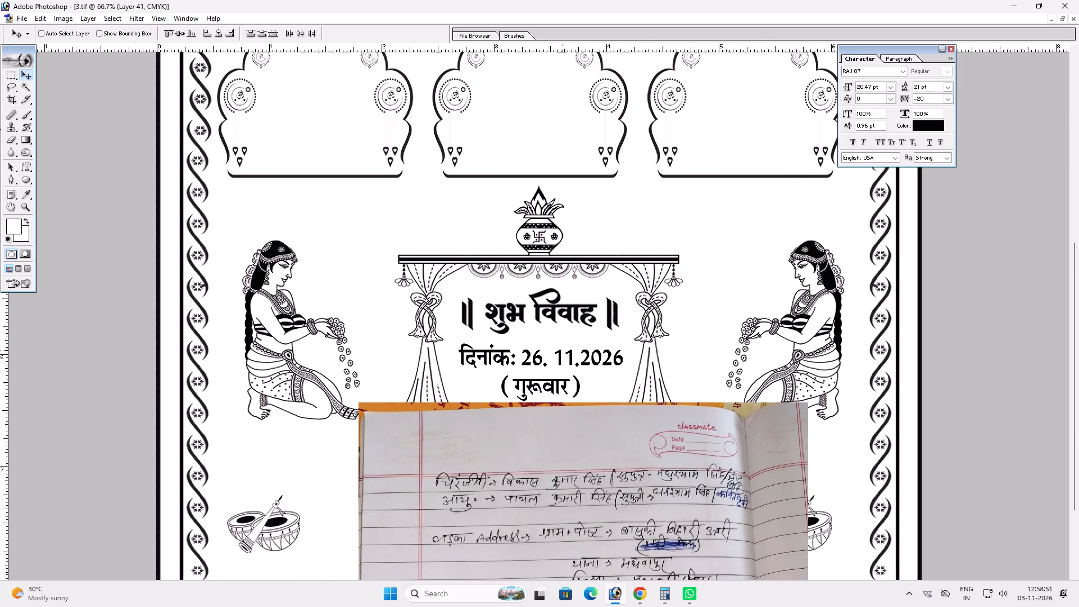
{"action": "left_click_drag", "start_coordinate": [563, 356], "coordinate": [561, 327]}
Copy the पायल text from FF.tif into 3.tif and place it inside the first arched frame.
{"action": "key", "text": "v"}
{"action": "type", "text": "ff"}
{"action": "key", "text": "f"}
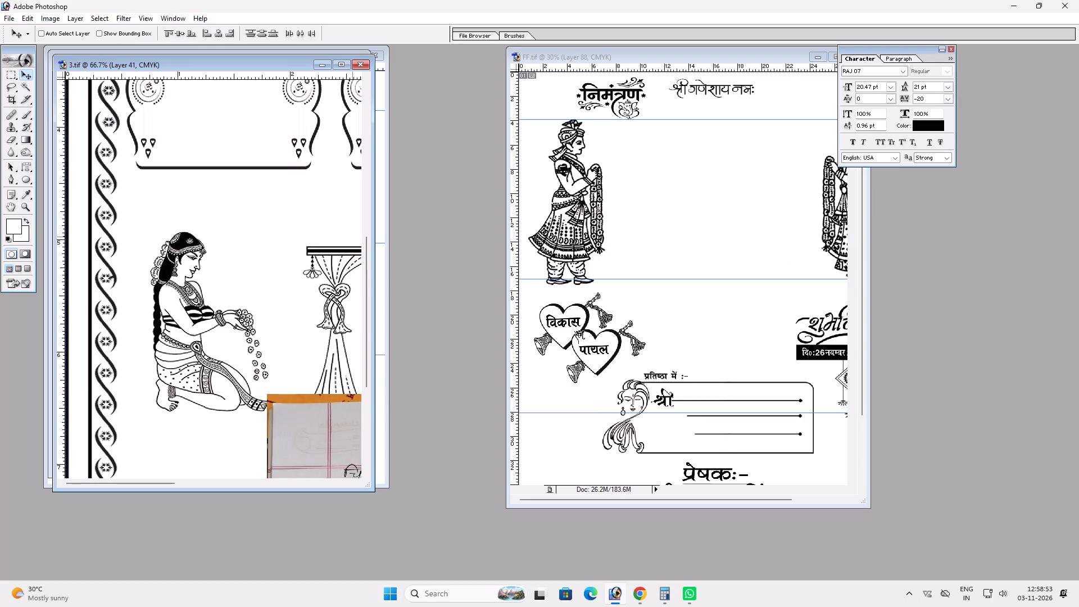
{"action": "left_click", "coordinate": [604, 366]}
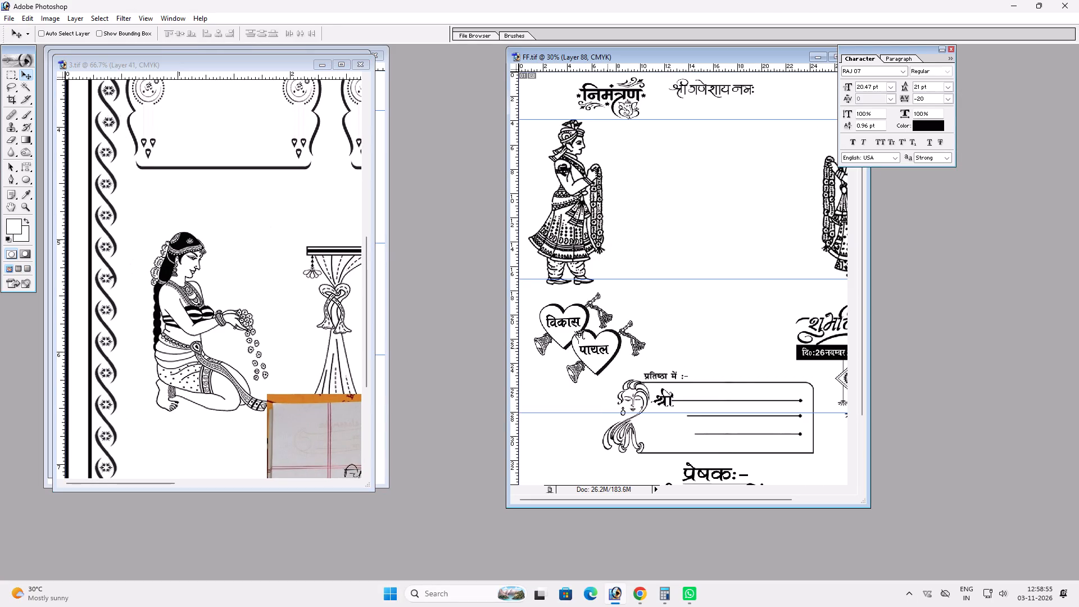
{"action": "left_click", "coordinate": [606, 348], "text": "ctrl"}
{"action": "left_click_drag", "start_coordinate": [606, 348], "coordinate": [620, 349], "text": "ctrl"}
{"action": "key", "text": "ctrl+z"}
{"action": "left_click_drag", "start_coordinate": [617, 351], "coordinate": [325, 250]}
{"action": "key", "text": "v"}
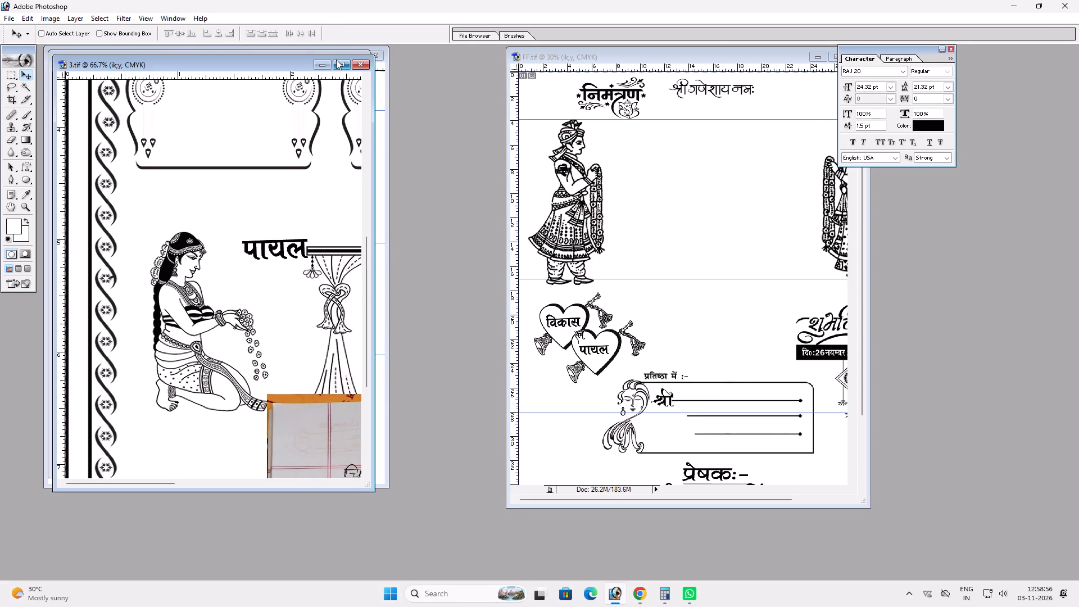
{"action": "left_click", "coordinate": [341, 64]}
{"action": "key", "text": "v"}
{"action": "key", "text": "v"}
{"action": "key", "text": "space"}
{"action": "left_click_drag", "start_coordinate": [459, 225], "coordinate": [515, 382]}
{"action": "left_click_drag", "start_coordinate": [373, 373], "coordinate": [314, 201]}
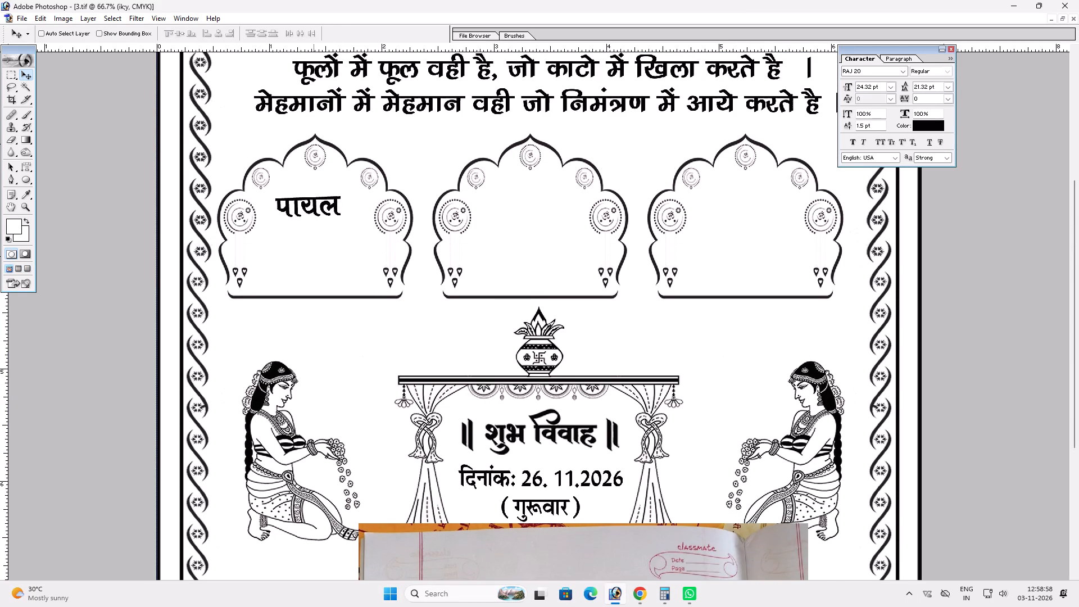
{"action": "left_click_drag", "start_coordinate": [314, 201], "coordinate": [313, 197]}
Erase the names-and-addresses part of the handwritten note and move its remaining event list up beside the first arched frame.
{"action": "left_click", "coordinate": [447, 533], "text": "ctrl"}
{"action": "left_click_drag", "start_coordinate": [449, 533], "coordinate": [462, 363]}
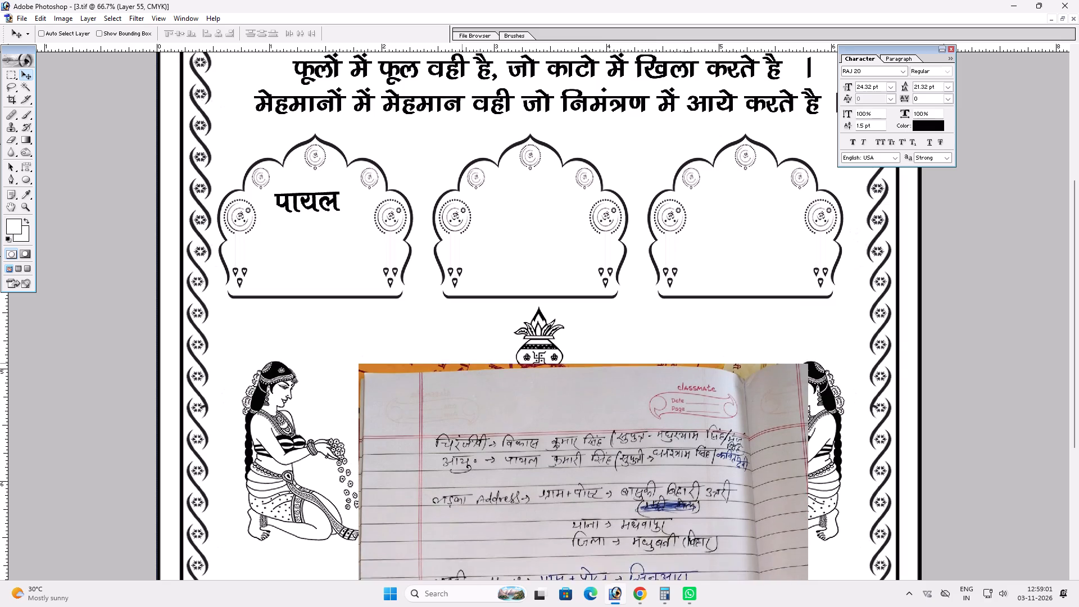
{"action": "left_click_drag", "start_coordinate": [462, 363], "coordinate": [470, 238]}
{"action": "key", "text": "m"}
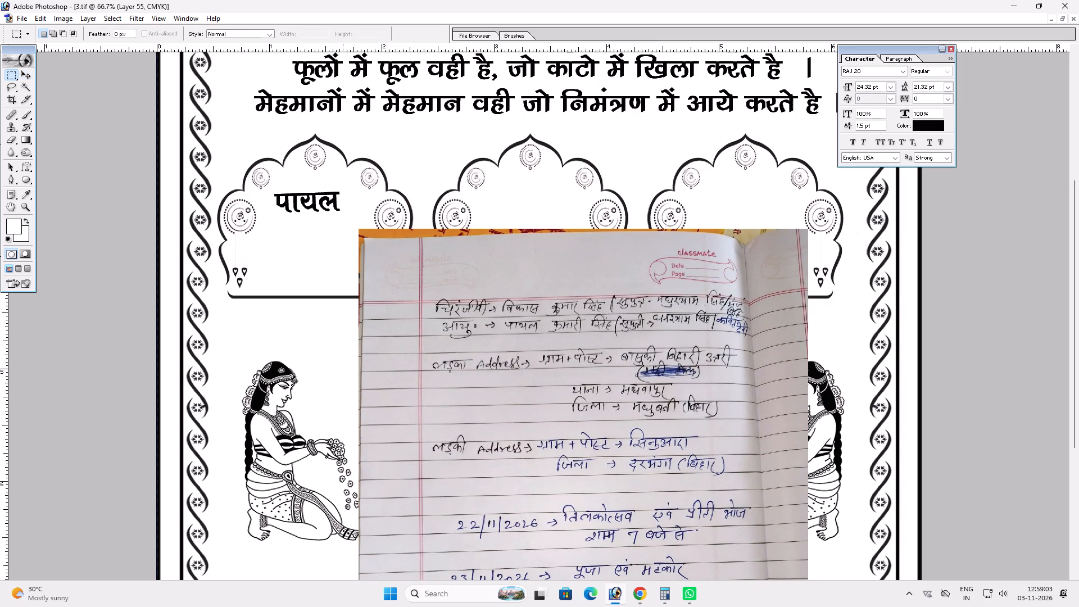
{"action": "left_click_drag", "start_coordinate": [285, 182], "coordinate": [856, 497]}
{"action": "key", "text": "Delete"}
{"action": "key", "text": "ctrl+d"}
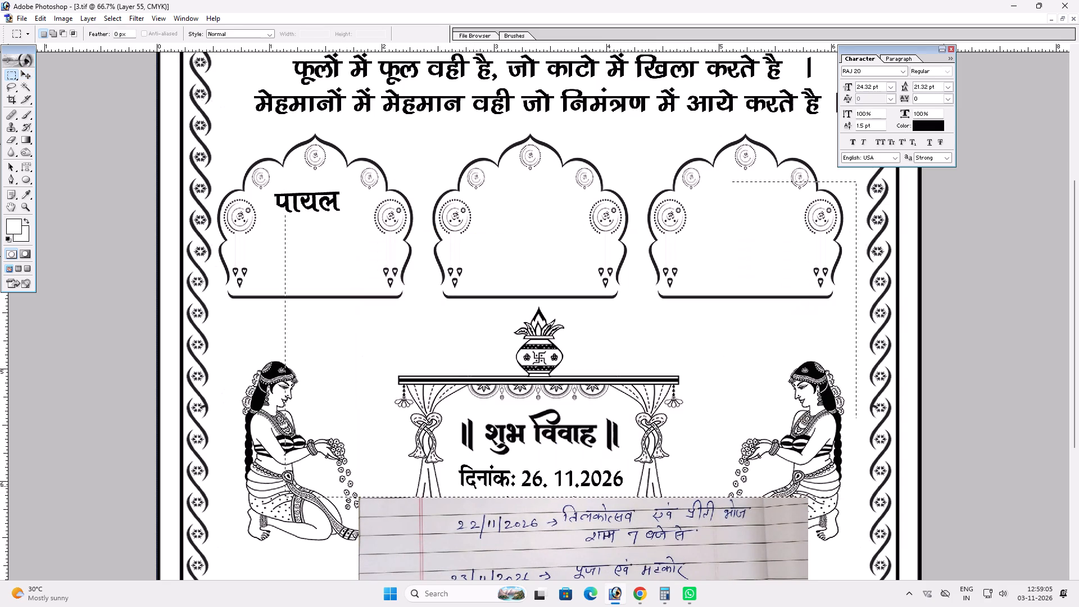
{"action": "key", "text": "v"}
{"action": "left_click", "coordinate": [738, 544], "text": "ctrl"}
{"action": "left_click_drag", "start_coordinate": [737, 520], "coordinate": [755, 266]}
Replace the पायल text with the two-line event title तिलकोत्सव / एवं प्रीतिभोज.
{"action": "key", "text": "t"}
{"action": "left_click", "coordinate": [305, 207]}
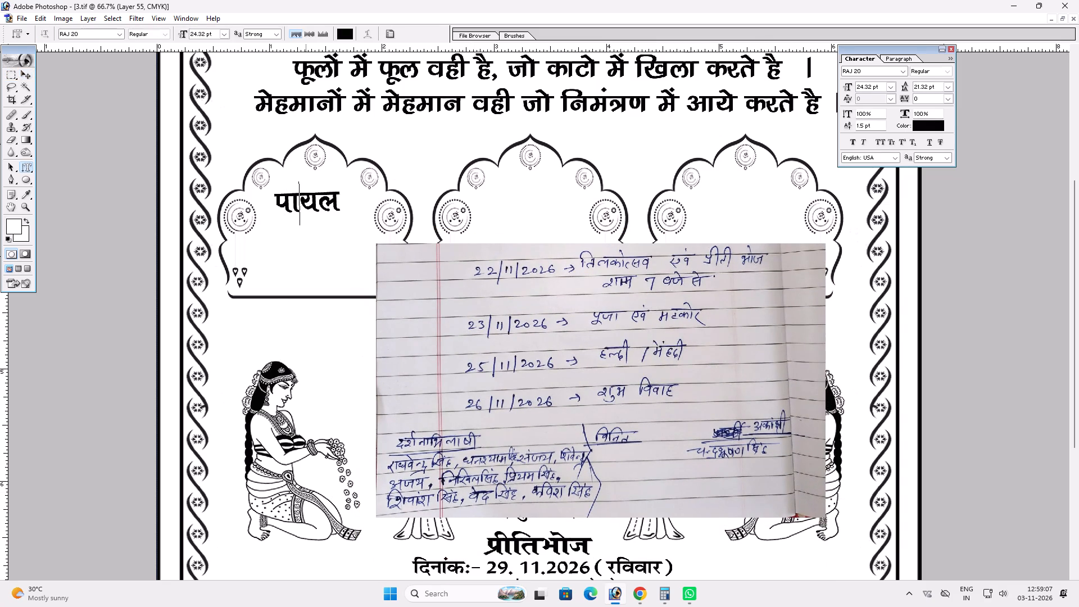
{"action": "key", "text": "ctrl+a"}
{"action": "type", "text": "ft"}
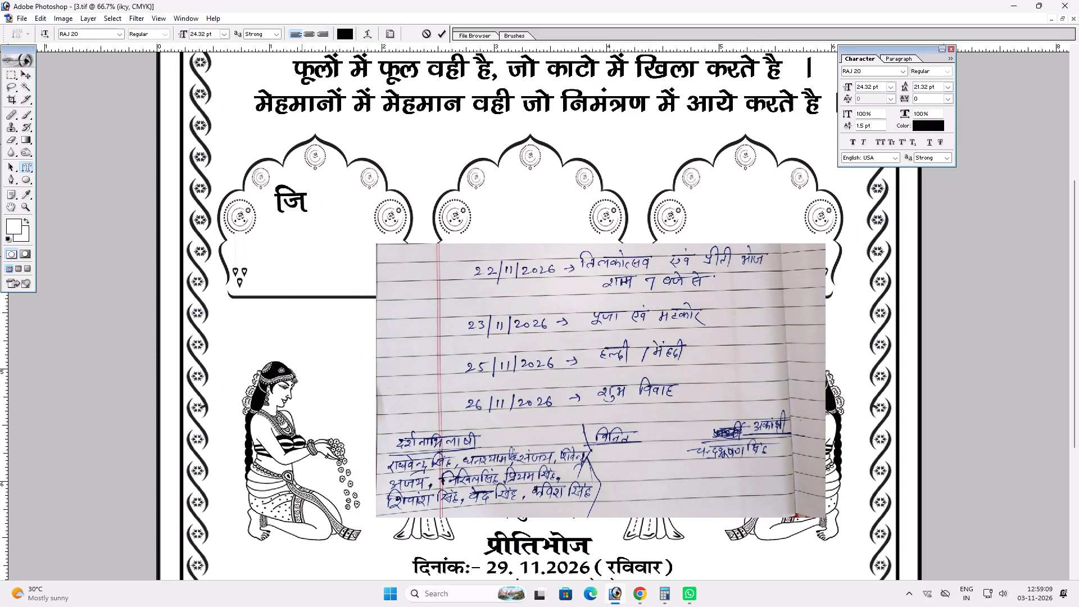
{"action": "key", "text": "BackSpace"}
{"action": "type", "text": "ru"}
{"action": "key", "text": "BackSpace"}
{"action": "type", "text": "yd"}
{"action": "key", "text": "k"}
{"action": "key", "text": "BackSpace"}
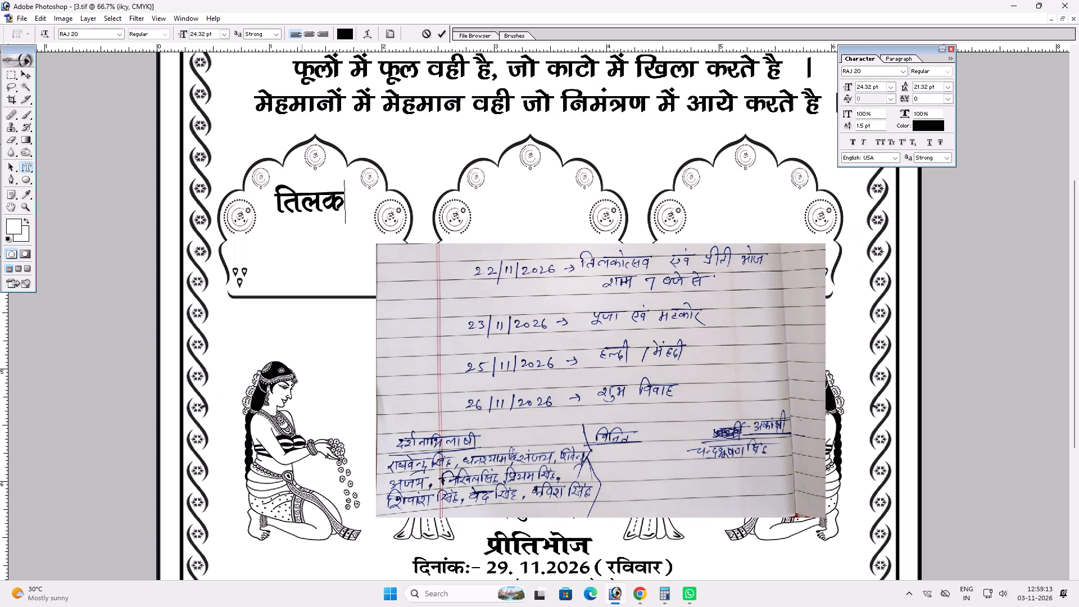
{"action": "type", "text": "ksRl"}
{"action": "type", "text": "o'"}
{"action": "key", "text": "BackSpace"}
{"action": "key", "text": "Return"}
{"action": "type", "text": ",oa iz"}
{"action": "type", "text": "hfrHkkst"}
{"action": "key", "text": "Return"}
Shrink the event title to about 15.5 pt, centre-align it and position it in the upper part of the first frame.
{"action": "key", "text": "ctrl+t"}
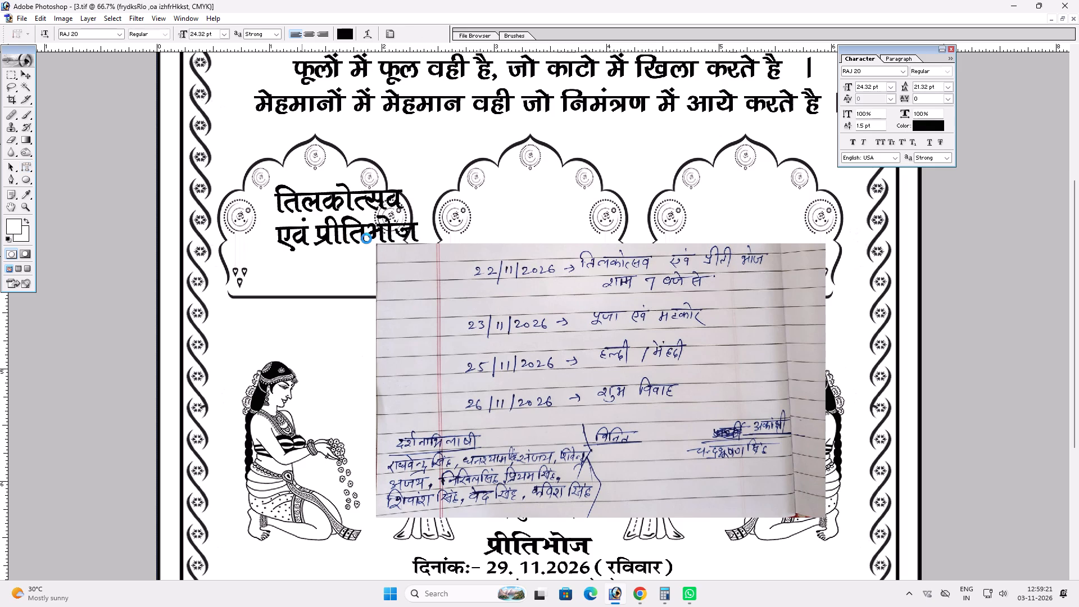
{"action": "left_click_drag", "start_coordinate": [411, 242], "coordinate": [368, 225], "text": "shift"}
{"action": "key", "text": "ctrl+z"}
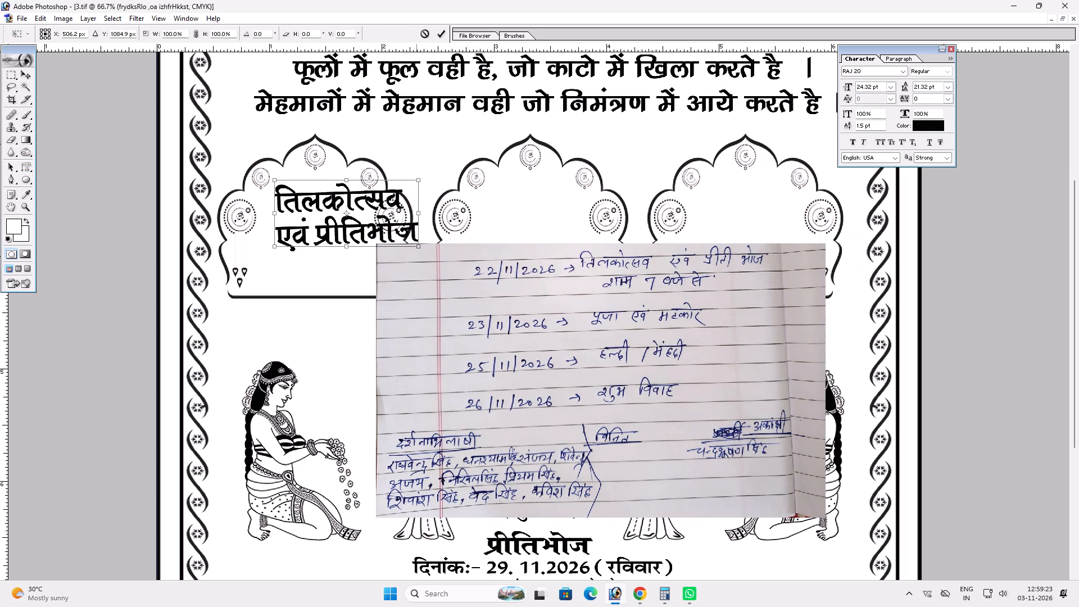
{"action": "left_click_drag", "start_coordinate": [417, 242], "coordinate": [369, 227], "text": "shift"}
{"action": "key", "text": "Return"}
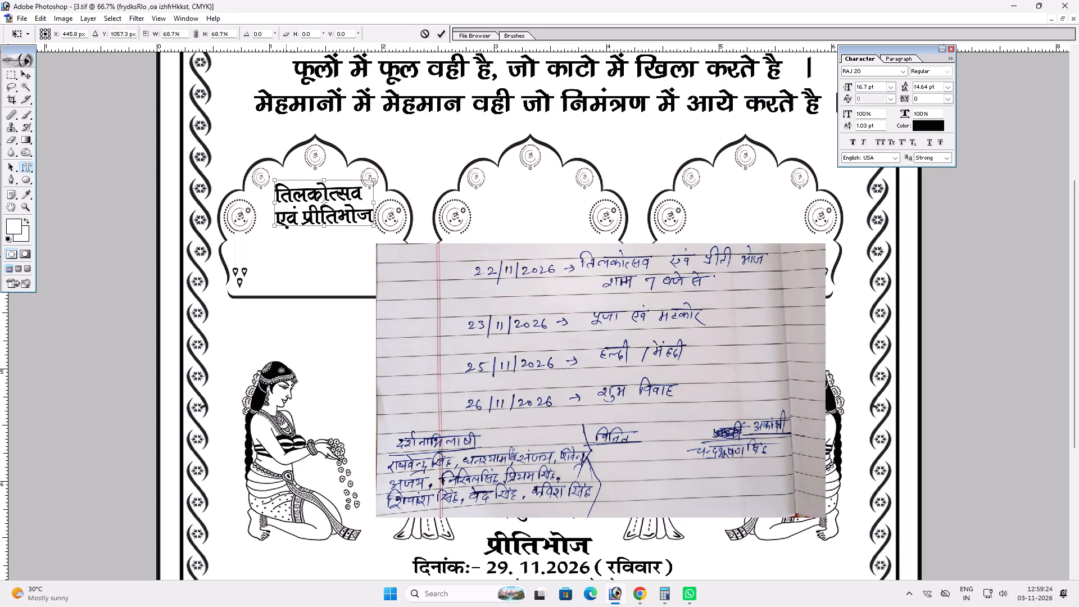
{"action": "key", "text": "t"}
{"action": "left_click", "coordinate": [306, 36]}
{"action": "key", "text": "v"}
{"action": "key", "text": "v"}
{"action": "left_click_drag", "start_coordinate": [297, 206], "coordinate": [340, 200]}
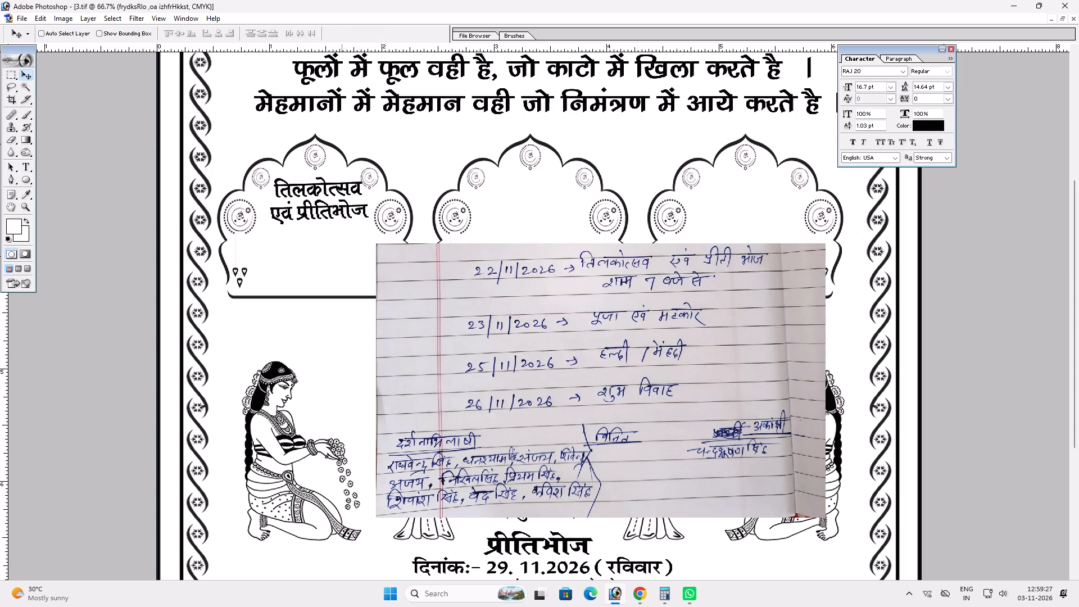
{"action": "left_click_drag", "start_coordinate": [340, 200], "coordinate": [338, 201]}
{"action": "key", "text": "ctrl+t"}
{"action": "left_click_drag", "start_coordinate": [366, 219], "coordinate": [361, 220], "text": "alt+shift"}
{"action": "key", "text": "shift+Return"}
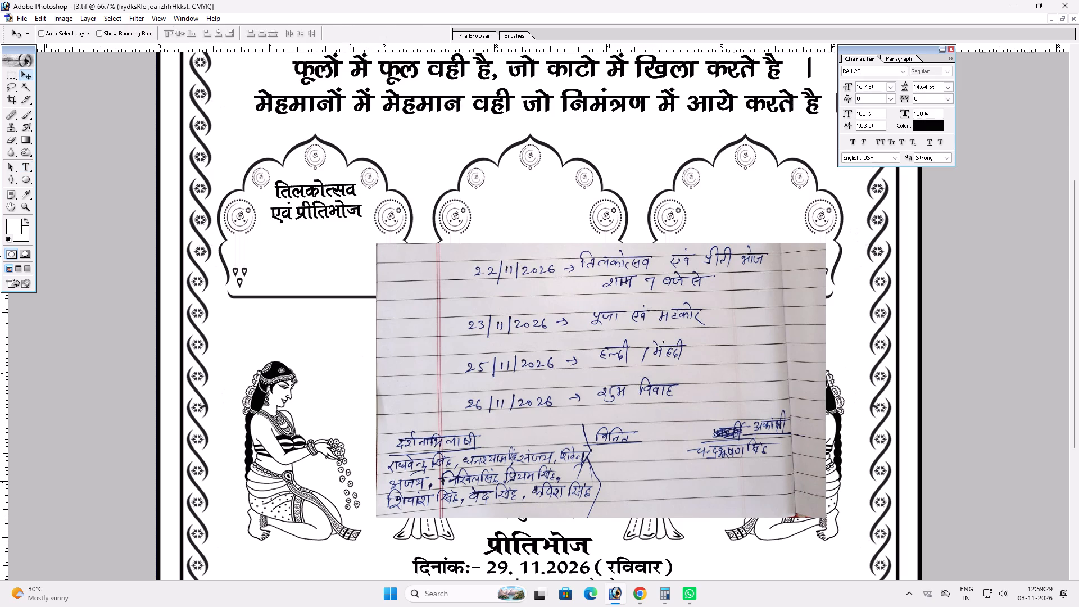
Increase the line spacing of the two-line event title to 15.59 pt.
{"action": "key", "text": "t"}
{"action": "left_click", "coordinate": [320, 209]}
{"action": "key", "text": "ctrl+a"}
{"action": "key", "text": "alt+Down"}
{"action": "key", "text": "ctrl+z"}
{"action": "key", "text": "ctrl+period"}
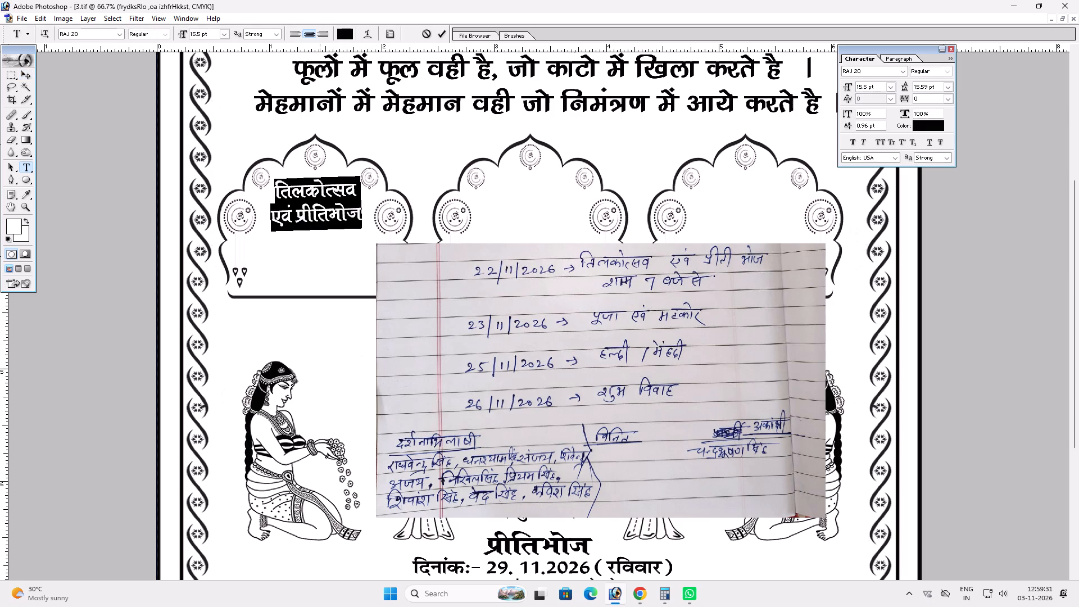
{"action": "key", "text": "ctrl+Return"}
{"action": "left_click", "coordinate": [320, 209]}
{"action": "key", "text": "ctrl+a"}
{"action": "key", "text": "alt+Down"}
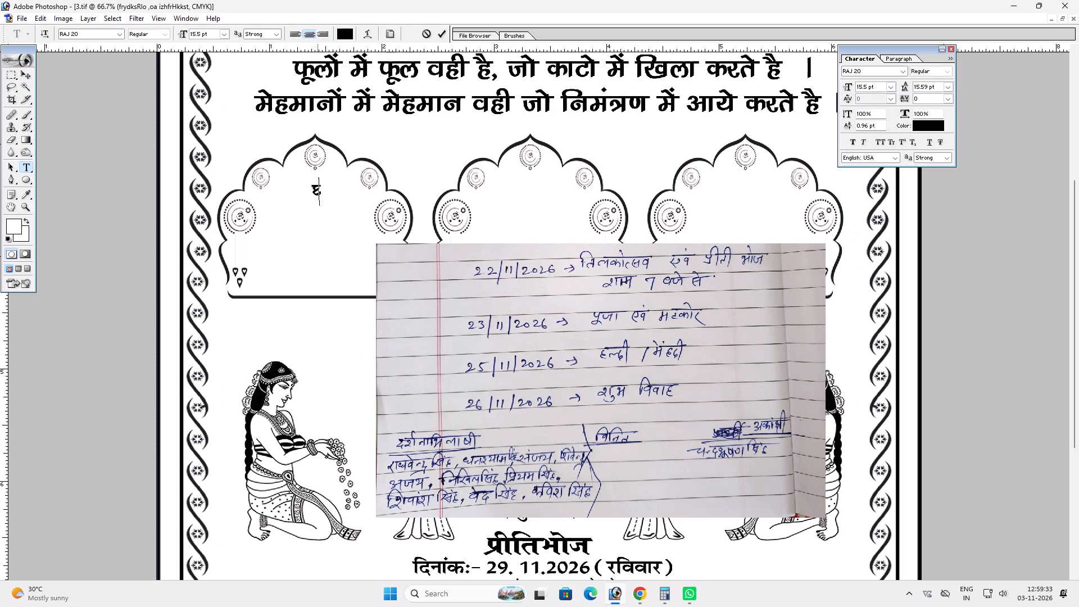
{"action": "key", "text": "ctrl+z"}
{"action": "key", "text": "ctrl+Return"}
Enlarge the event title to about 17.4 pt and shift it slightly down within the first frame.
{"action": "key", "text": "ctrl+t"}
{"action": "left_click", "coordinate": [360, 222], "text": "alt+shift"}
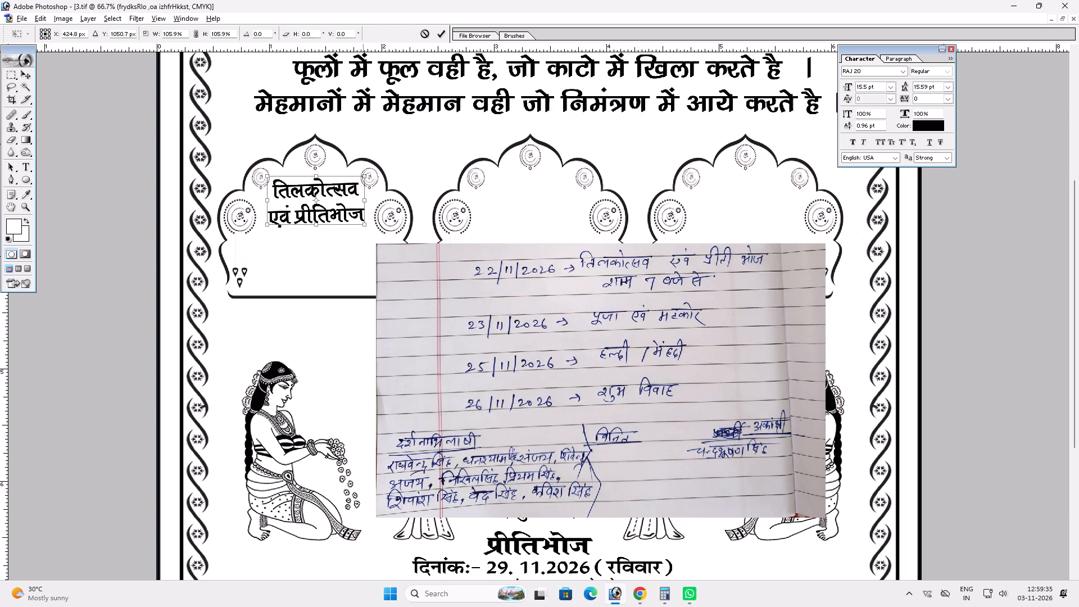
{"action": "key", "text": "shift+Return"}
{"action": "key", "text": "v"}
{"action": "left_click", "coordinate": [348, 221], "text": "shift"}
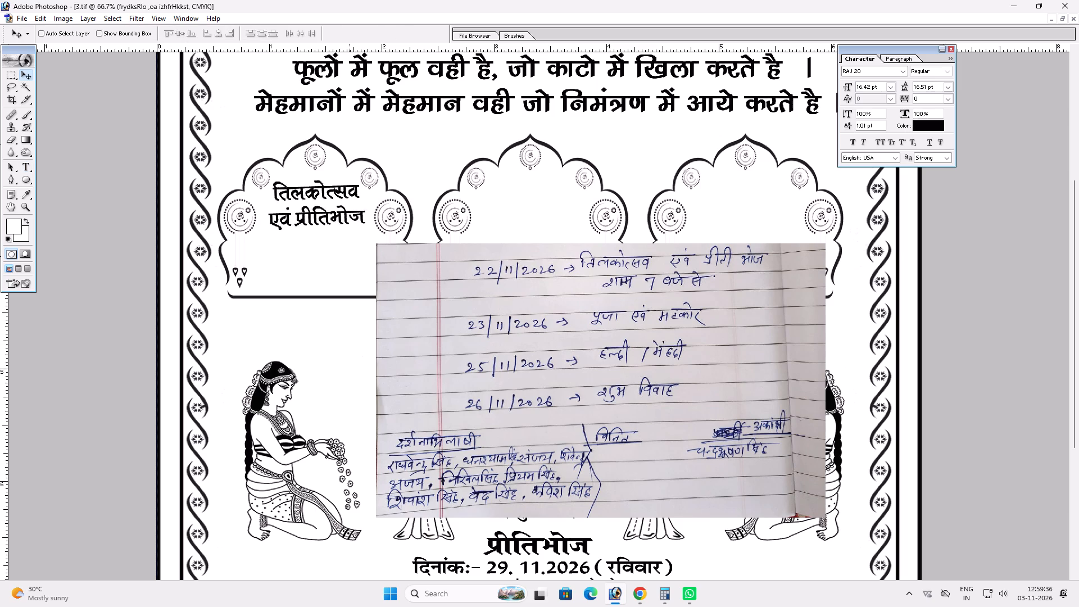
{"action": "key", "text": "ctrl+t"}
{"action": "left_click", "coordinate": [352, 221], "text": "shift"}
{"action": "key", "text": "Return"}
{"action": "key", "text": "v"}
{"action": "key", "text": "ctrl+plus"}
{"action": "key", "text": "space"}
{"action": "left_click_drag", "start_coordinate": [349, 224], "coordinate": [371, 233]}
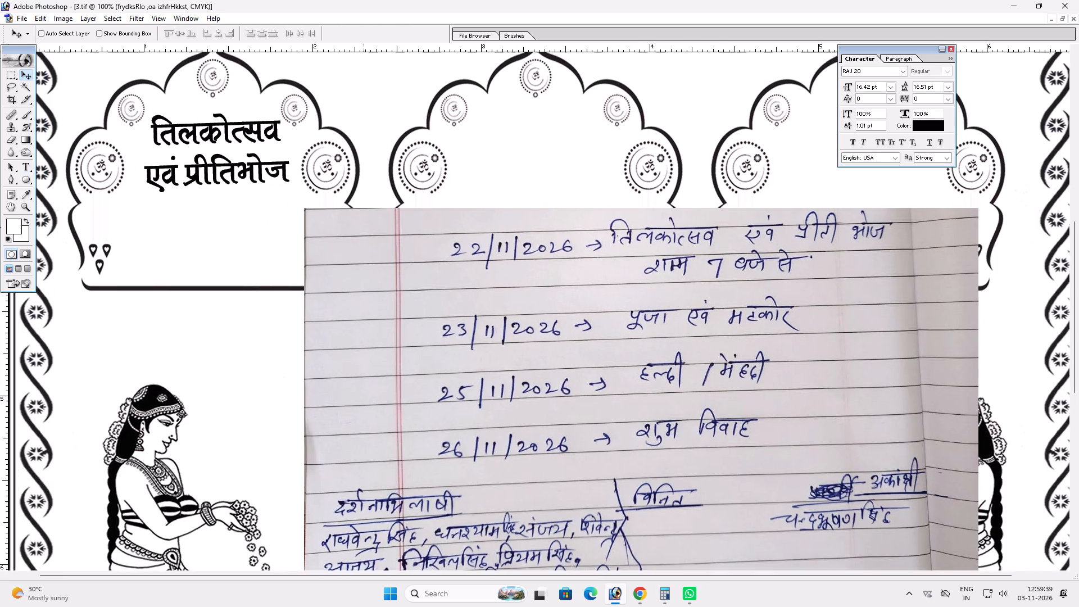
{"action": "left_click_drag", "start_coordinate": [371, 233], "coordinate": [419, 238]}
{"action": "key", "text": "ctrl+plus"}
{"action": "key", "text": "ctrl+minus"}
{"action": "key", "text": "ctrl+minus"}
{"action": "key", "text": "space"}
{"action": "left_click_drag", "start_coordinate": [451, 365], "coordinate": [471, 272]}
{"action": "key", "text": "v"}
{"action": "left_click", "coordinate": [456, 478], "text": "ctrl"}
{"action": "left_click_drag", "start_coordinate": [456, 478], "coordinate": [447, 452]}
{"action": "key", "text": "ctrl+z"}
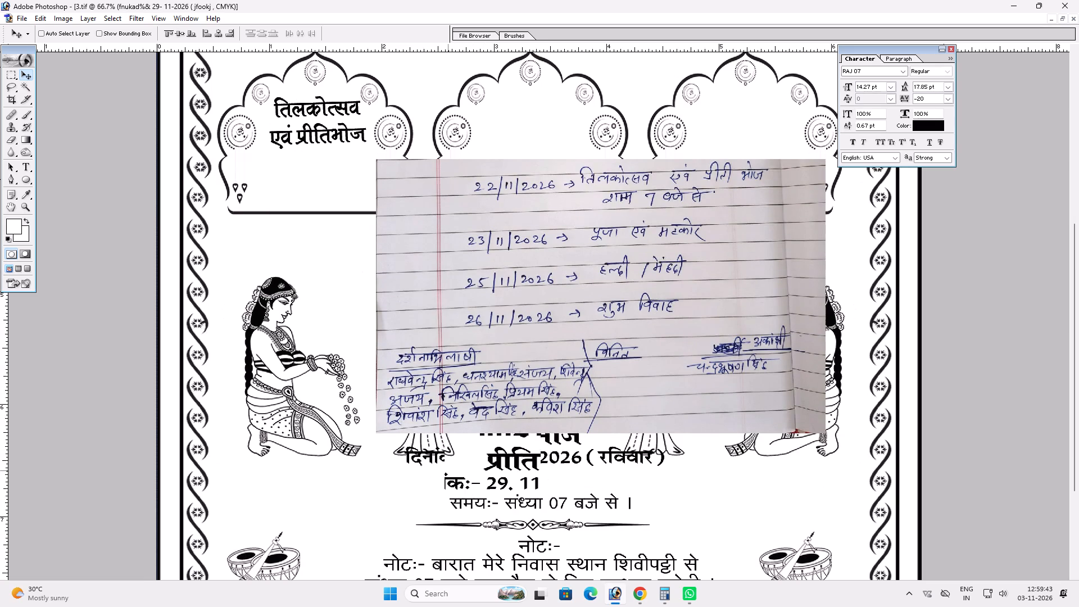
Duplicate the date line from under the प्रीतिभोज heading into the first arched frame, below the event title.
{"action": "right_click", "coordinate": [457, 478], "text": "ctrl+shift"}
{"action": "left_click", "coordinate": [473, 486], "text": "ctrl+shift"}
{"action": "left_click_drag", "start_coordinate": [461, 487], "coordinate": [328, 332], "text": "alt"}
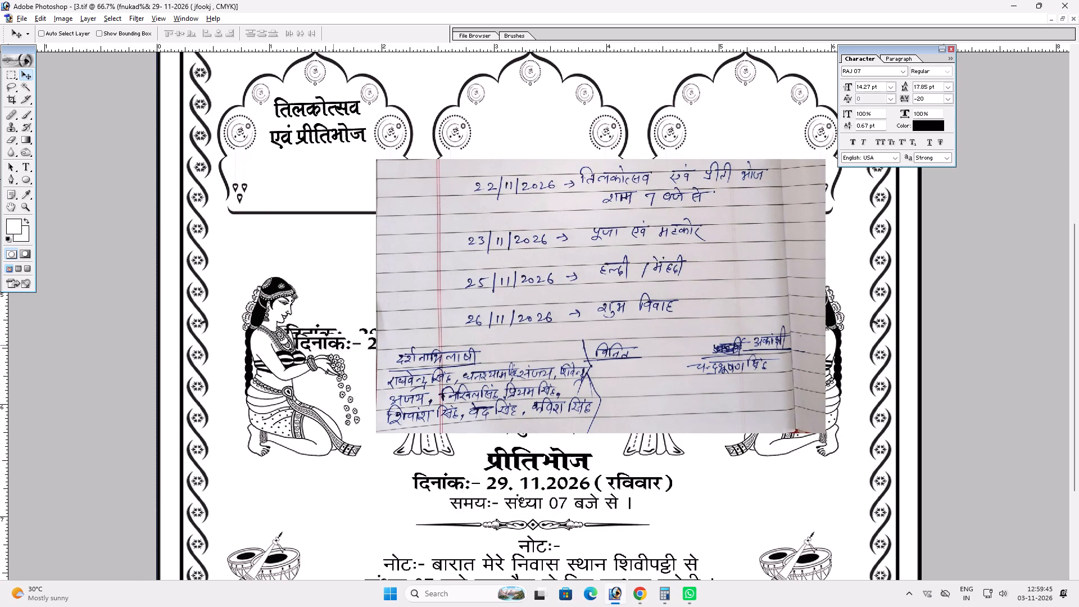
{"action": "left_click_drag", "start_coordinate": [328, 332], "coordinate": [299, 170], "text": "alt"}
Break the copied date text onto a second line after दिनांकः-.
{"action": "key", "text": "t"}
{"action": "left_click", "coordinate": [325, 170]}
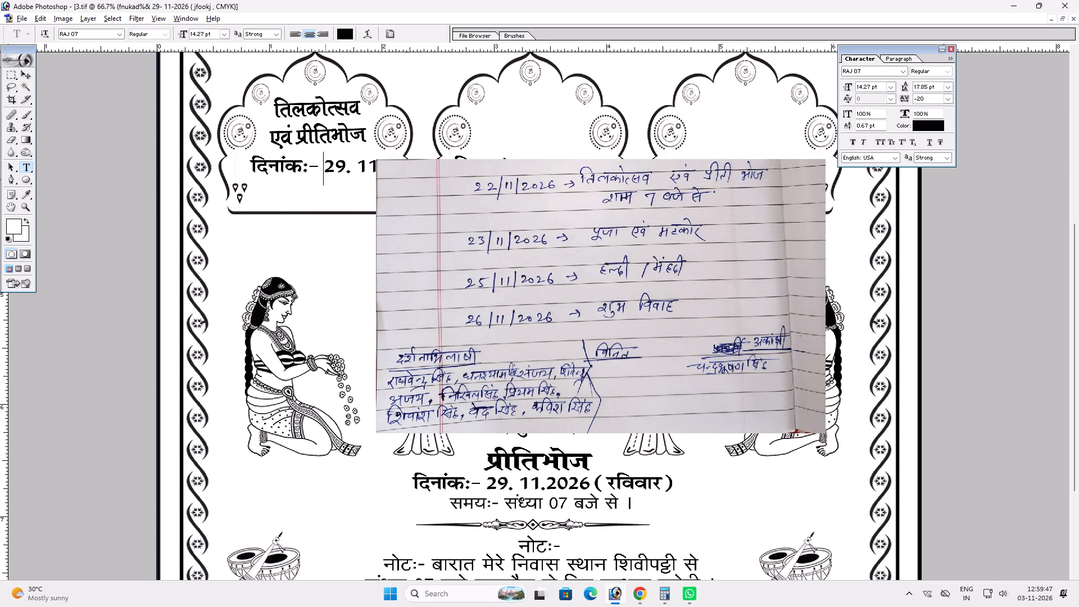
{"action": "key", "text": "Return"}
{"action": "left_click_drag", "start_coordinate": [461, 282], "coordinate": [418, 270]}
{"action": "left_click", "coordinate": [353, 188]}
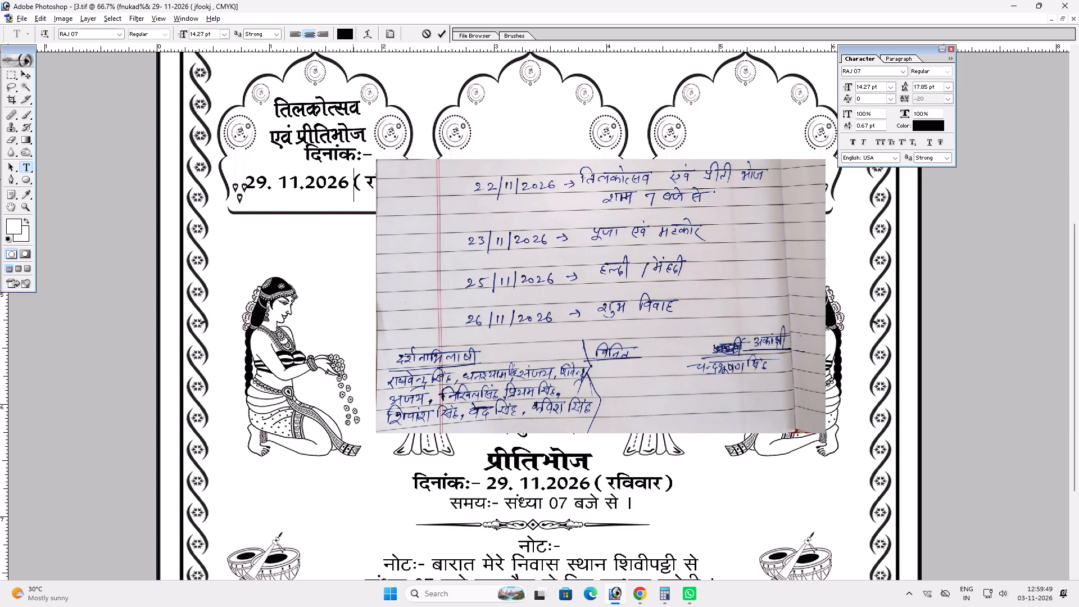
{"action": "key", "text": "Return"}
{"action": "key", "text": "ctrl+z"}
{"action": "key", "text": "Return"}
Narrow the copied date text horizontally and move it slightly down in the first frame.
{"action": "key", "text": "ctrl+t"}
{"action": "left_click_drag", "start_coordinate": [429, 167], "coordinate": [412, 171], "text": "alt+shift"}
{"action": "key", "text": "Return"}
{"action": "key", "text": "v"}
{"action": "left_click_drag", "start_coordinate": [353, 183], "coordinate": [347, 192]}
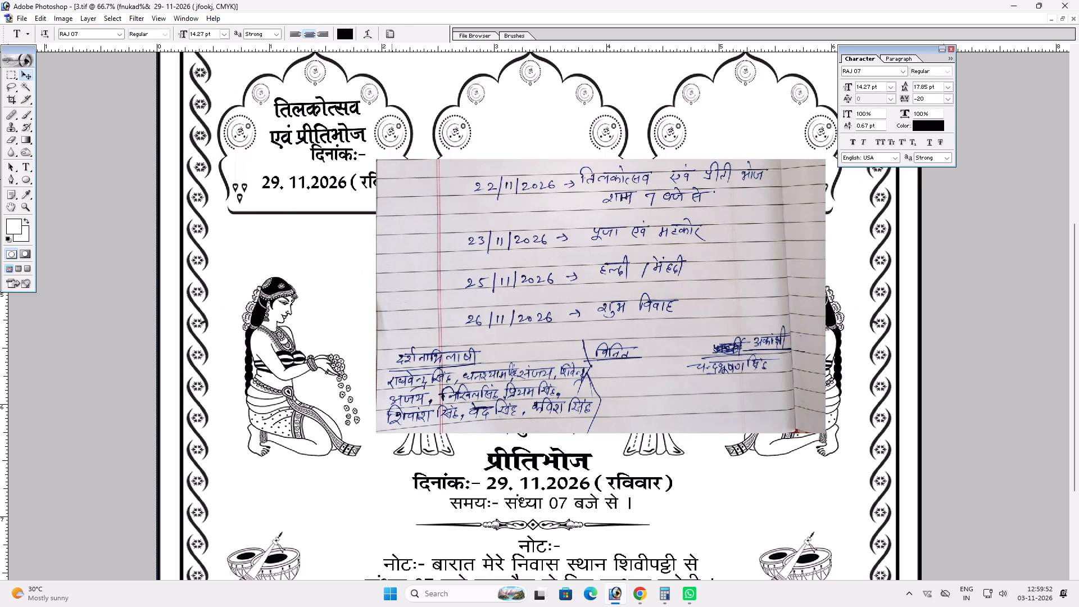
{"action": "left_click_drag", "start_coordinate": [347, 192], "coordinate": [343, 194]}
Tighten the line spacing of the copied date text to 13.85 pt.
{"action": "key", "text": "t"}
{"action": "left_click", "coordinate": [343, 194]}
{"action": "key", "text": "ctrl+a"}
{"action": "key", "text": "alt+Up"}
{"action": "key", "text": "alt+Up"}
{"action": "key", "text": "alt+Up"}
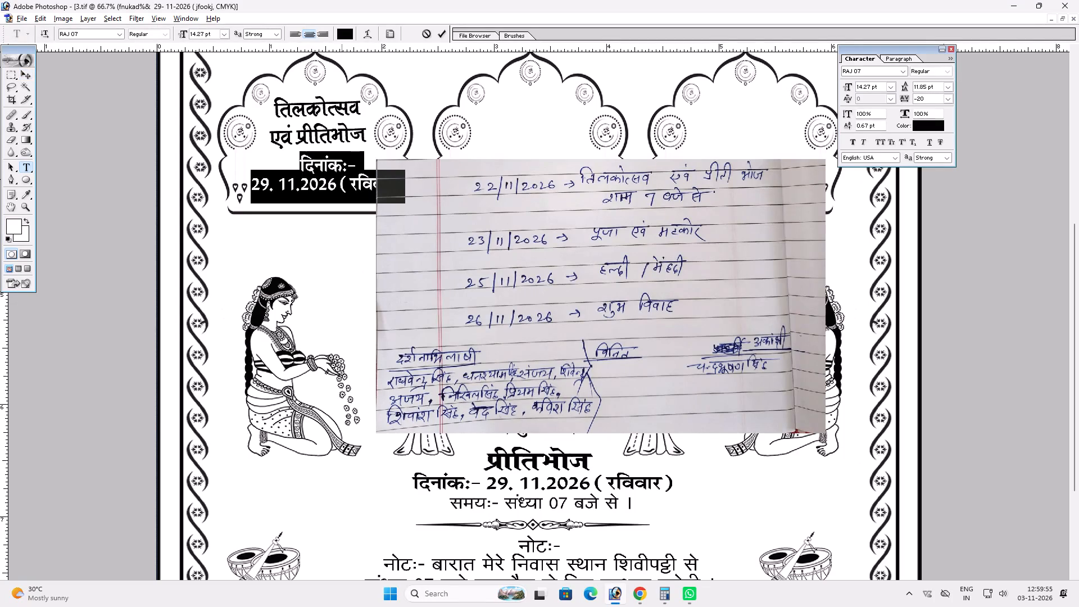
{"action": "key", "text": "alt+Down"}
{"action": "key", "text": "ctrl+z"}
{"action": "key", "text": "Return"}
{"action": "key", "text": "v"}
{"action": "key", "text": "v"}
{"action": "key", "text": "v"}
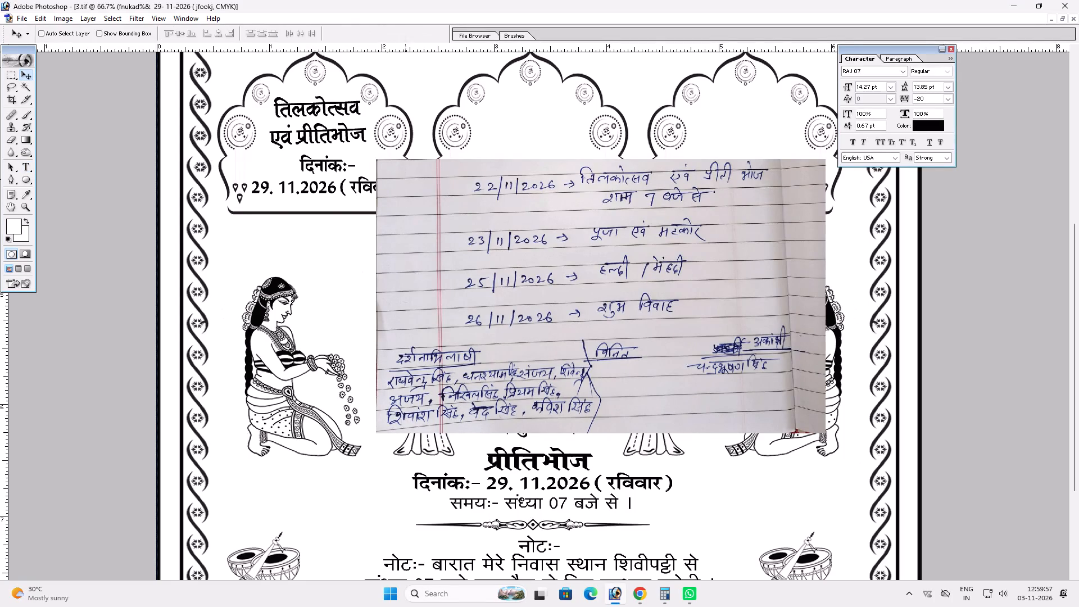
Move the handwritten note sideways so it is clear of the first arched frame.
{"action": "left_click", "coordinate": [397, 229], "text": "ctrl"}
{"action": "left_click_drag", "start_coordinate": [398, 226], "coordinate": [457, 220]}
Arrange the copied date text with दिनांकः- 29. 11.2026 on the first line and (रविवार) alone on the second.
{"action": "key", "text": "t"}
{"action": "left_click", "coordinate": [339, 191]}
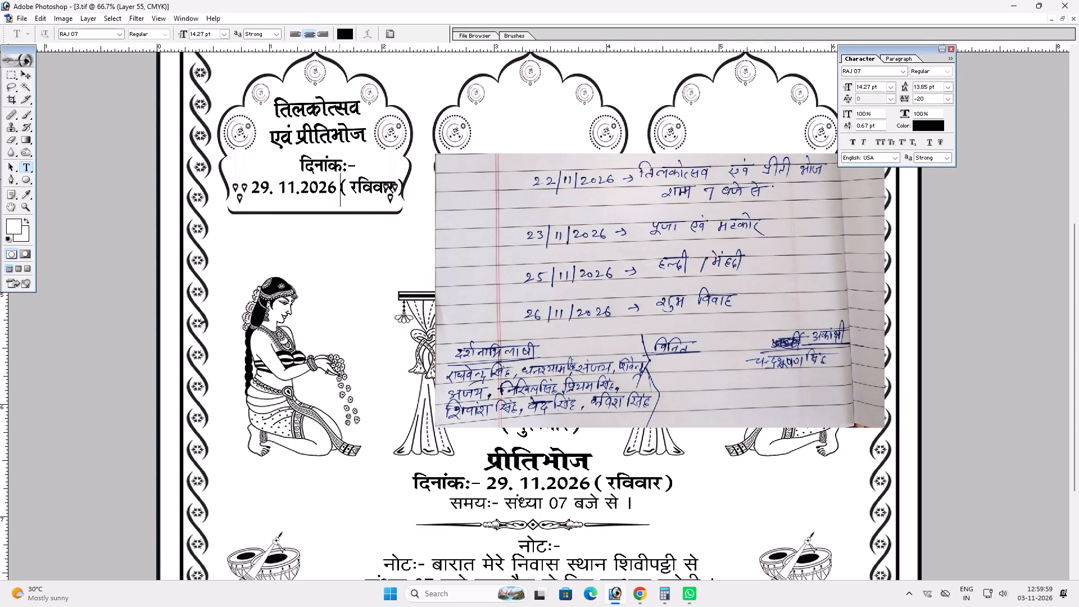
{"action": "key", "text": "Return"}
{"action": "key", "text": "Up"}
{"action": "key", "text": "Home"}
{"action": "key", "text": "BackSpace"}
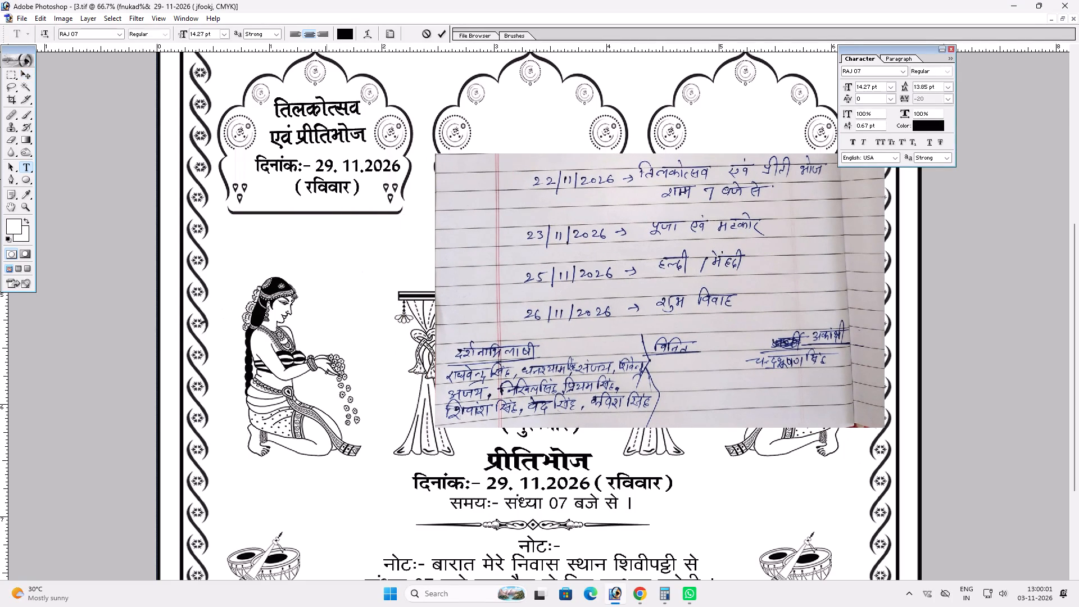
{"action": "key", "text": "Return"}
Centre the two-line date text in the first frame beneath the event title.
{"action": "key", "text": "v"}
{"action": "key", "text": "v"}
{"action": "left_click_drag", "start_coordinate": [334, 193], "coordinate": [323, 196]}
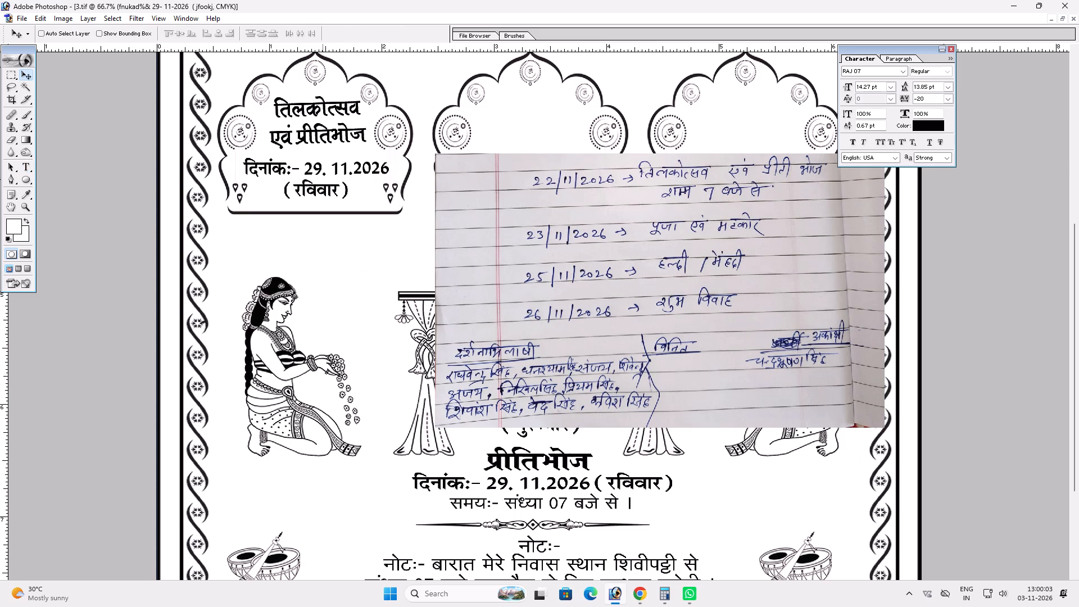
{"action": "left_click_drag", "start_coordinate": [323, 196], "coordinate": [323, 198]}
Scale the event title तिलकोत्सव एवं प्रीतिभोज in the first arched frame down to about 15.69 pt.
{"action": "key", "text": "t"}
{"action": "left_click", "coordinate": [323, 143]}
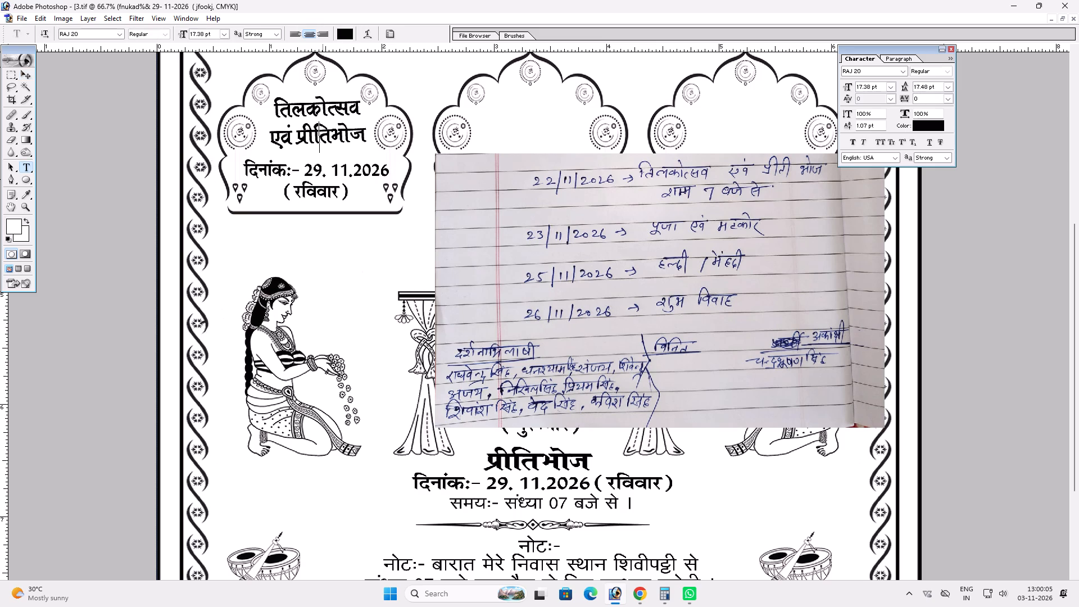
{"action": "key", "text": "ctrl+Return"}
{"action": "key", "text": "ctrl+t"}
{"action": "left_click", "coordinate": [366, 139], "text": "alt+shift"}
{"action": "left_click", "coordinate": [364, 143], "text": "alt+shift"}
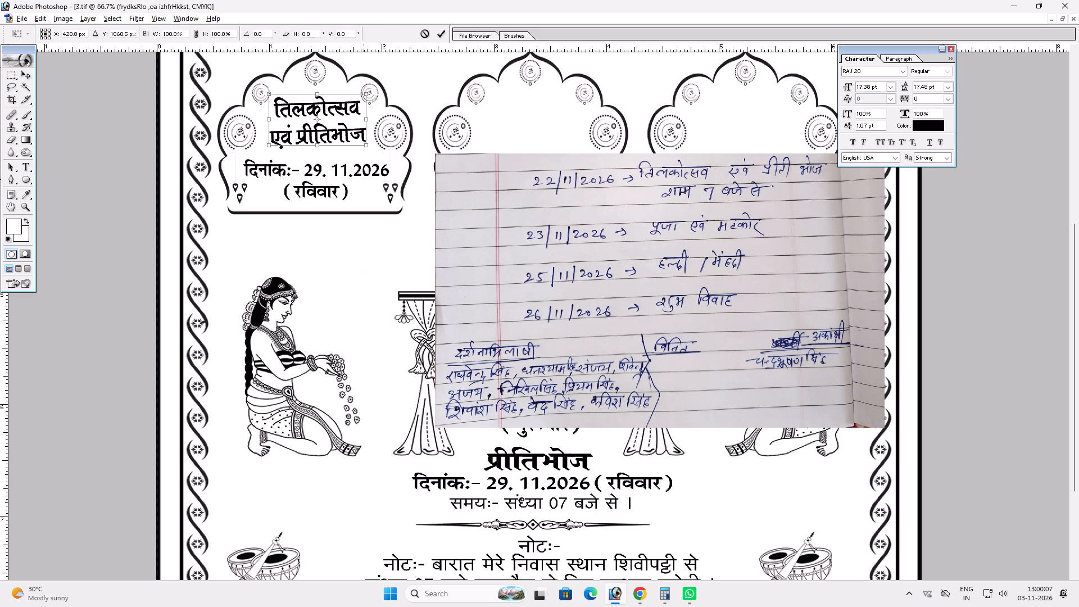
{"action": "left_click_drag", "start_coordinate": [340, 146], "coordinate": [345, 144], "text": "shift"}
{"action": "key", "text": "Return"}
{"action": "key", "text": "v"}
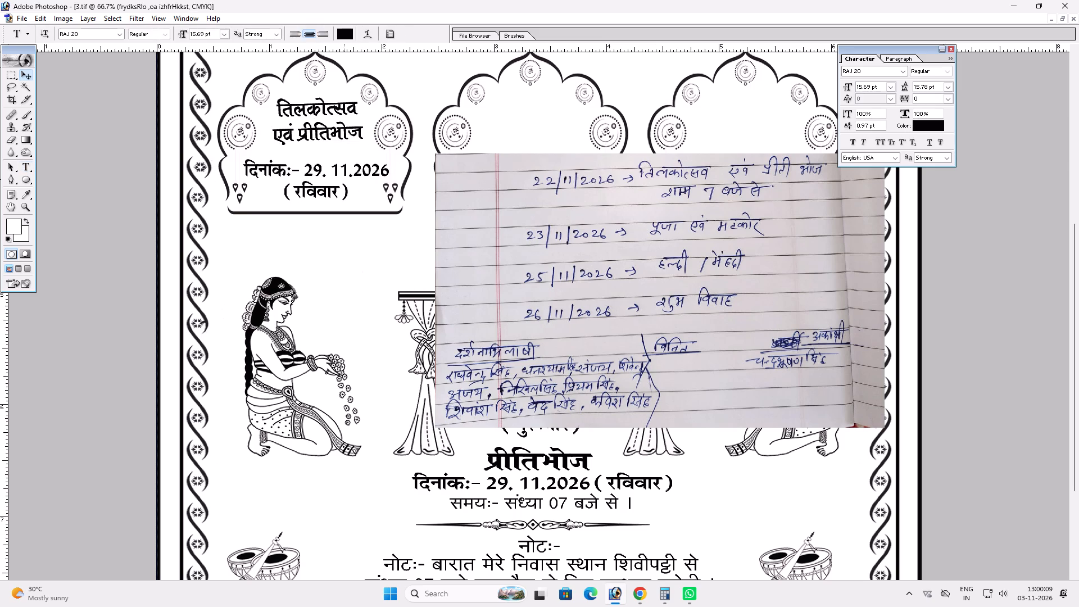
Scale the two-line date text in the first frame down slightly and lower it a little beneath the event title.
{"action": "key", "text": "ctrl+plus"}
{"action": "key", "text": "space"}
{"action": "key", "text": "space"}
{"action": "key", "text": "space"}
{"action": "left_click_drag", "start_coordinate": [342, 156], "coordinate": [490, 215]}
{"action": "left_click", "coordinate": [291, 180], "text": "ctrl"}
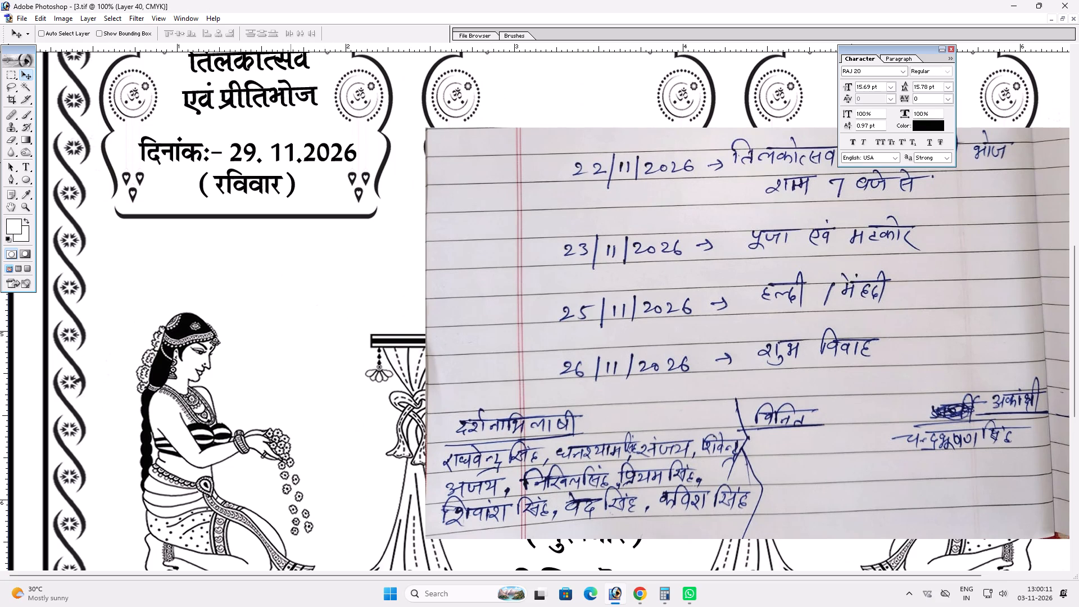
{"action": "key", "text": "ctrl+t"}
{"action": "key", "text": "Return"}
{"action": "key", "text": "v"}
{"action": "left_click", "coordinate": [335, 160], "text": "ctrl"}
{"action": "key", "text": "ctrl+t"}
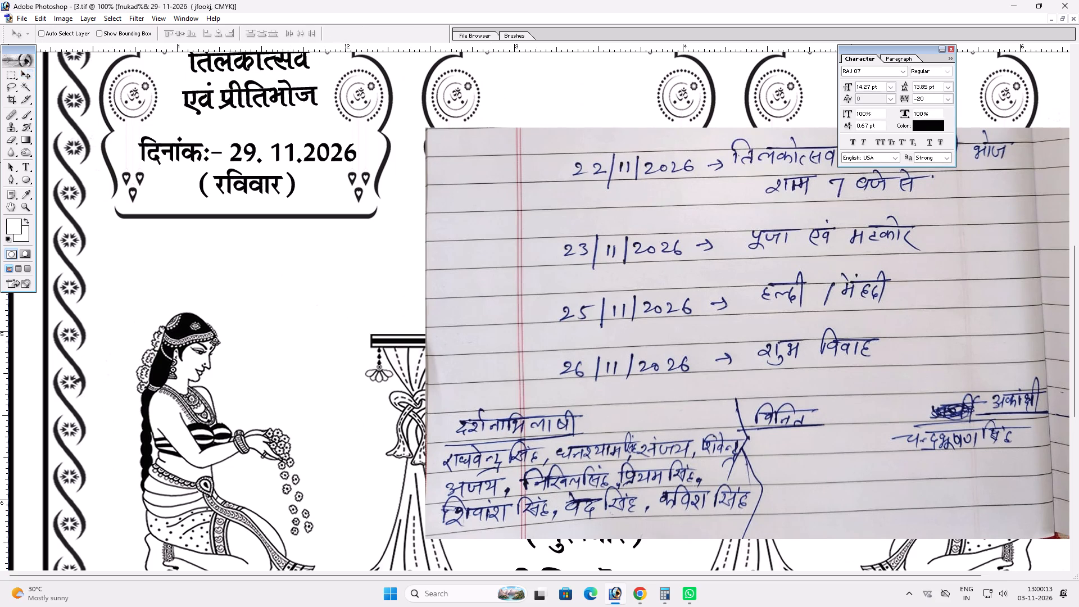
{"action": "left_click_drag", "start_coordinate": [353, 138], "coordinate": [347, 138], "text": "alt+shift"}
{"action": "key", "text": "Return"}
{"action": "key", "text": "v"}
{"action": "left_click", "coordinate": [320, 149], "text": "shift"}
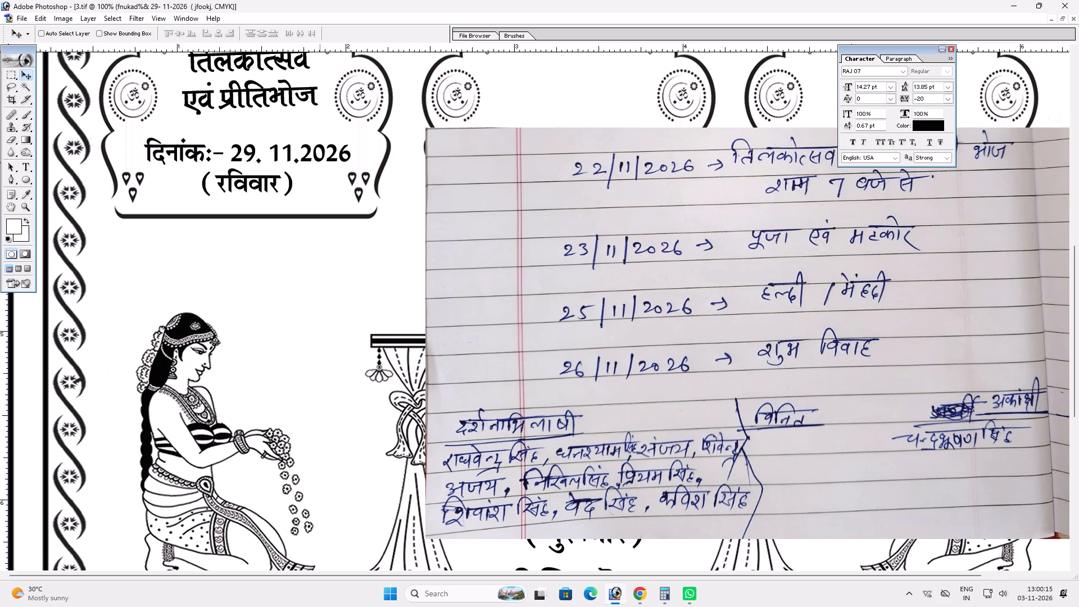
Make a thin, wide rectangular selection in the gap between the event title and the date text in the first frame.
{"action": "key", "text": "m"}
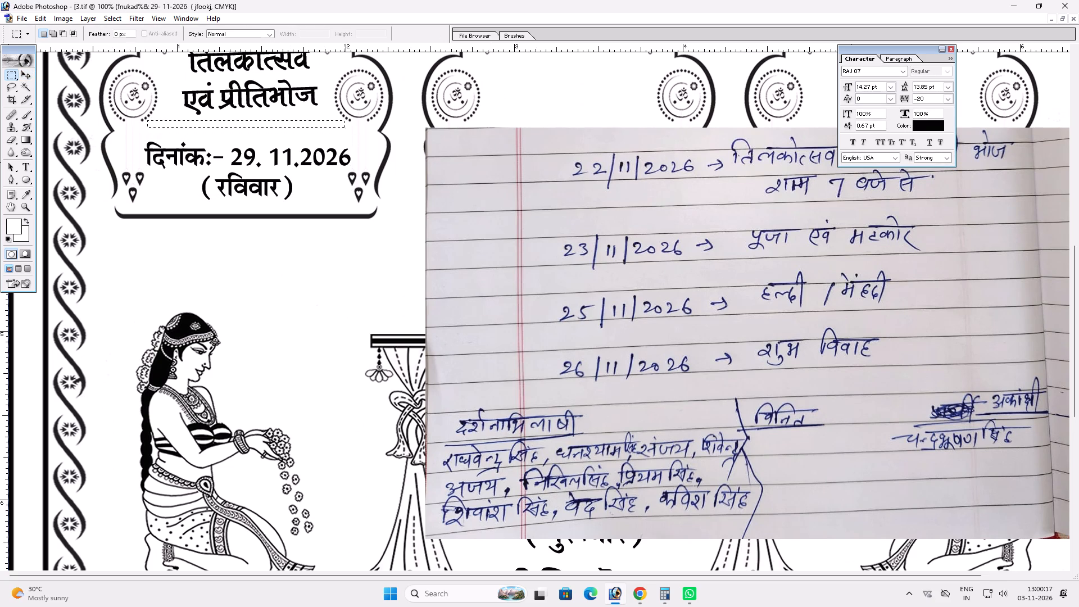
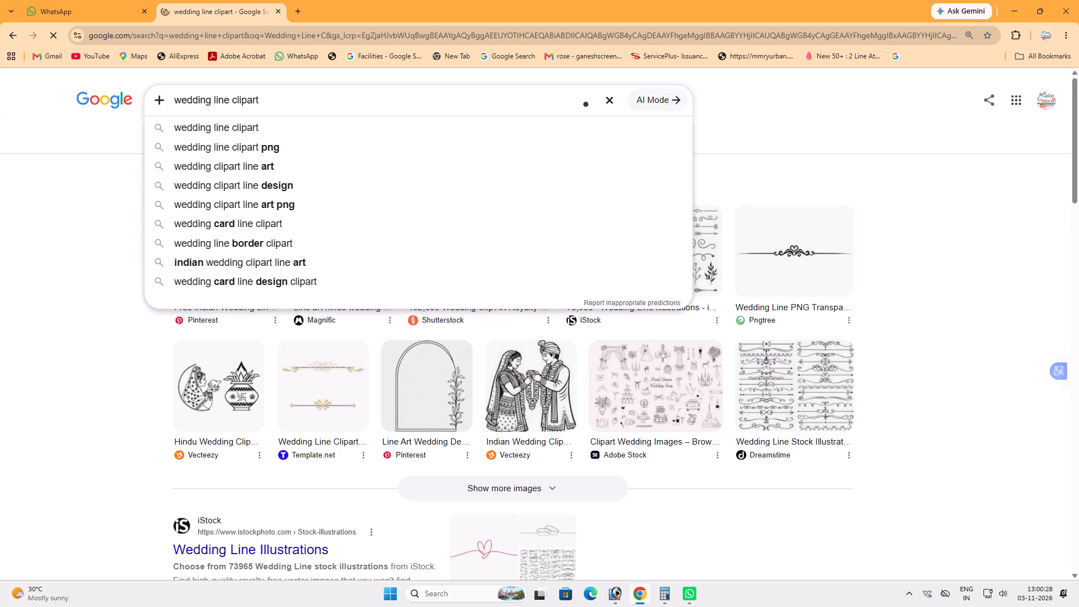
Search the web for "wedding line clipart pg".
{"action": "type", "text": "pg"}
{"action": "key", "text": "Return"}
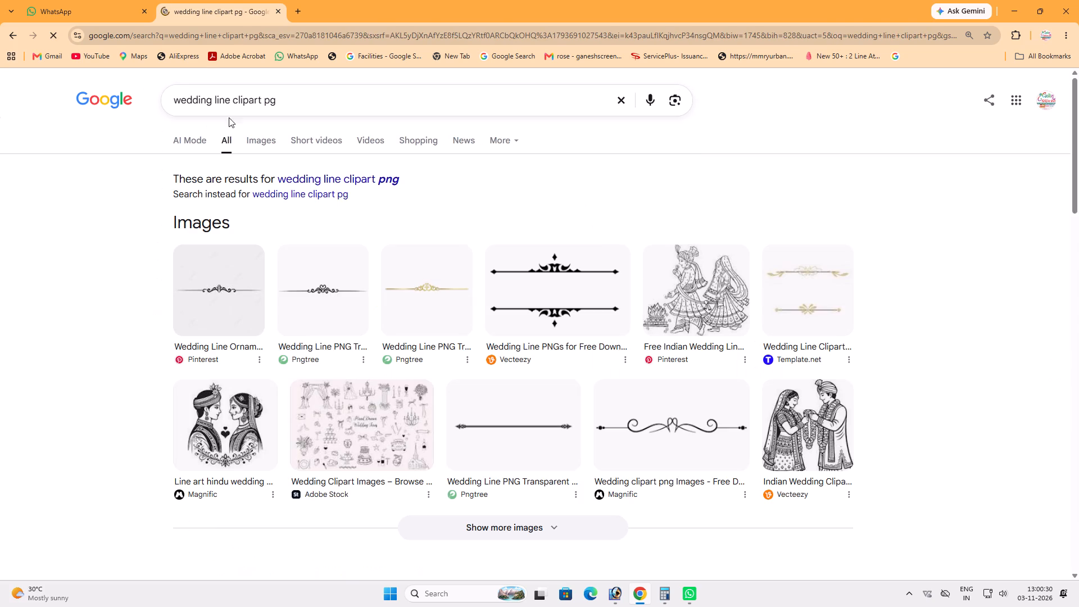
Save the Pngtree image of the black wedding line with a heart ornament to Downloads under its suggested name.
{"action": "left_click", "coordinate": [354, 280]}
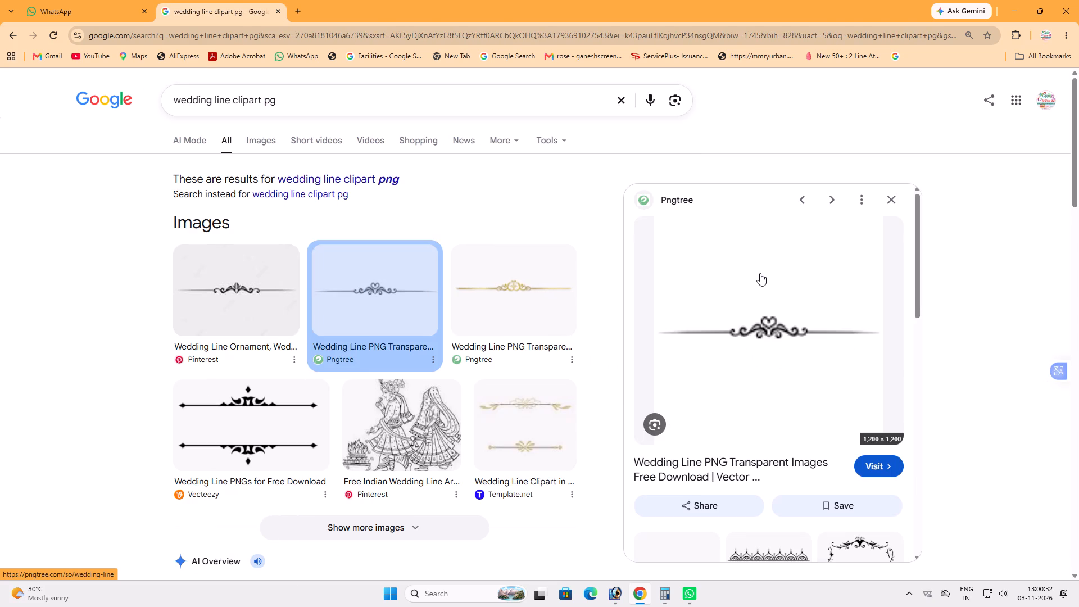
{"action": "right_click", "coordinate": [765, 275]}
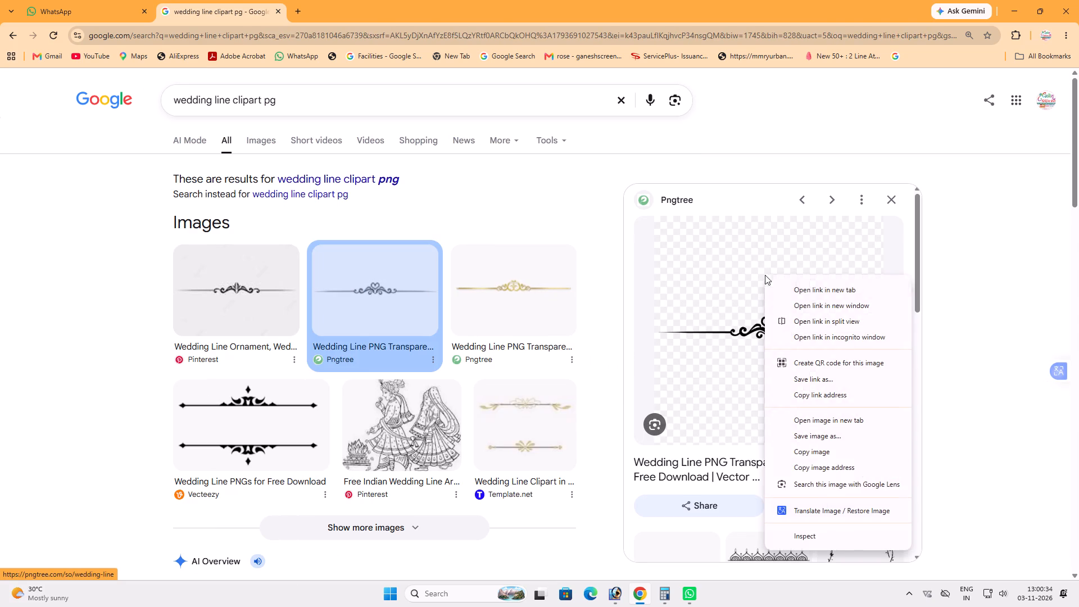
{"action": "left_click", "coordinate": [840, 438]}
{"action": "key", "text": "Return"}
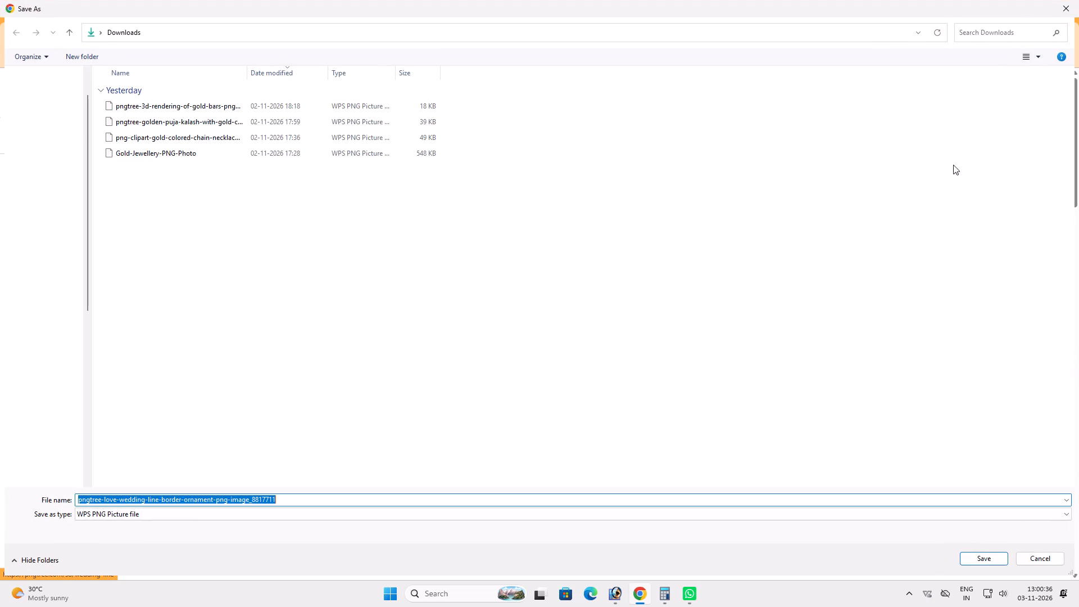
Switch to Photoshop and open the downloaded wedding line ornament PNG there.
{"action": "left_click_drag", "start_coordinate": [920, 50], "coordinate": [627, 589]}
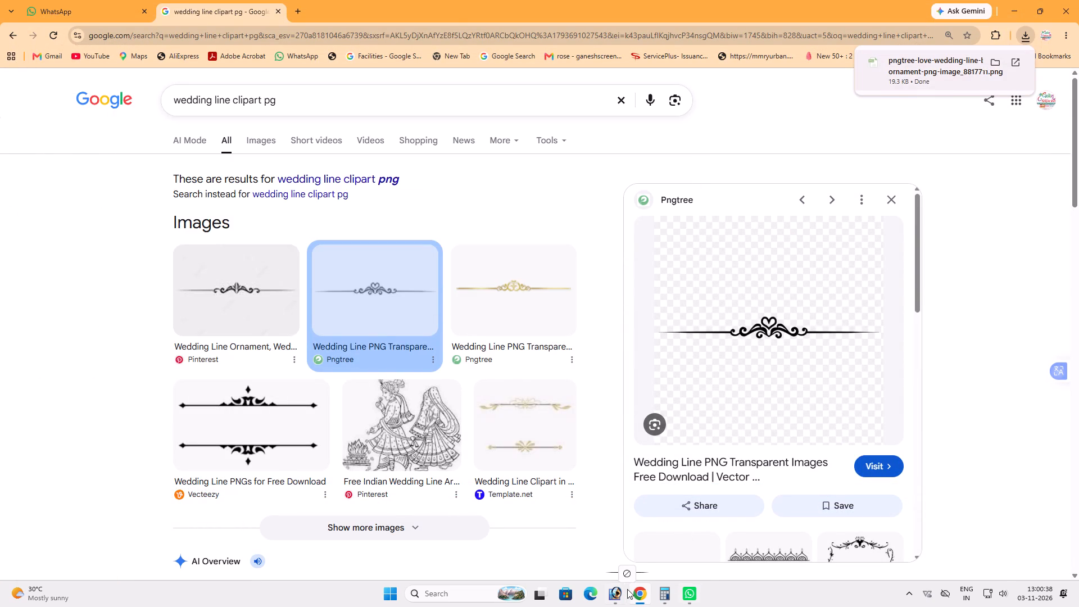
{"action": "left_click_drag", "start_coordinate": [627, 589], "coordinate": [606, 488]}
{"action": "key", "text": "v"}
{"action": "key", "text": "v"}
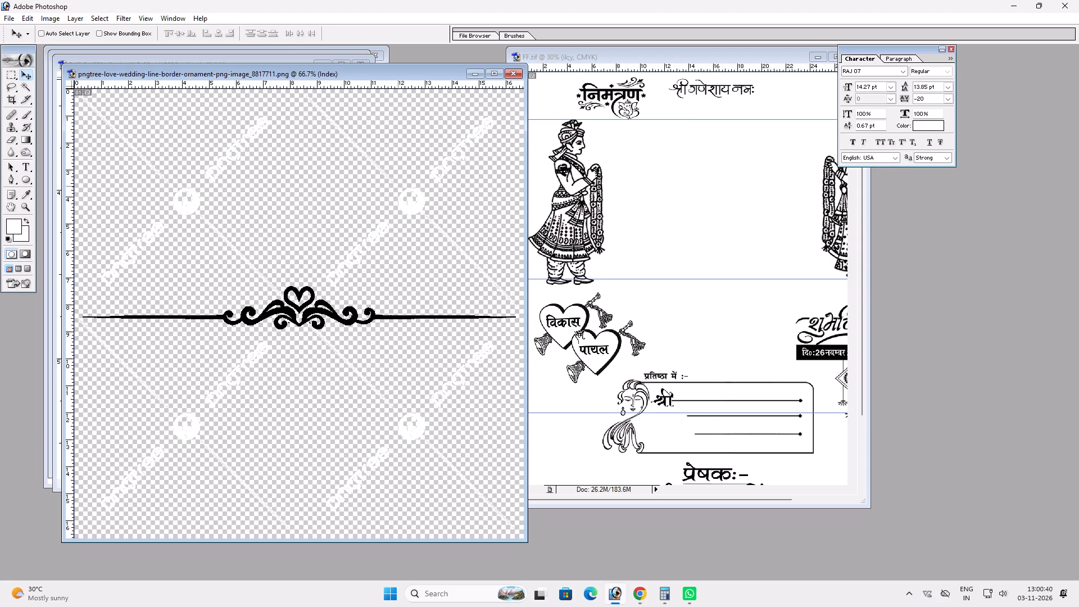
Cut the whole wedding line ornament image and paste it into 3.tif as a new layer.
{"action": "left_click_drag", "start_coordinate": [372, 72], "coordinate": [767, 85]}
{"action": "left_click_drag", "start_coordinate": [702, 286], "coordinate": [332, 288]}
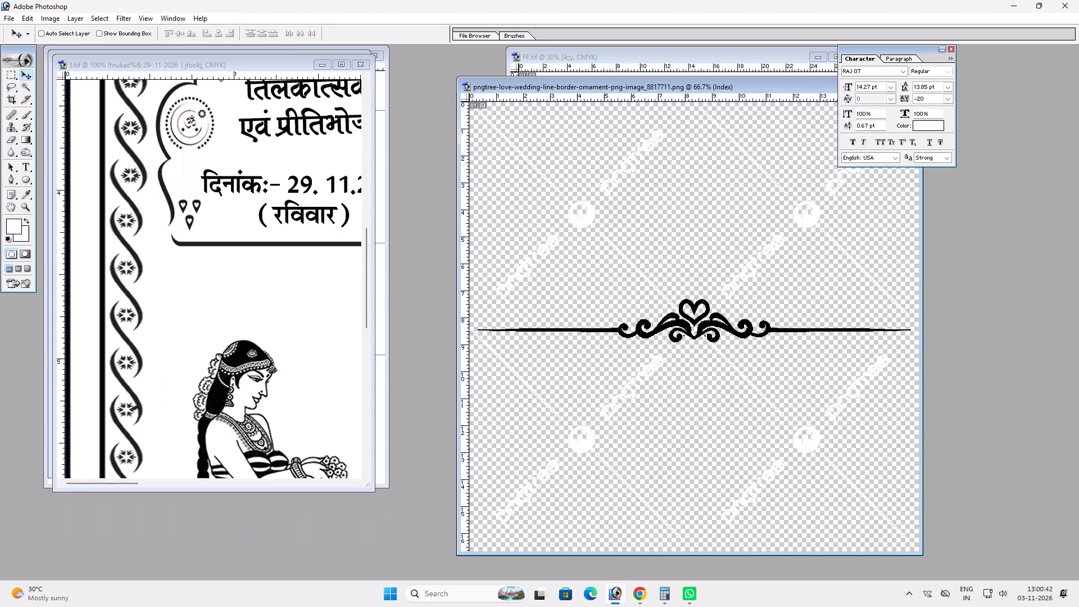
{"action": "key", "text": "v"}
{"action": "key", "text": "ctrl+a"}
{"action": "key", "text": "ctrl+x"}
{"action": "left_click", "coordinate": [250, 237], "text": "ctrl"}
{"action": "key", "text": "ctrl+v"}
{"action": "key", "text": "v"}
{"action": "left_click", "coordinate": [334, 67]}
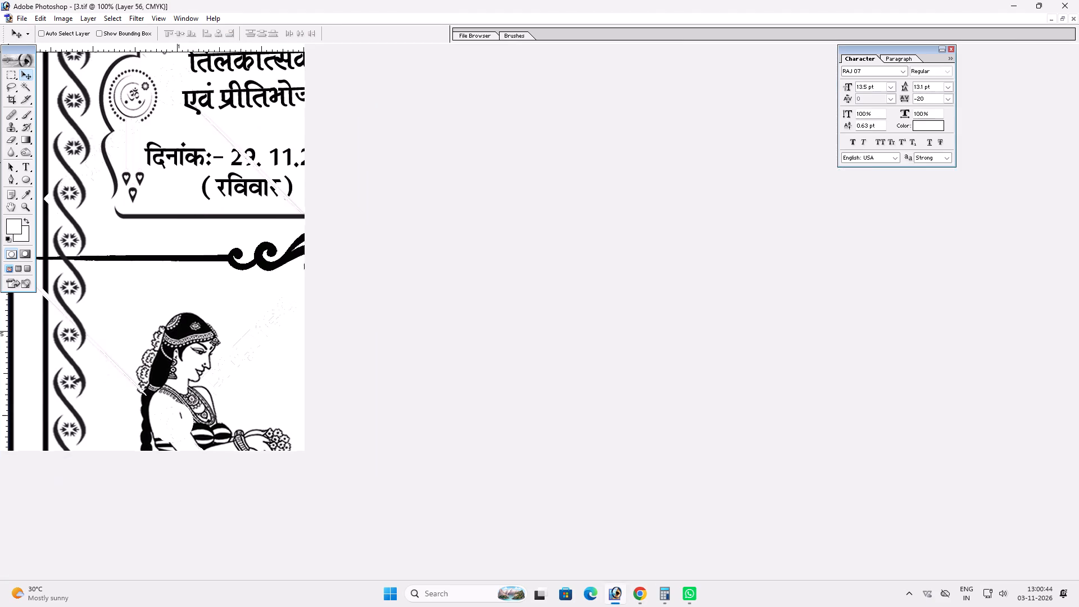
Bring the pasted ornament layer to the front and shift it sideways below the first arched frame, clear of the side border.
{"action": "key", "text": "v"}
{"action": "key", "text": "v"}
{"action": "key", "text": "ctrl+shift+bracketright"}
{"action": "key", "text": "v"}
{"action": "key", "text": "ctrl+t"}
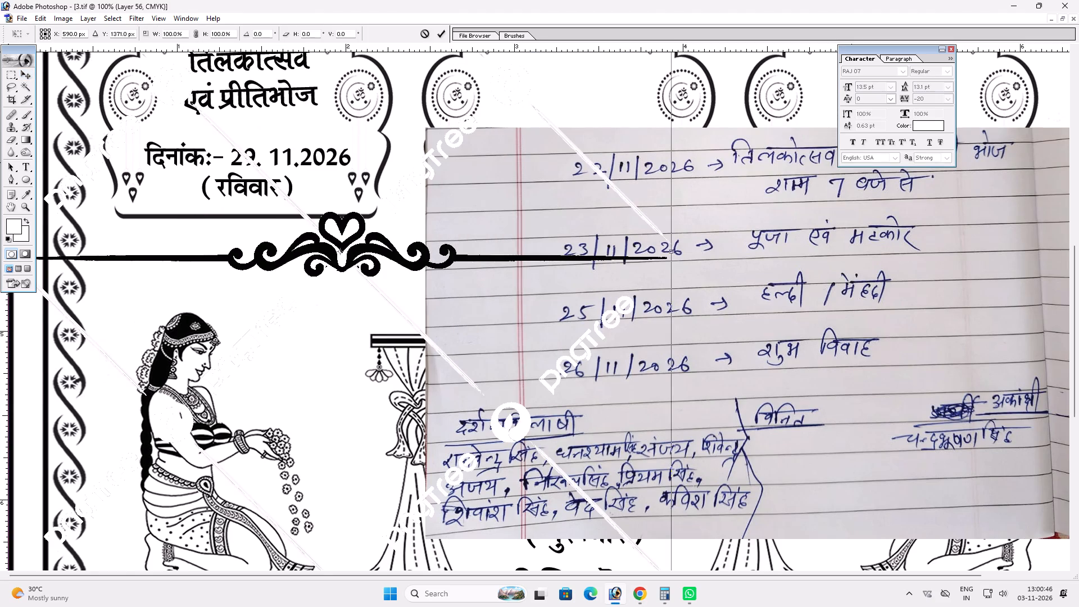
{"action": "scroll", "coordinate": [595, 332], "scroll_direction": "up", "scroll_amount": 2, "text": "shift"}
{"action": "key", "text": "space"}
{"action": "key", "text": "space"}
{"action": "key", "text": "space"}
{"action": "key", "text": "space"}
{"action": "key", "text": "space"}
{"action": "key", "text": "space"}
{"action": "key", "text": "space"}
{"action": "key", "text": "space"}
{"action": "key", "text": "space"}
{"action": "key", "text": "space"}
{"action": "key", "text": "space"}
{"action": "key", "text": "space"}
{"action": "key", "text": "space"}
{"action": "key", "text": "space"}
{"action": "key", "text": "space"}
{"action": "key", "text": "space"}
{"action": "key", "text": "space"}
{"action": "key", "text": "space"}
{"action": "key", "text": "space"}
{"action": "key", "text": "space"}
{"action": "left_click_drag", "start_coordinate": [445, 351], "coordinate": [573, 126]}
{"action": "left_click_drag", "start_coordinate": [463, 354], "coordinate": [640, 129]}
{"action": "left_click_drag", "start_coordinate": [503, 287], "coordinate": [590, 141]}
{"action": "key", "text": "v"}
{"action": "left_click_drag", "start_coordinate": [444, 233], "coordinate": [555, 232]}
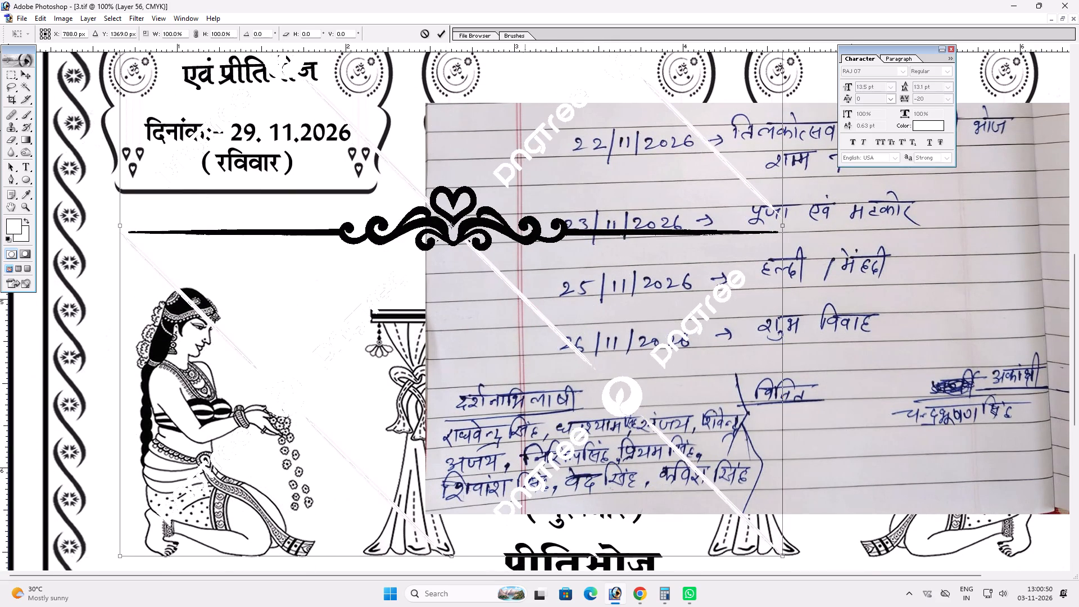
{"action": "key", "text": "p"}
{"action": "key", "text": "Return"}
Trace a pen path along the ornament's upper edge from its outer left end over the heart.
{"action": "key", "text": "p"}
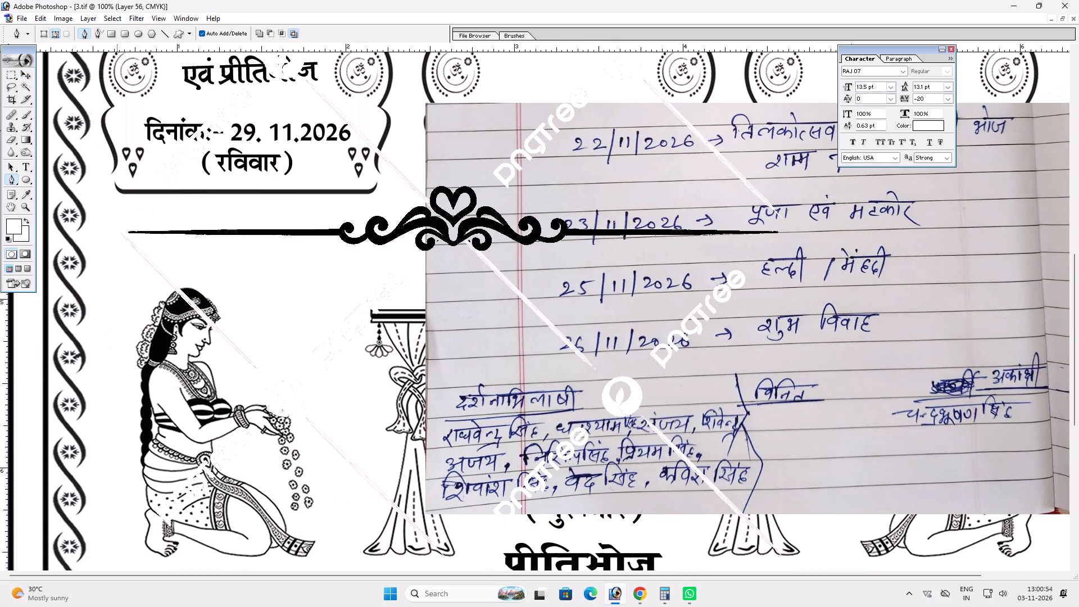
{"action": "left_click", "coordinate": [121, 227]}
{"action": "left_click", "coordinate": [318, 219]}
{"action": "left_click", "coordinate": [348, 217]}
{"action": "left_click", "coordinate": [365, 209]}
{"action": "left_click", "coordinate": [399, 215]}
{"action": "left_click", "coordinate": [410, 200]}
{"action": "left_click", "coordinate": [420, 201]}
{"action": "left_click", "coordinate": [425, 198]}
{"action": "left_click", "coordinate": [432, 184]}
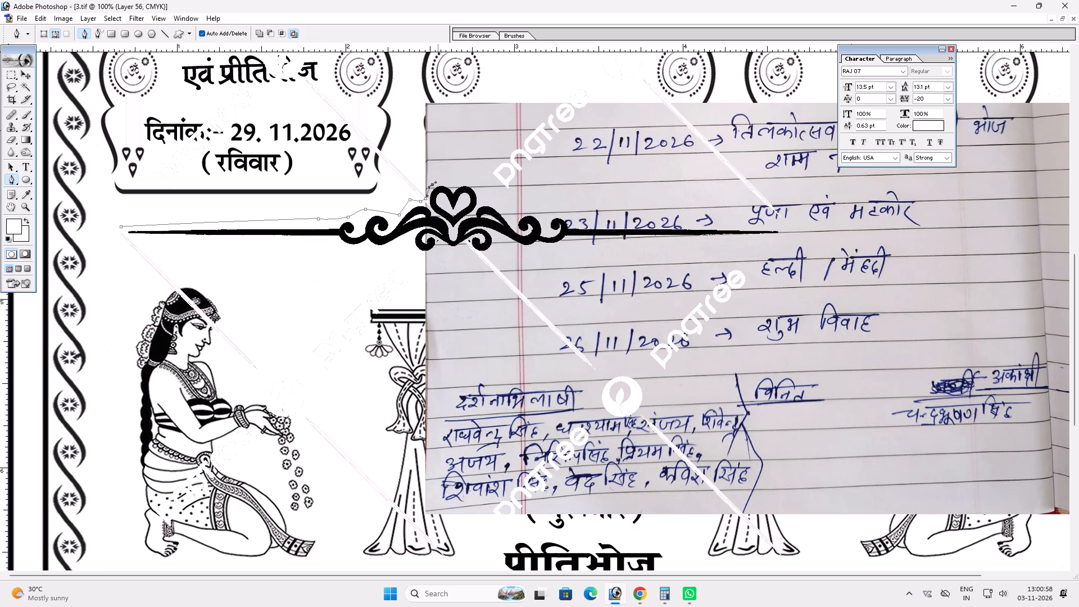
{"action": "left_click", "coordinate": [448, 182]}
{"action": "left_click", "coordinate": [455, 180]}
{"action": "left_click", "coordinate": [472, 182]}
{"action": "left_click_drag", "start_coordinate": [477, 192], "coordinate": [477, 199]}
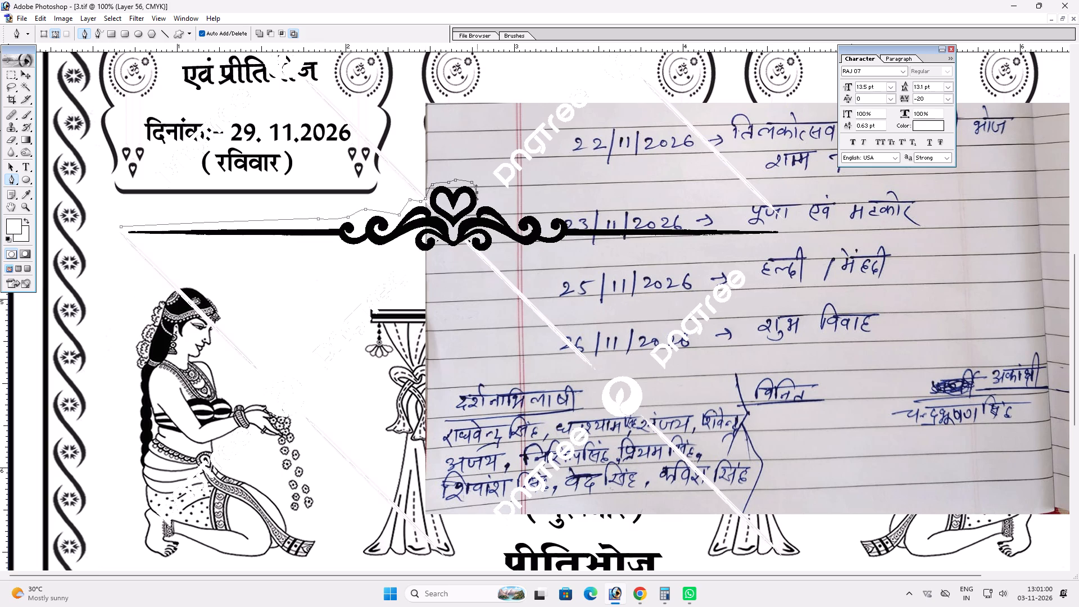
{"action": "key", "text": "ctrl+z"}
Continue the path around the ornament's right half and back beneath its scrolls, and convert it to a selection.
{"action": "left_click", "coordinate": [483, 202]}
{"action": "left_click_drag", "start_coordinate": [506, 202], "coordinate": [511, 203]}
{"action": "left_click_drag", "start_coordinate": [518, 214], "coordinate": [517, 219]}
{"action": "left_click_drag", "start_coordinate": [525, 211], "coordinate": [533, 209]}
{"action": "left_click_drag", "start_coordinate": [738, 223], "coordinate": [745, 223]}
{"action": "left_click", "coordinate": [777, 221]}
{"action": "left_click_drag", "start_coordinate": [783, 237], "coordinate": [767, 247]}
{"action": "left_click", "coordinate": [498, 244]}
{"action": "left_click_drag", "start_coordinate": [492, 250], "coordinate": [485, 252]}
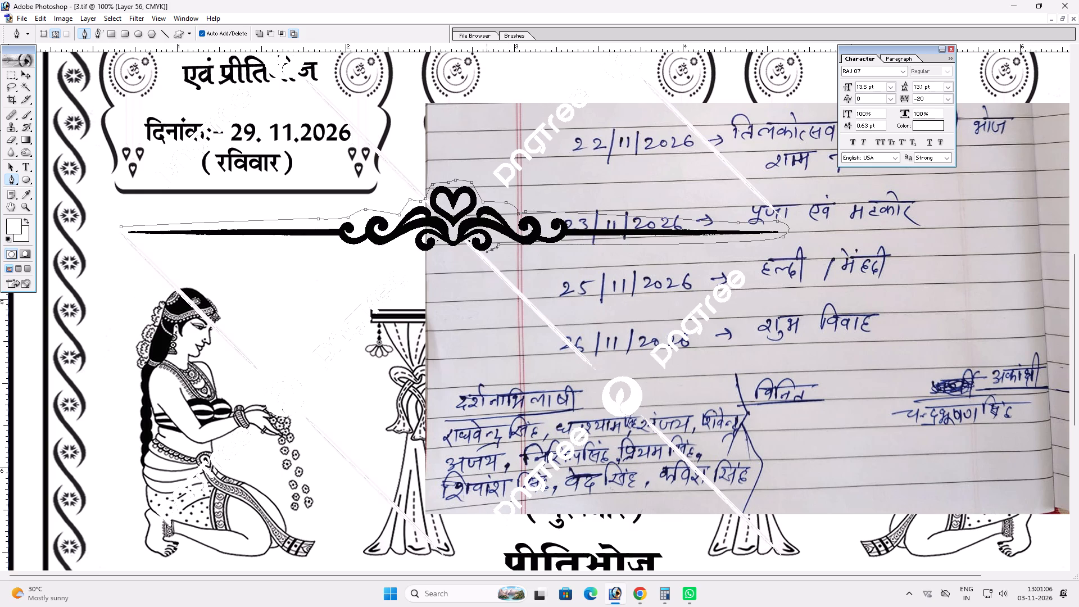
{"action": "left_click", "coordinate": [470, 246]}
{"action": "key", "text": "ctrl+Return"}
{"action": "left_click", "coordinate": [8, 180], "text": "ctrl+alt"}
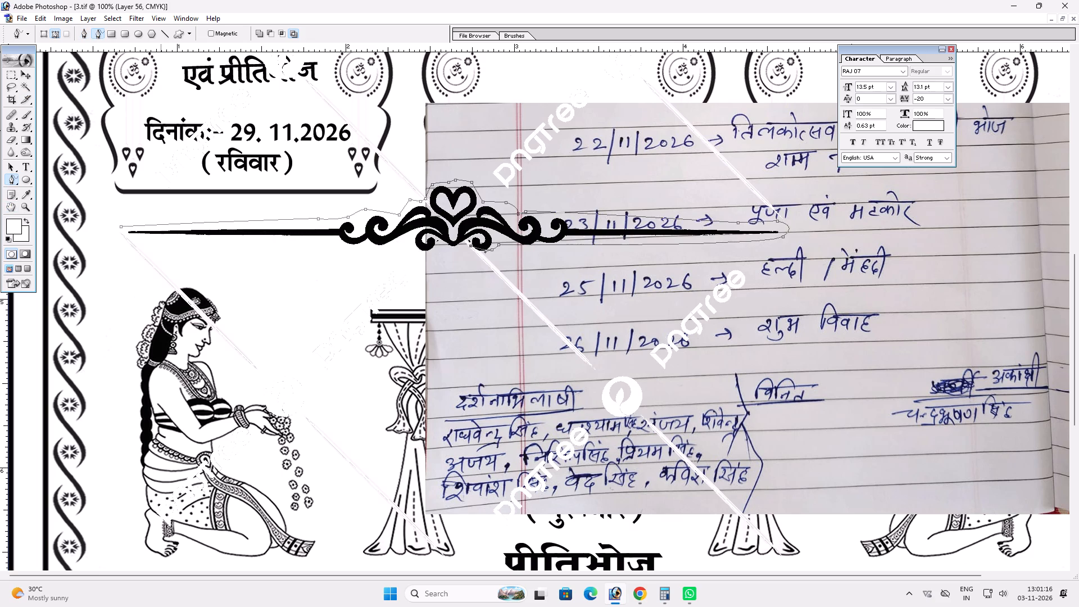
{"action": "key", "text": "ctrl+Return"}
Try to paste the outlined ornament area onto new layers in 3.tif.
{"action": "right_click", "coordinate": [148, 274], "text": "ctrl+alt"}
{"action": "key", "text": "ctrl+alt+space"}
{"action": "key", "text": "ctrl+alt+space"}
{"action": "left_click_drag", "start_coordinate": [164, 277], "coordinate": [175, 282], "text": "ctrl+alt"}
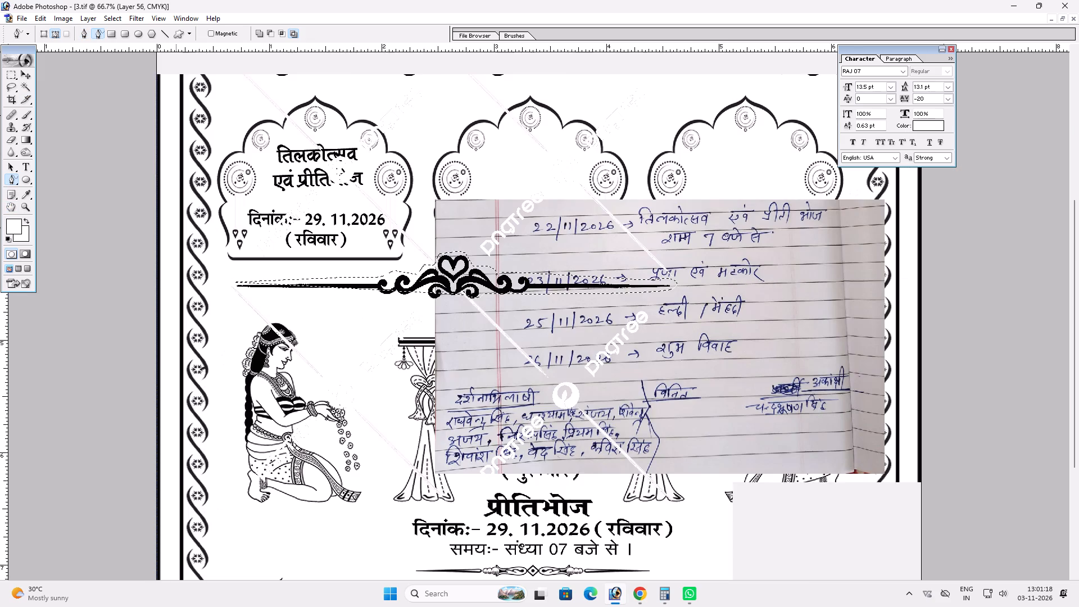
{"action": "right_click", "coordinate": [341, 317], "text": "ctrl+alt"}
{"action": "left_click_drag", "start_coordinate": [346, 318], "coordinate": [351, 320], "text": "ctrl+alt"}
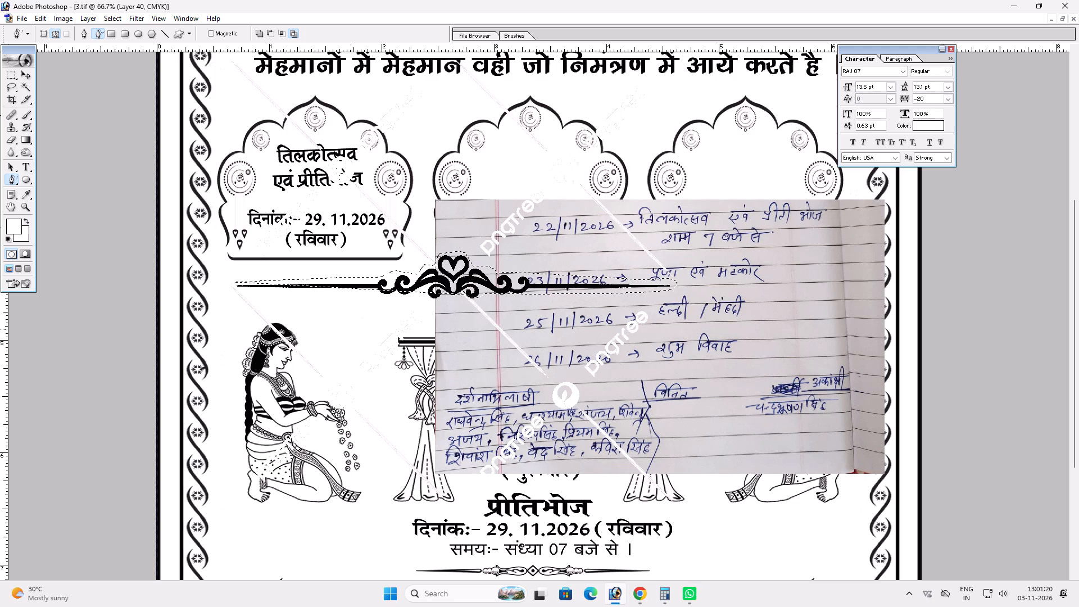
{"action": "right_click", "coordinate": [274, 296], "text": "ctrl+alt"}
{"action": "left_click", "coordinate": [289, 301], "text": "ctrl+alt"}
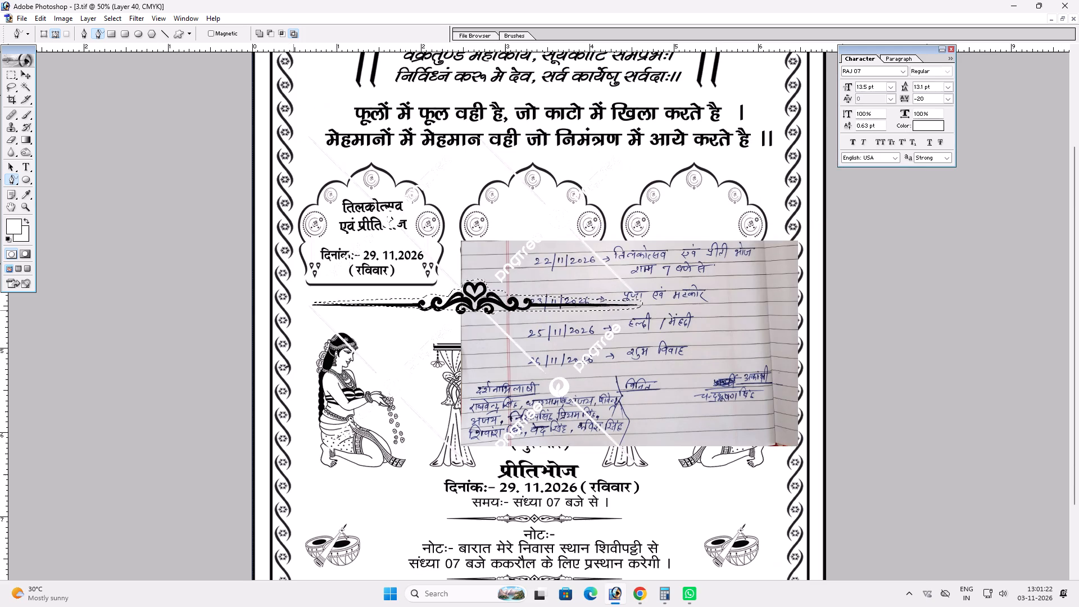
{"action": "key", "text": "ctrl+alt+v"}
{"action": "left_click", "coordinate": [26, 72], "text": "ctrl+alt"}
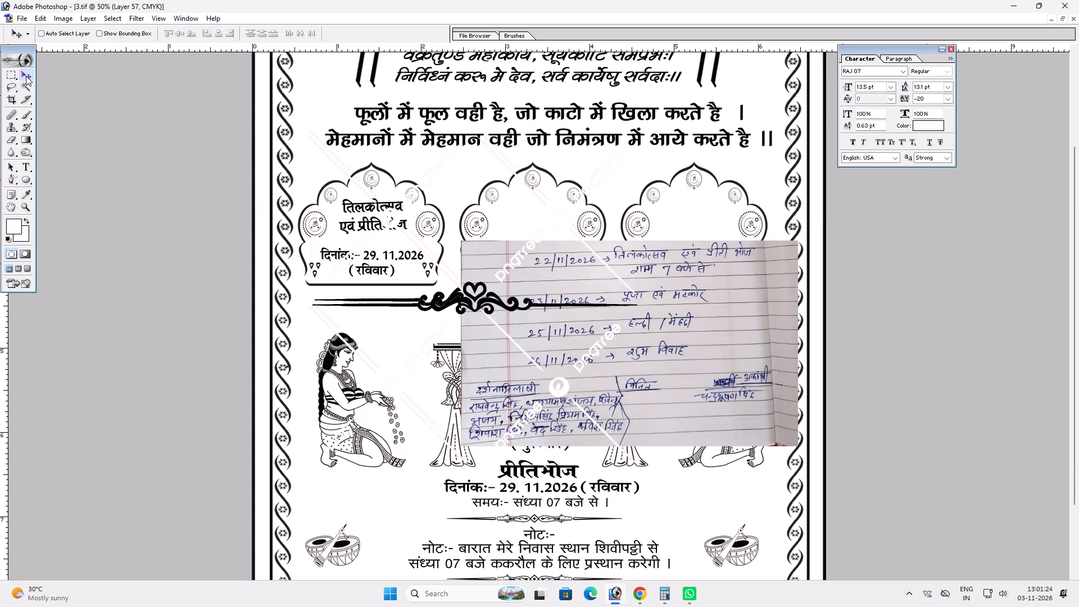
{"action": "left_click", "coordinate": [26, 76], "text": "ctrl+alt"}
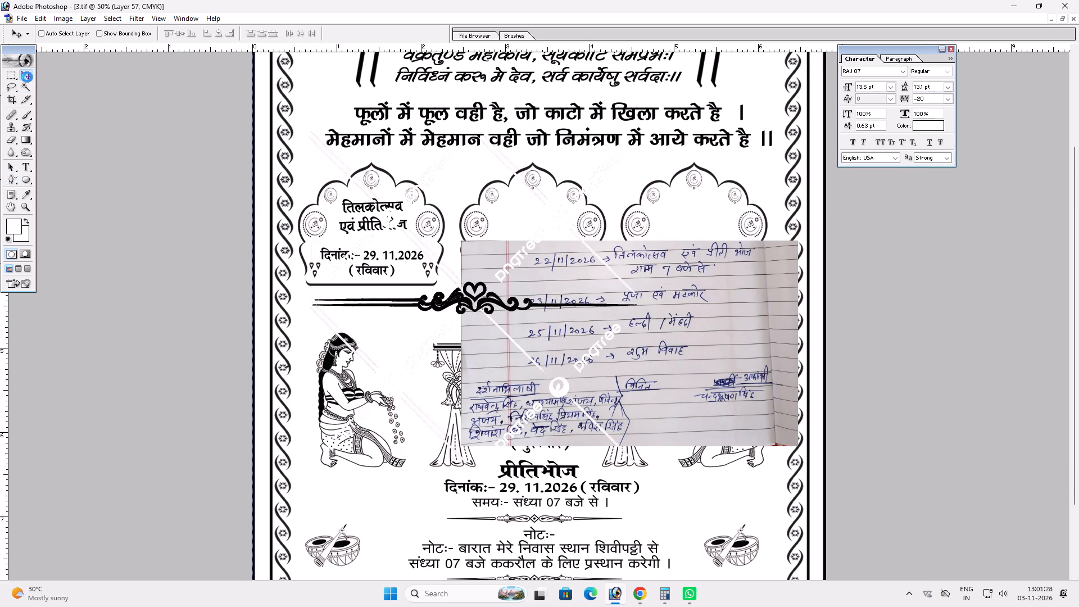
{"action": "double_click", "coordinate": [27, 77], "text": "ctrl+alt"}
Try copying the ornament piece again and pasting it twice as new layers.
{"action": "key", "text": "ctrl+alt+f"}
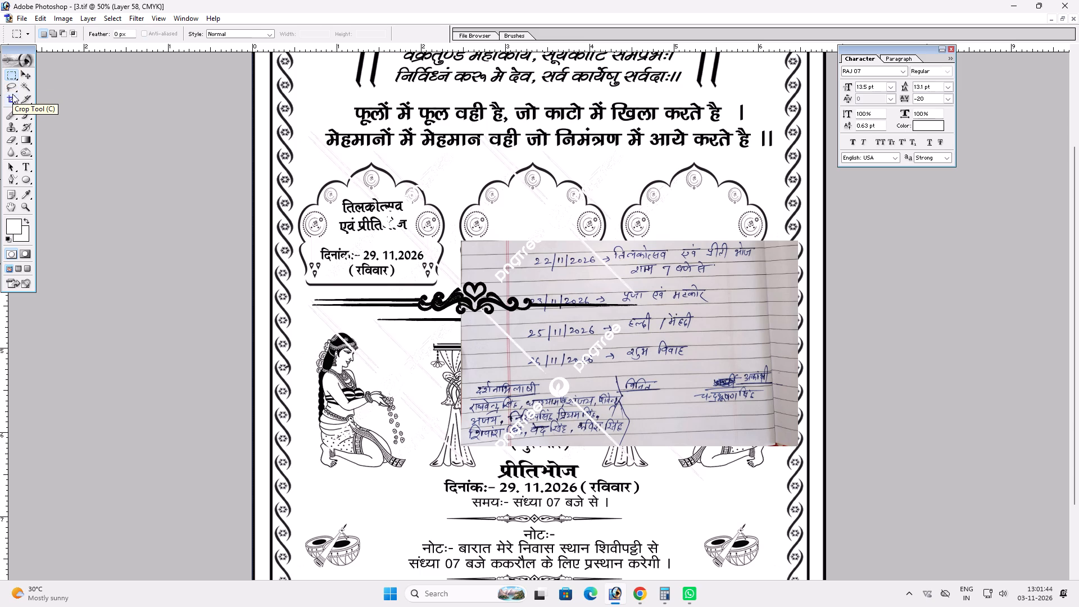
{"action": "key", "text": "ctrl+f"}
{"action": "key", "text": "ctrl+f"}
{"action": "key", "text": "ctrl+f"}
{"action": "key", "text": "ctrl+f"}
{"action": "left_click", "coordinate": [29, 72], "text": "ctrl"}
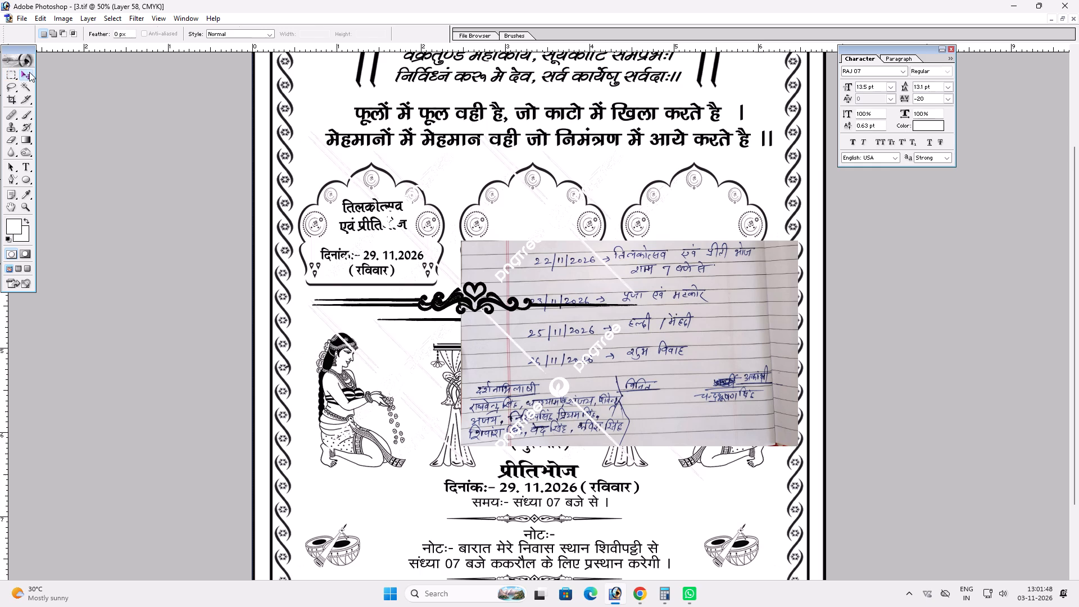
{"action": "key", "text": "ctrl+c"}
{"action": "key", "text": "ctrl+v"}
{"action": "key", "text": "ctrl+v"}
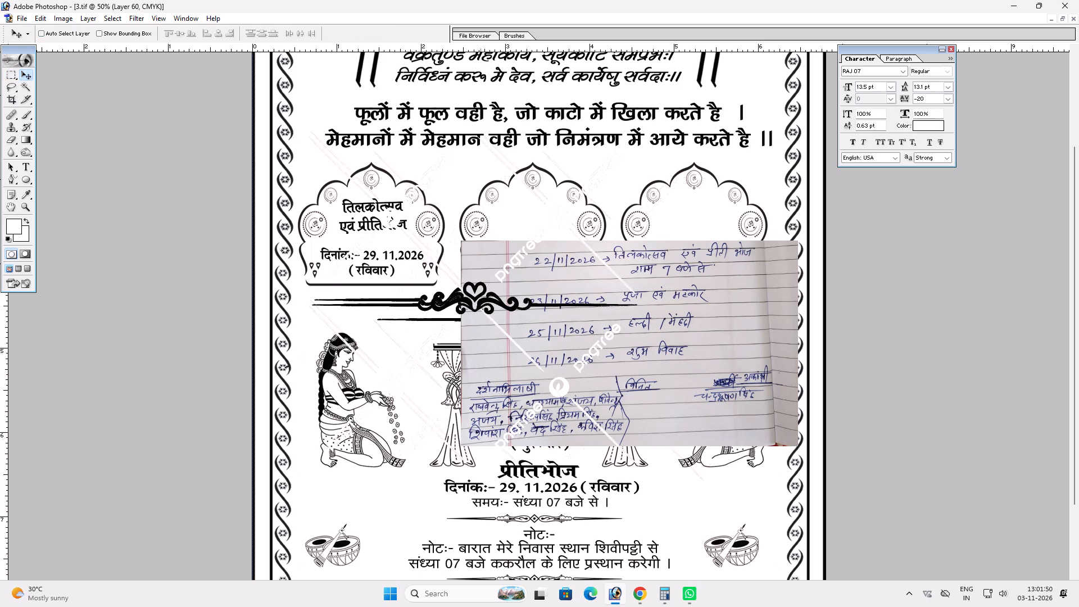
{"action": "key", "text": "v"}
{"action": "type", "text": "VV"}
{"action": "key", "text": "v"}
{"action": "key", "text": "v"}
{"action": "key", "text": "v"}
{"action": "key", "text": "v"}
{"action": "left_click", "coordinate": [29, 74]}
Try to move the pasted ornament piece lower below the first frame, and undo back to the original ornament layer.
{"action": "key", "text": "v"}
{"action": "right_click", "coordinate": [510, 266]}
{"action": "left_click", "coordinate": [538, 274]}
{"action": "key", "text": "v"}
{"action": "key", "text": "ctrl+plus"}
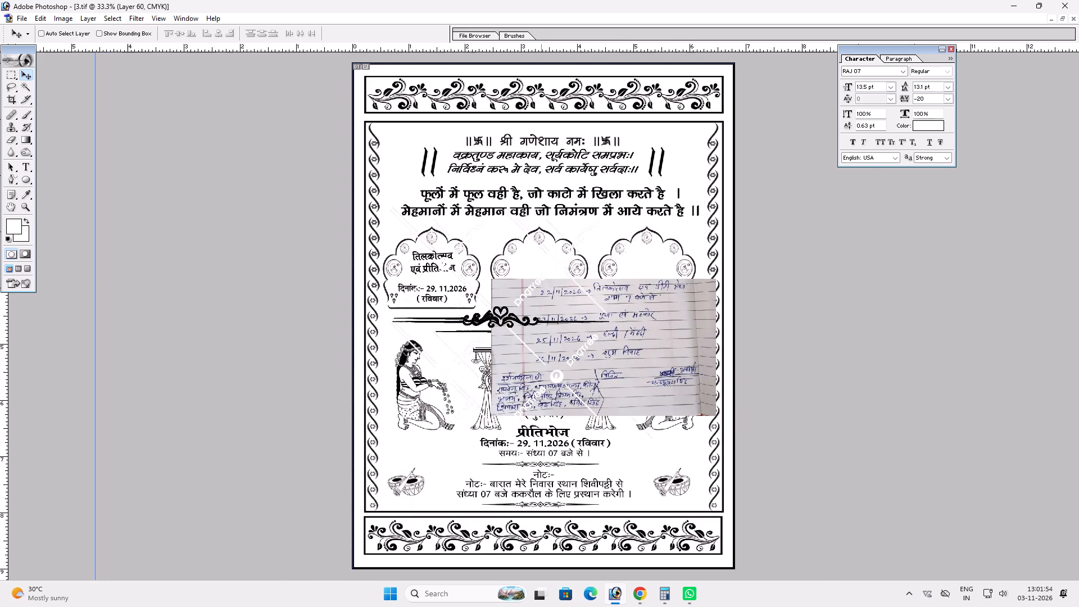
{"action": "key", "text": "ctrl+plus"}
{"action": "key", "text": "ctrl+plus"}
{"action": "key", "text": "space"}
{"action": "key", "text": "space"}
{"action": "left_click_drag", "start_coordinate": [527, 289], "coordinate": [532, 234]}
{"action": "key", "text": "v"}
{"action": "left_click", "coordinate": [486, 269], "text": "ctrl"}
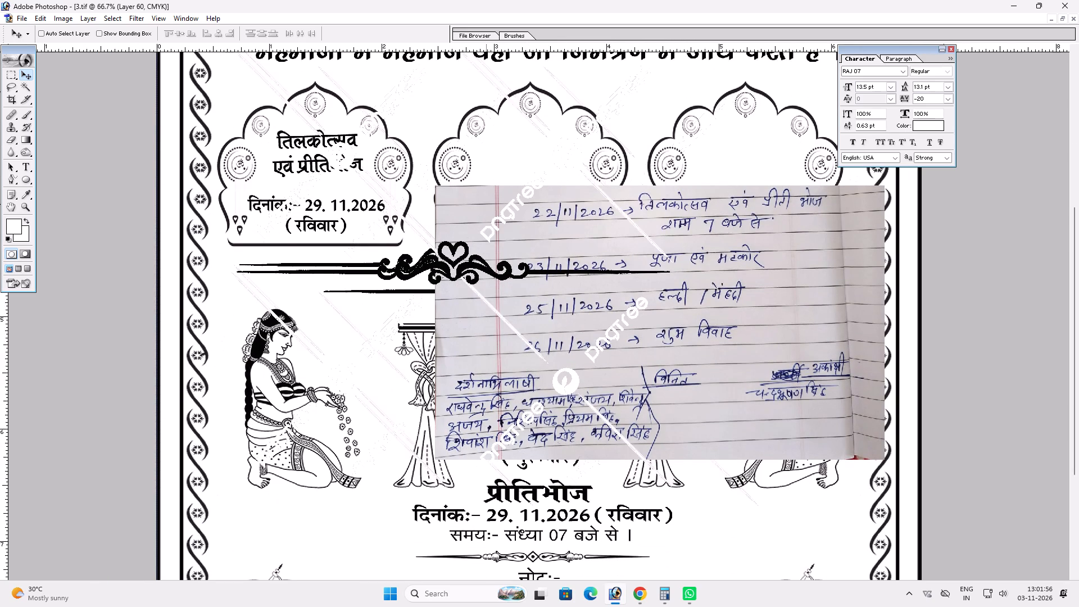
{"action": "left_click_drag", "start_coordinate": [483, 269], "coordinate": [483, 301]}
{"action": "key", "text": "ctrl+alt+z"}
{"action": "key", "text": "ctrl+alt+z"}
Undo the ornament's move, paste and selection until the path outlining it is open for continuing again.
{"action": "left_click_drag", "start_coordinate": [473, 282], "coordinate": [495, 345]}
{"action": "key", "text": "ctrl+alt+z"}
{"action": "key", "text": "ctrl+alt+z"}
{"action": "key", "text": "ctrl+alt+z"}
{"action": "key", "text": "ctrl+alt+z"}
{"action": "key", "text": "ctrl+alt+z"}
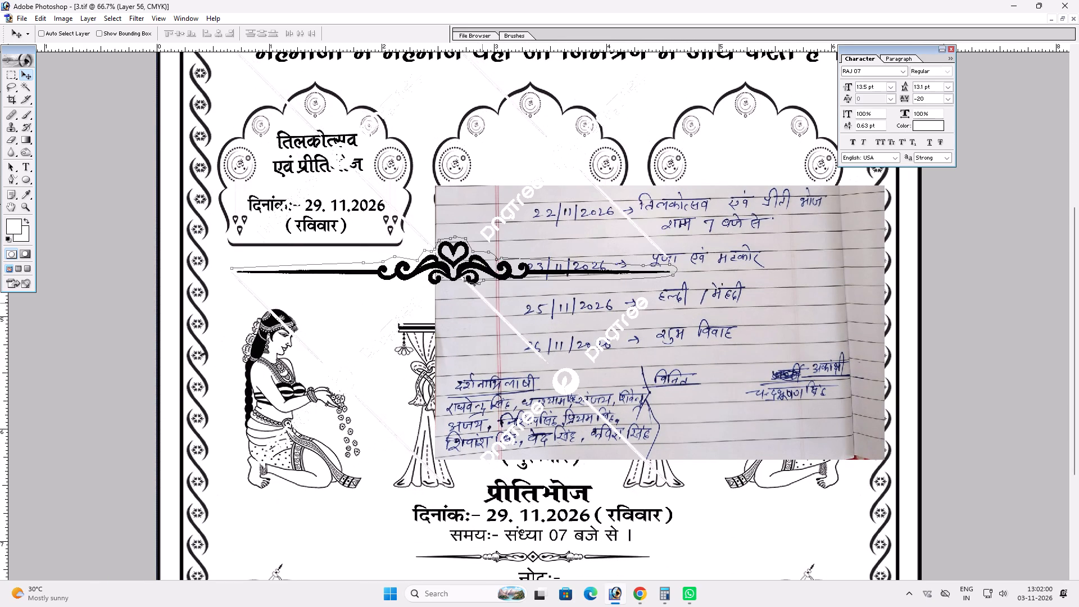
{"action": "key", "text": "ctrl+plus"}
{"action": "key", "text": "ctrl+plus"}
{"action": "key", "text": "space"}
{"action": "key", "text": "space"}
{"action": "left_click_drag", "start_coordinate": [482, 299], "coordinate": [533, 308]}
{"action": "key", "text": "ctrl+minus"}
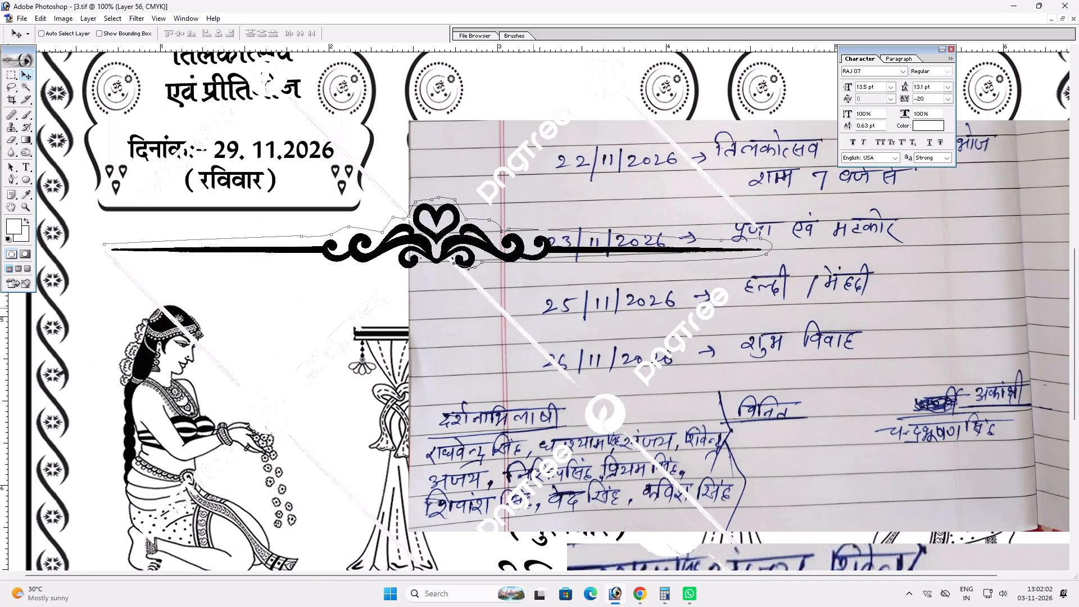
{"action": "key", "text": "ctrl+alt+z"}
Continue the outline path with the standard Pen tool beneath the ornament's central scrolls to the left-hand scroll.
{"action": "key", "text": "ctrl+plus"}
{"action": "key", "text": "space"}
{"action": "key", "text": "p"}
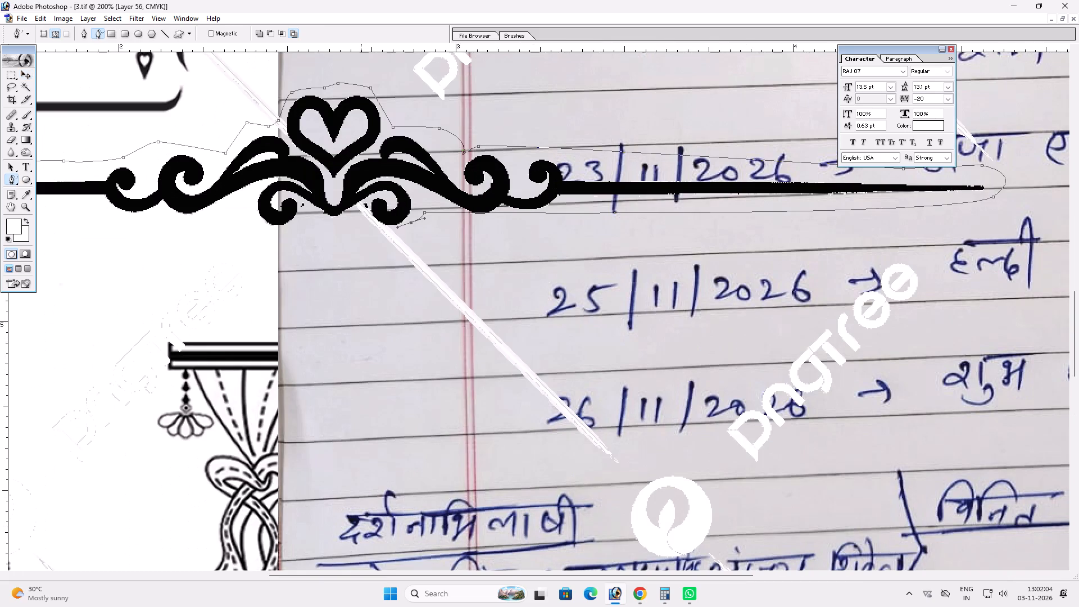
{"action": "type", "text": "PP"}
{"action": "right_click", "coordinate": [18, 178]}
{"action": "left_click", "coordinate": [48, 180]}
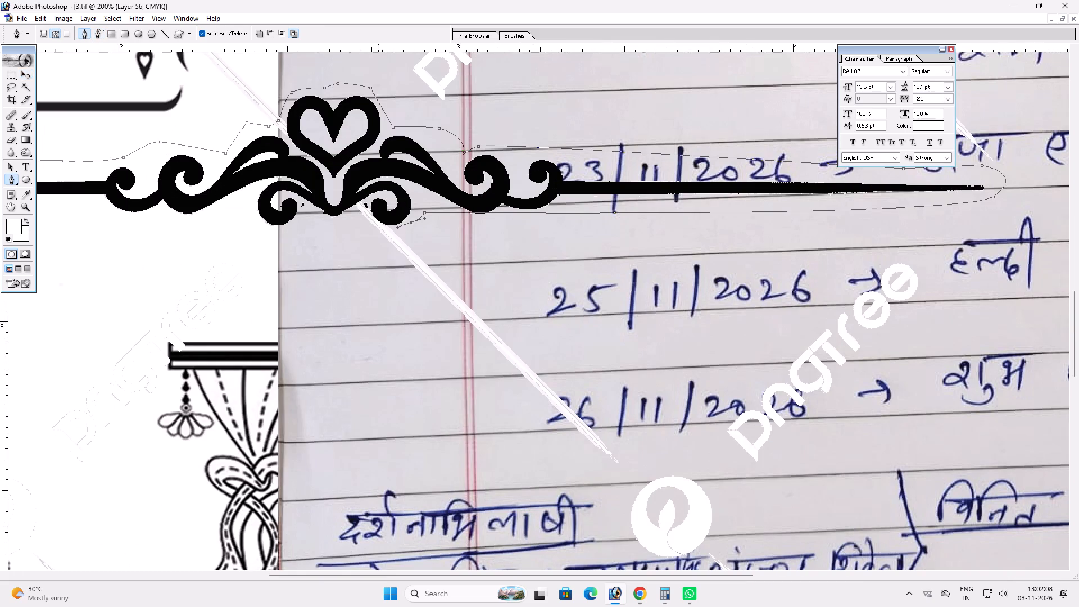
{"action": "left_click", "coordinate": [380, 227]}
{"action": "left_click", "coordinate": [373, 221]}
{"action": "double_click", "coordinate": [368, 218]}
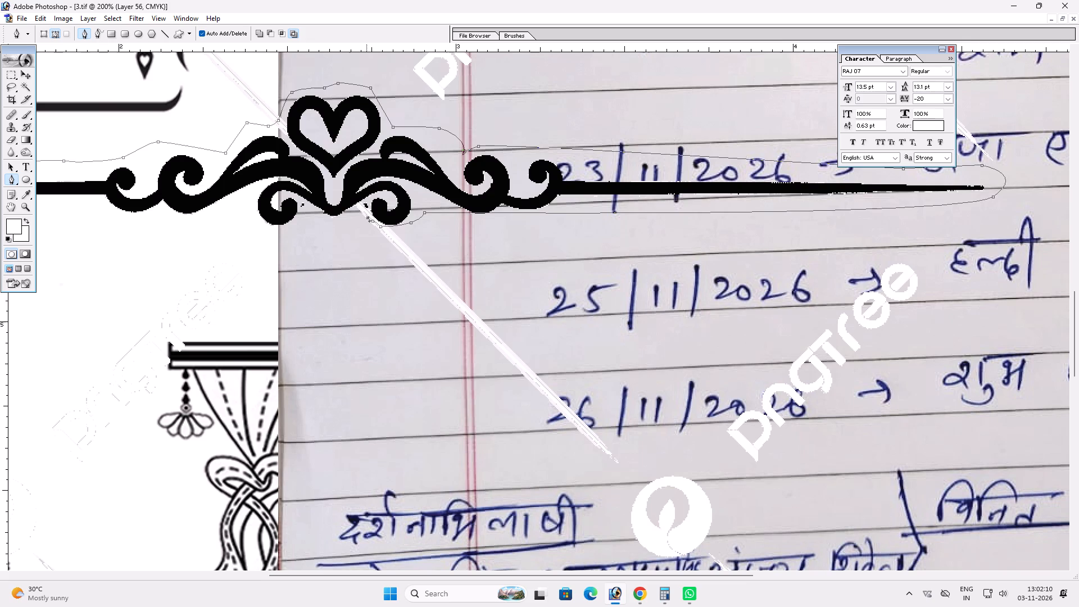
{"action": "left_click", "coordinate": [366, 211]}
{"action": "left_click_drag", "start_coordinate": [355, 215], "coordinate": [350, 215]}
{"action": "left_click", "coordinate": [313, 219]}
{"action": "left_click", "coordinate": [307, 212]}
{"action": "left_click", "coordinate": [292, 228]}
{"action": "left_click", "coordinate": [250, 229]}
Extend the path under the ornament's left line, close it around the line's tip, and convert it to a selection.
{"action": "key", "text": "space"}
{"action": "key", "text": "space"}
{"action": "key", "text": "space"}
{"action": "key", "text": "space"}
{"action": "key", "text": "space"}
{"action": "key", "text": "space"}
{"action": "key", "text": "space"}
{"action": "key", "text": "space"}
{"action": "key", "text": "space"}
{"action": "key", "text": "space"}
{"action": "key", "text": "space"}
{"action": "key", "text": "space"}
{"action": "key", "text": "space"}
{"action": "key", "text": "space"}
{"action": "key", "text": "space"}
{"action": "key", "text": "space"}
{"action": "key", "text": "space"}
{"action": "key", "text": "space"}
{"action": "key", "text": "space"}
{"action": "key", "text": "space"}
{"action": "left_click_drag", "start_coordinate": [161, 254], "coordinate": [462, 249]}
{"action": "left_click_drag", "start_coordinate": [87, 241], "coordinate": [501, 265]}
{"action": "left_click_drag", "start_coordinate": [242, 213], "coordinate": [234, 205]}
{"action": "left_click", "coordinate": [225, 200]}
{"action": "key", "text": "ctrl+Return"}
Copy the outlined ornament onto a new layer and shift the copy slightly below the original.
{"action": "key", "text": "ctrl+c"}
{"action": "key", "text": "ctrl+v"}
{"action": "key", "text": "v"}
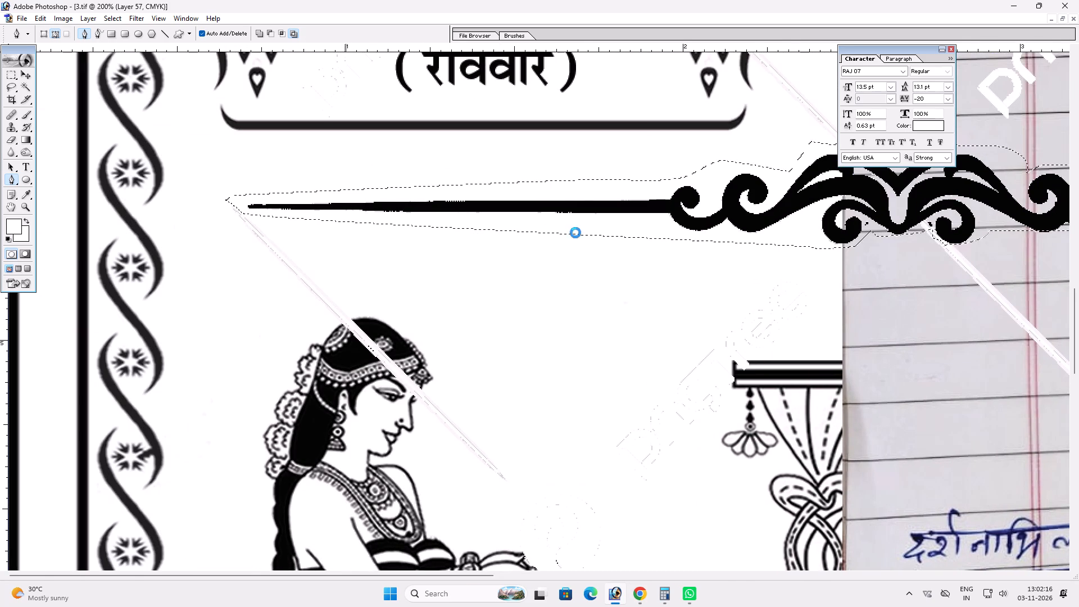
{"action": "left_click_drag", "start_coordinate": [581, 219], "coordinate": [571, 297]}
Delete the original watermarked ornament layer.
{"action": "left_click", "coordinate": [681, 213], "text": "ctrl"}
{"action": "key", "text": "alt+l"}
{"action": "key", "text": "alt+l"}
{"action": "key", "text": "alt+l"}
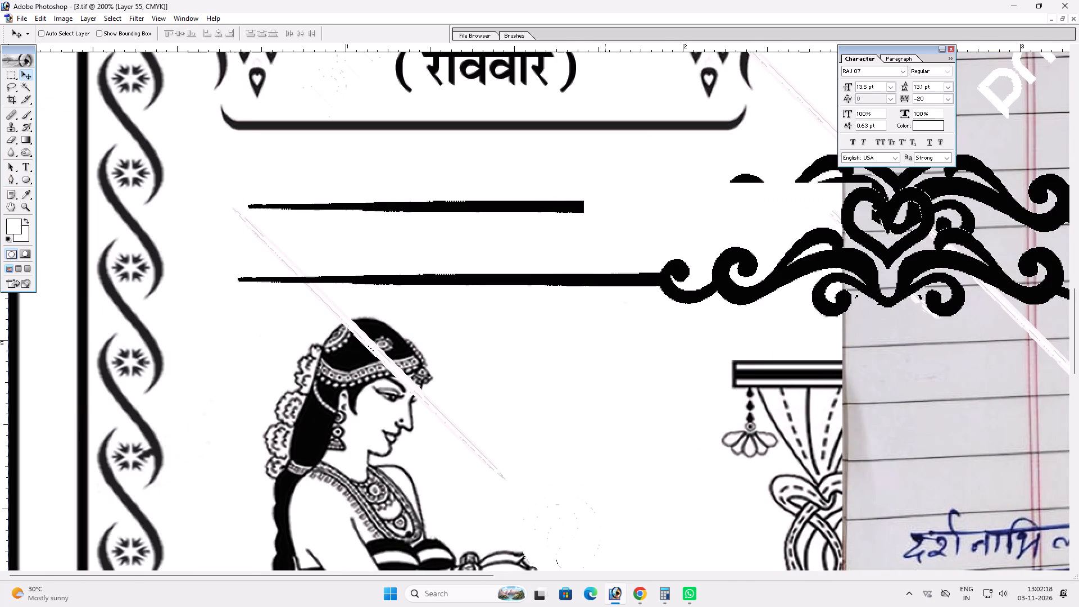
Scale the cut-out ornament down to a small divider that fits within the first frame's width.
{"action": "key", "text": "v"}
{"action": "left_click", "coordinate": [680, 291], "text": "ctrl"}
{"action": "key", "text": "space"}
{"action": "key", "text": "space"}
{"action": "key", "text": "space"}
{"action": "key", "text": "space"}
{"action": "key", "text": "space"}
{"action": "key", "text": "space"}
{"action": "key", "text": "space"}
{"action": "key", "text": "space"}
{"action": "left_click_drag", "start_coordinate": [665, 288], "coordinate": [543, 240]}
{"action": "right_click_drag", "start_coordinate": [545, 229], "coordinate": [557, 227]}
{"action": "left_click_drag", "start_coordinate": [567, 227], "coordinate": [584, 230]}
{"action": "key", "text": "space"}
{"action": "right_click_drag", "start_coordinate": [529, 216], "coordinate": [543, 218]}
{"action": "left_click", "coordinate": [558, 221]}
{"action": "key", "text": "v"}
{"action": "key", "text": "ctrl+t"}
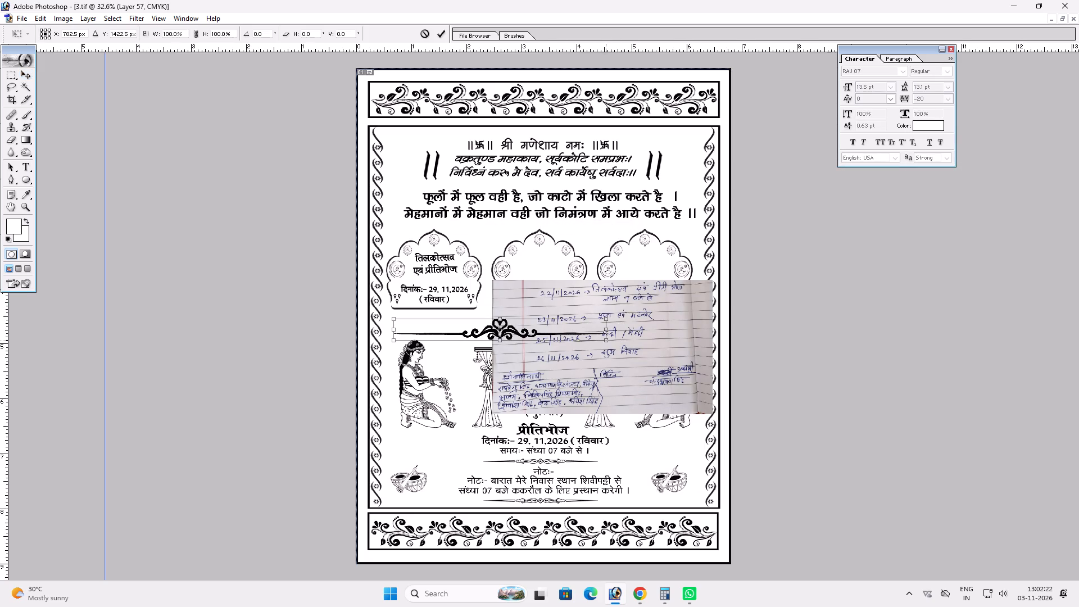
{"action": "left_click_drag", "start_coordinate": [606, 340], "coordinate": [529, 335], "text": "alt+shift"}
{"action": "key", "text": "Return"}
Move the small divider between the event title and the date in the first frame.
{"action": "key", "text": "ctrl+plus"}
{"action": "key", "text": "ctrl+plus"}
{"action": "key", "text": "space"}
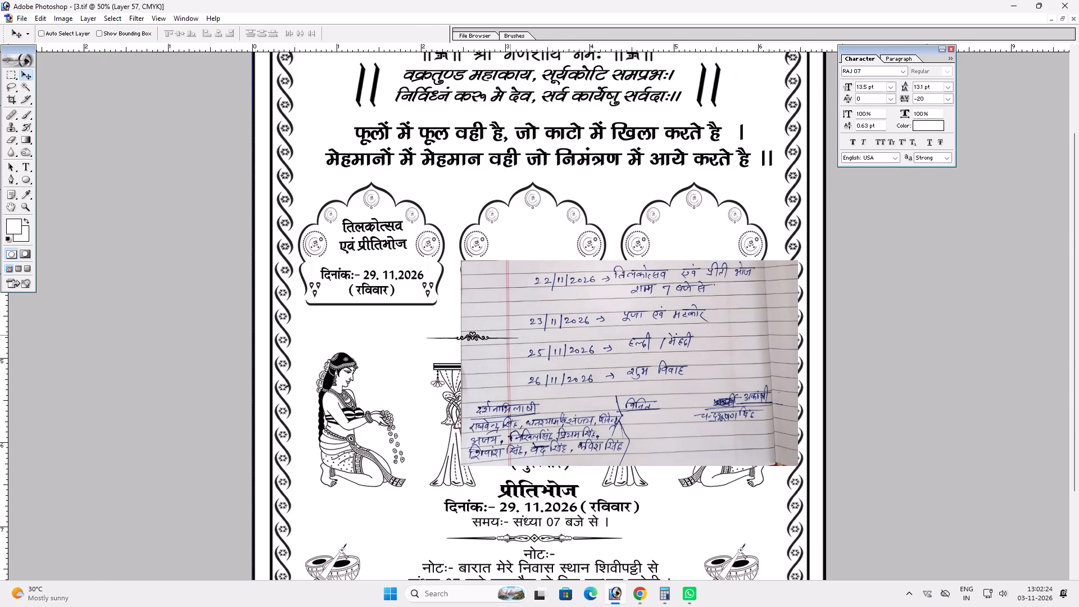
{"action": "left_click_drag", "start_coordinate": [493, 346], "coordinate": [388, 269]}
{"action": "key", "text": "ctrl+plus"}
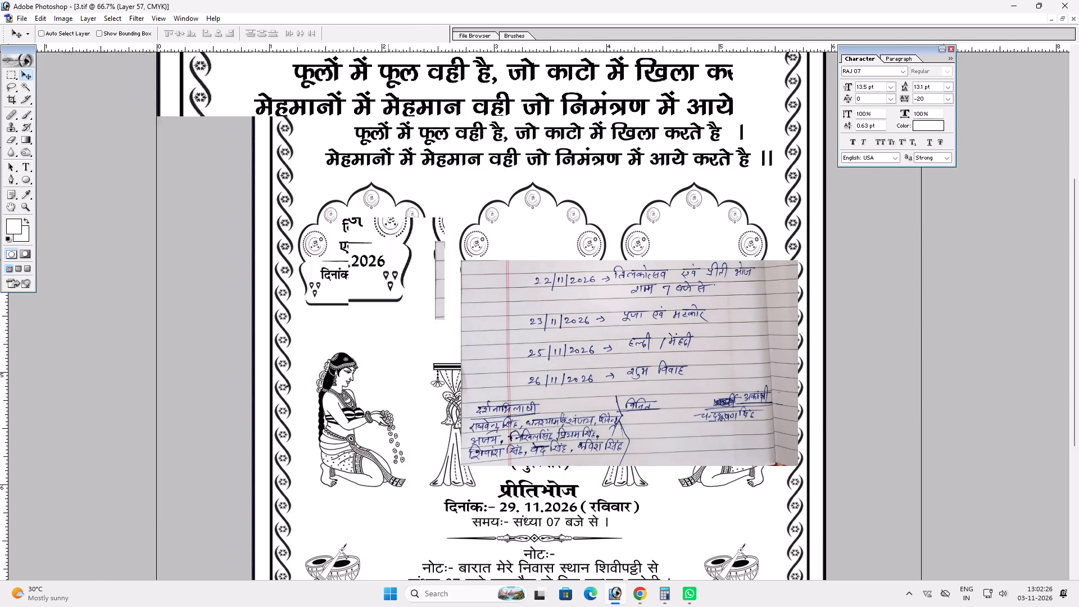
{"action": "key", "text": "ctrl+plus"}
{"action": "key", "text": "space"}
{"action": "left_click_drag", "start_coordinate": [388, 269], "coordinate": [459, 300]}
{"action": "key", "text": "ctrl+minus"}
{"action": "key", "text": "space"}
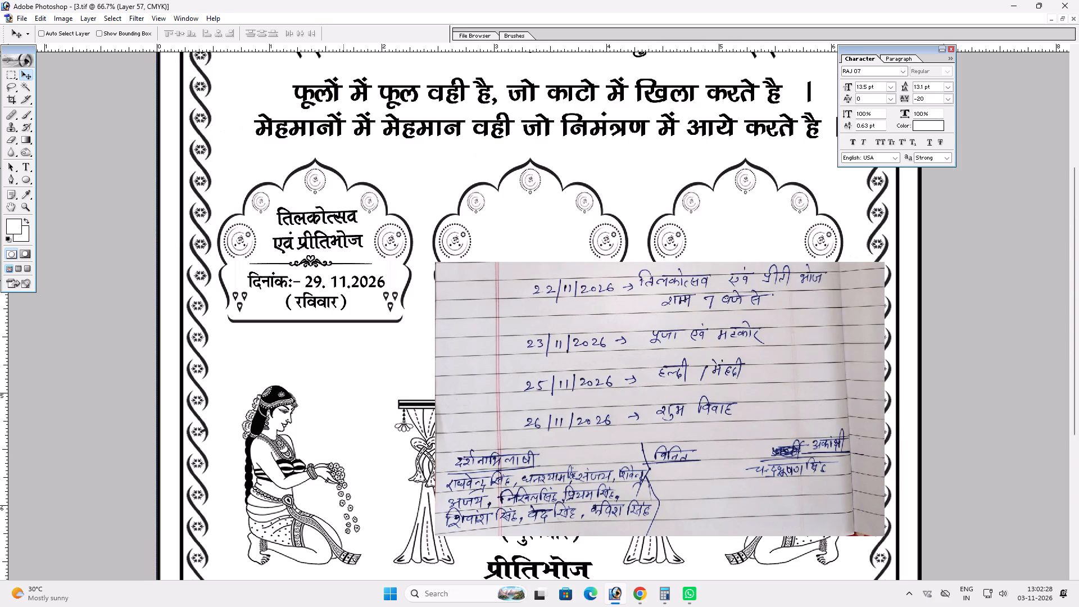
Duplicate the first frame's title text into the same position in the second frame.
{"action": "double_click", "coordinate": [338, 240], "text": "ctrl"}
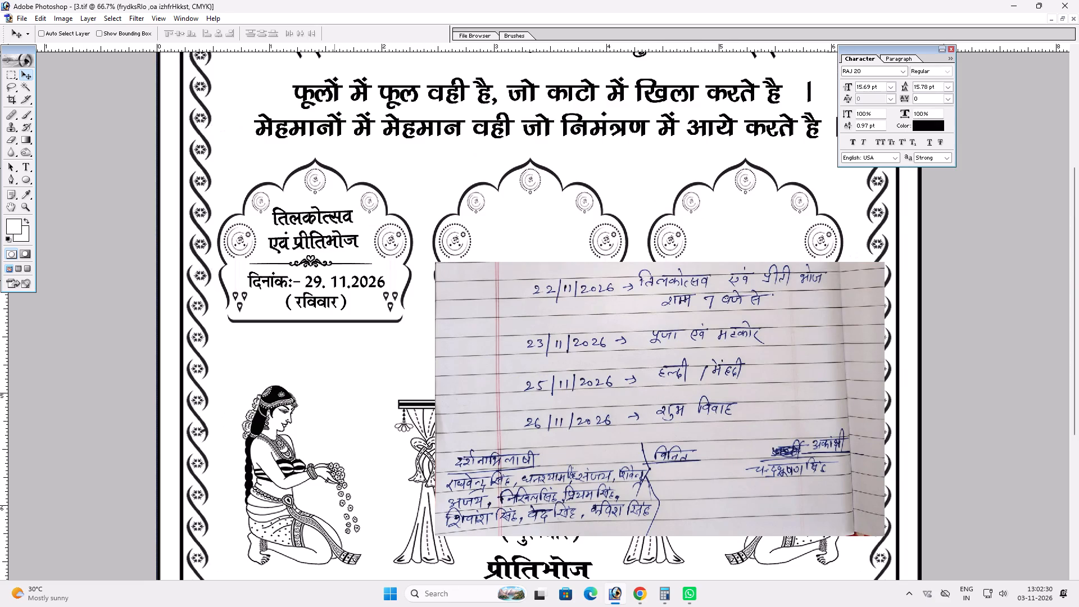
{"action": "left_click_drag", "start_coordinate": [333, 246], "coordinate": [553, 247], "text": "alt+shift"}
{"action": "left_click", "coordinate": [336, 265], "text": "ctrl"}
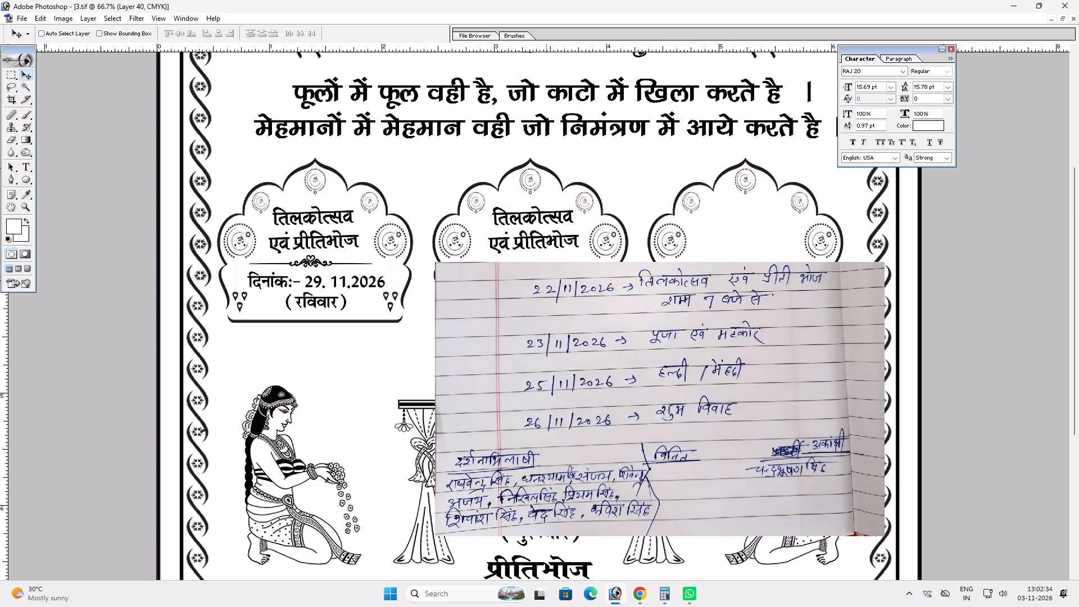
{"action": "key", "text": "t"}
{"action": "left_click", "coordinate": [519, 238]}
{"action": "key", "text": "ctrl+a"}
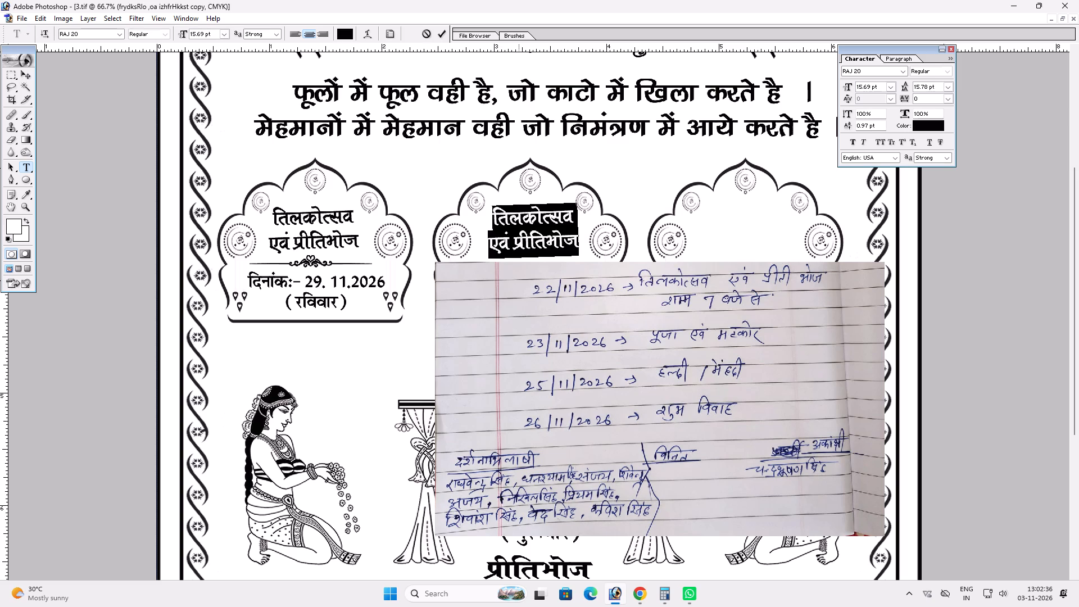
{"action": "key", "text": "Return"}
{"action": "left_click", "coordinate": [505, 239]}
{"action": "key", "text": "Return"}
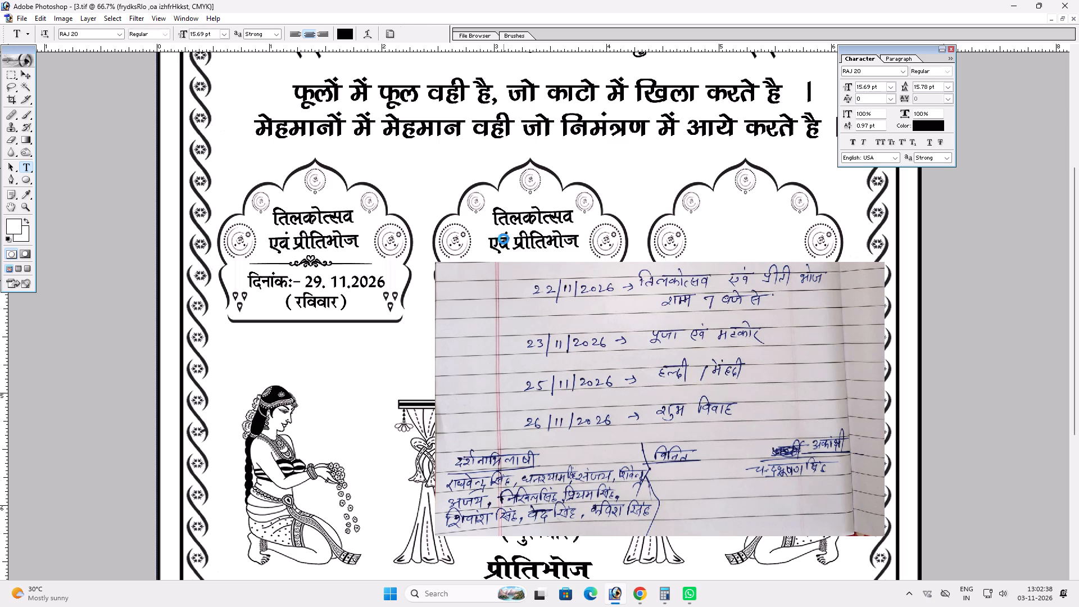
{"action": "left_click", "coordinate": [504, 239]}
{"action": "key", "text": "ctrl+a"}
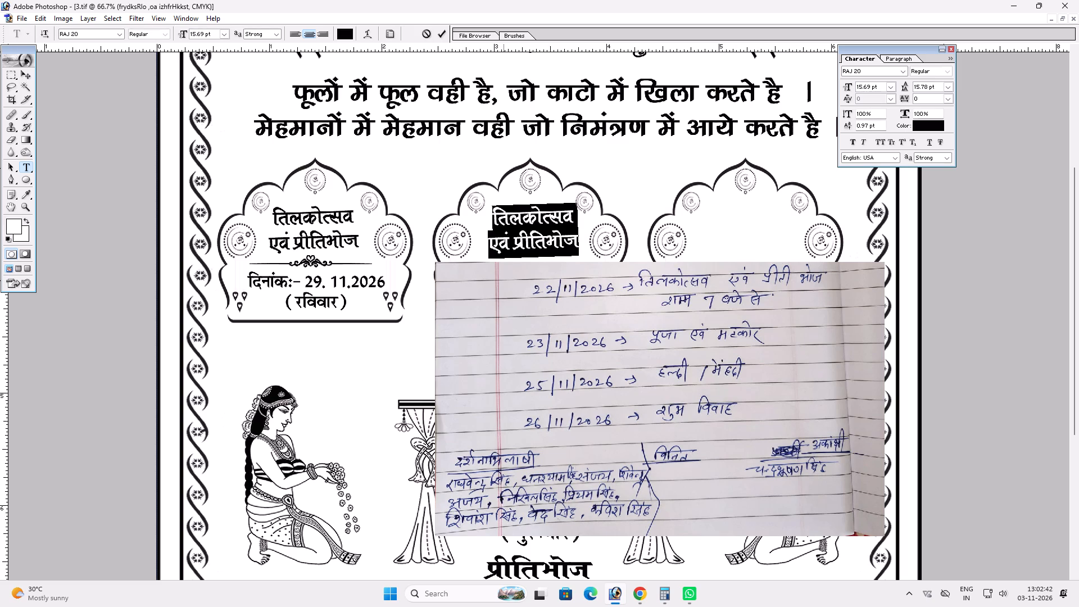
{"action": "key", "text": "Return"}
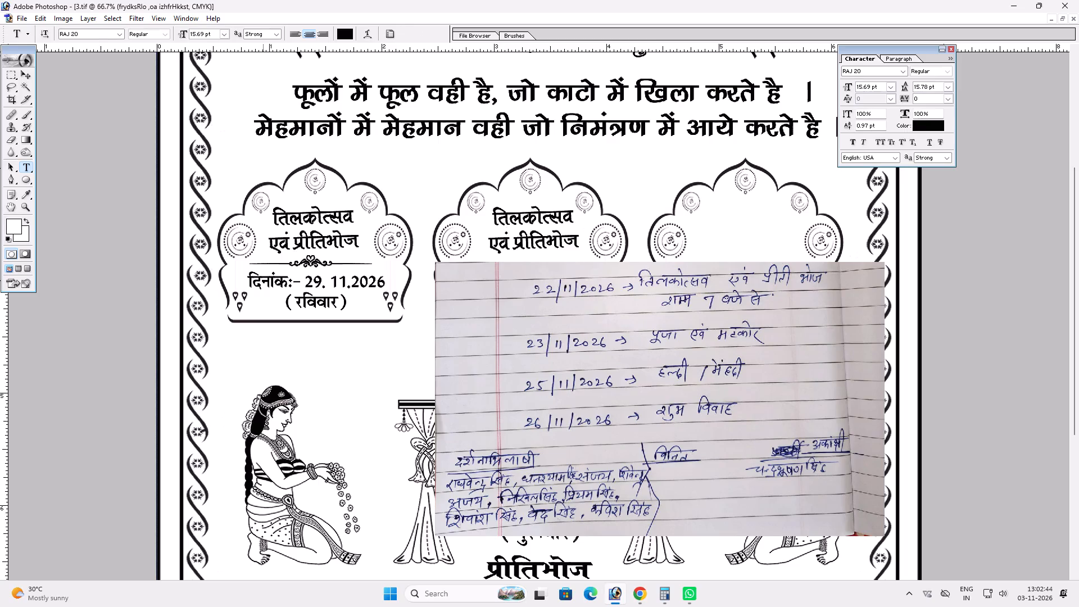
Change the day in the first frame's date to 22.
{"action": "left_click_drag", "start_coordinate": [321, 283], "coordinate": [311, 283]}
{"action": "left_click_drag", "start_coordinate": [311, 283], "coordinate": [307, 282]}
{"action": "type", "text": "22"}
{"action": "key", "text": "Return"}
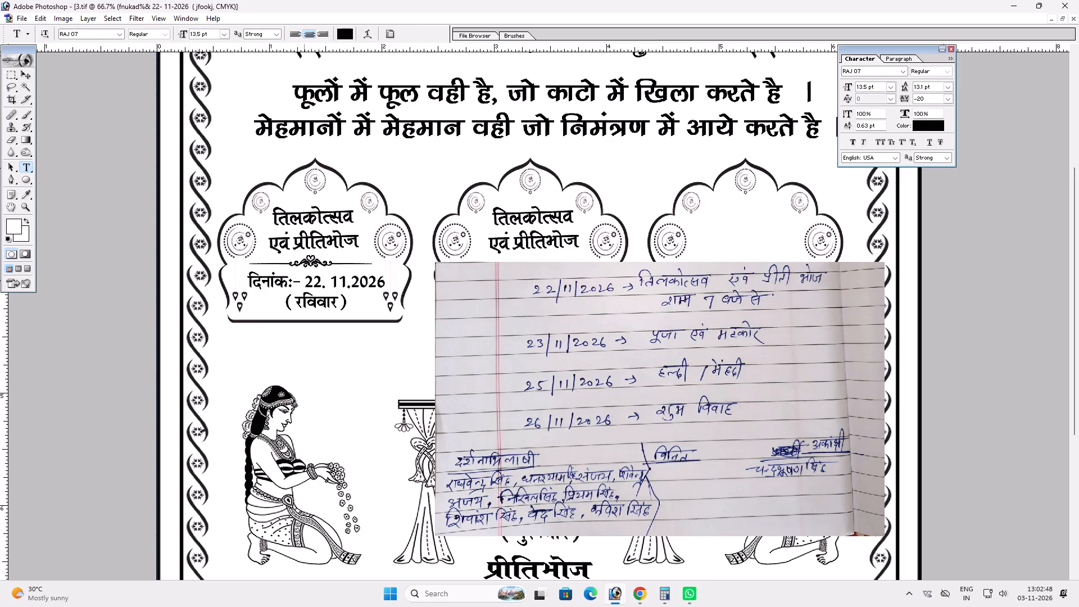
Check the weekday of 22 November 2026 in the system calendar.
{"action": "left_click", "coordinate": [1041, 591]}
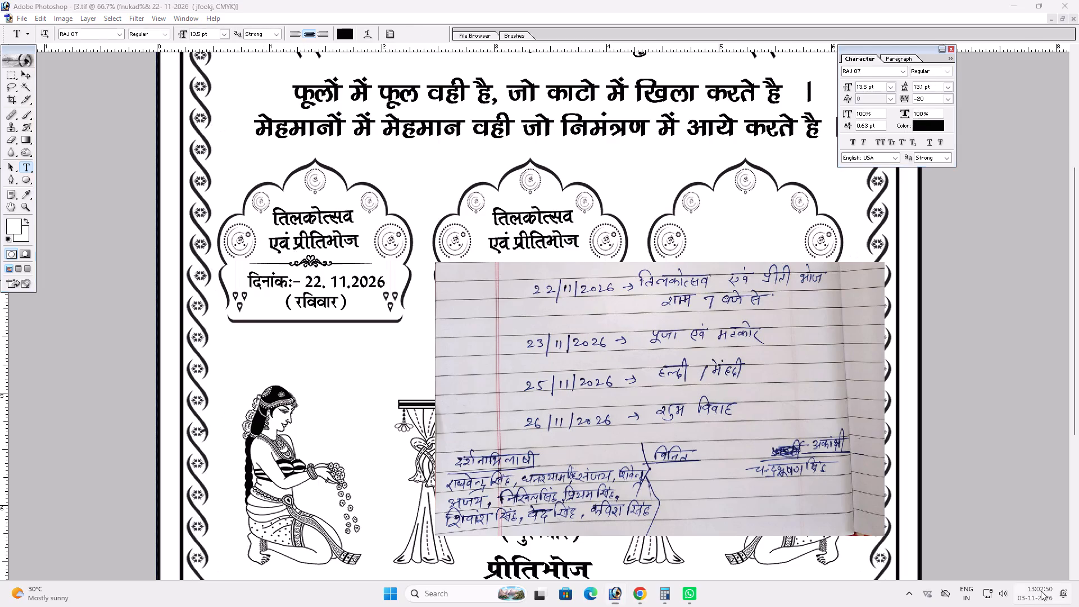
{"action": "left_click", "coordinate": [1039, 587]}
{"action": "left_click", "coordinate": [1039, 587]}
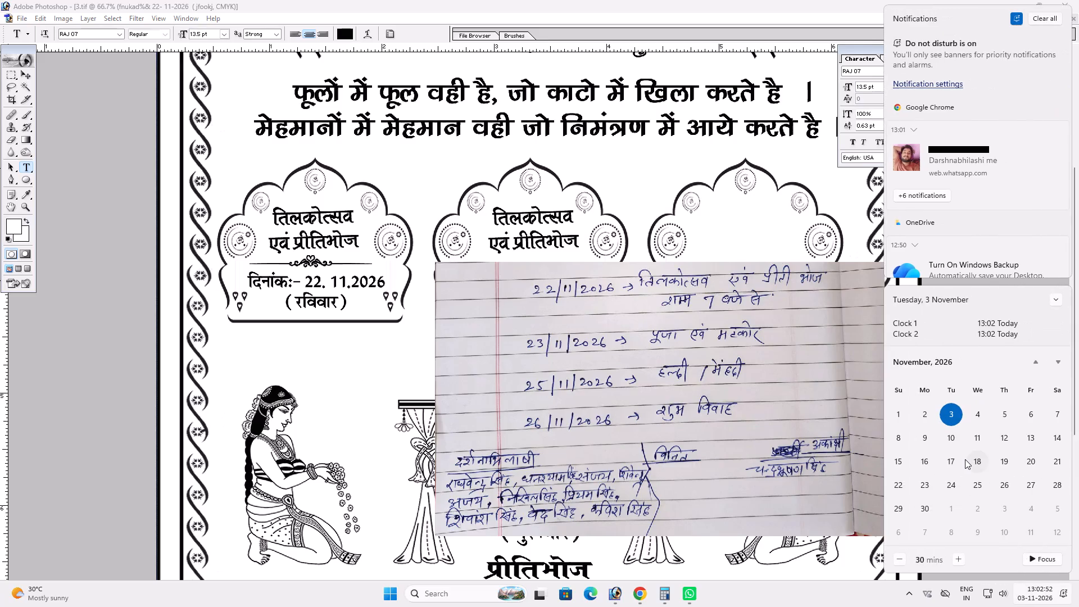
{"action": "left_click", "coordinate": [908, 486]}
{"action": "left_click", "coordinate": [548, 225]}
Replace the copied title in the second frame with "पूजा एवं मटकोर", keeping All Caps off.
{"action": "left_click", "coordinate": [544, 223]}
{"action": "key", "text": "ctrl+a"}
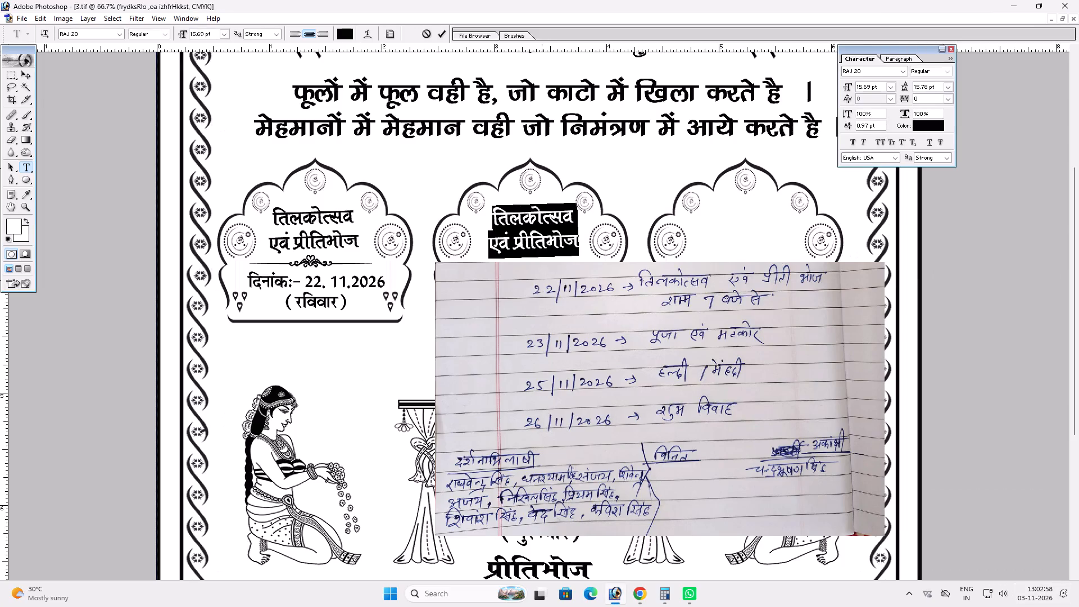
{"action": "key", "text": "Return"}
{"action": "left_click", "coordinate": [534, 230]}
{"action": "key", "text": "ctrl+a"}
{"action": "type", "text": "IWTK"}
{"action": "key", "text": "BackSpace"}
{"action": "key", "text": "ctrl+a"}
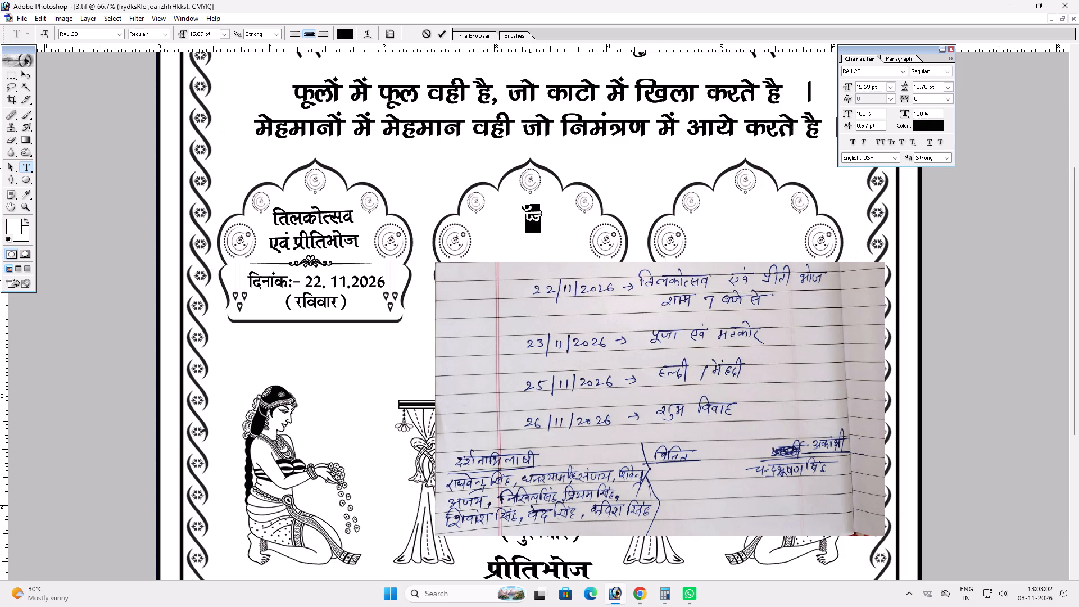
{"action": "key", "text": "ctrl+shift+k"}
{"action": "key", "text": "i"}
{"action": "key", "text": "ctrl+a"}
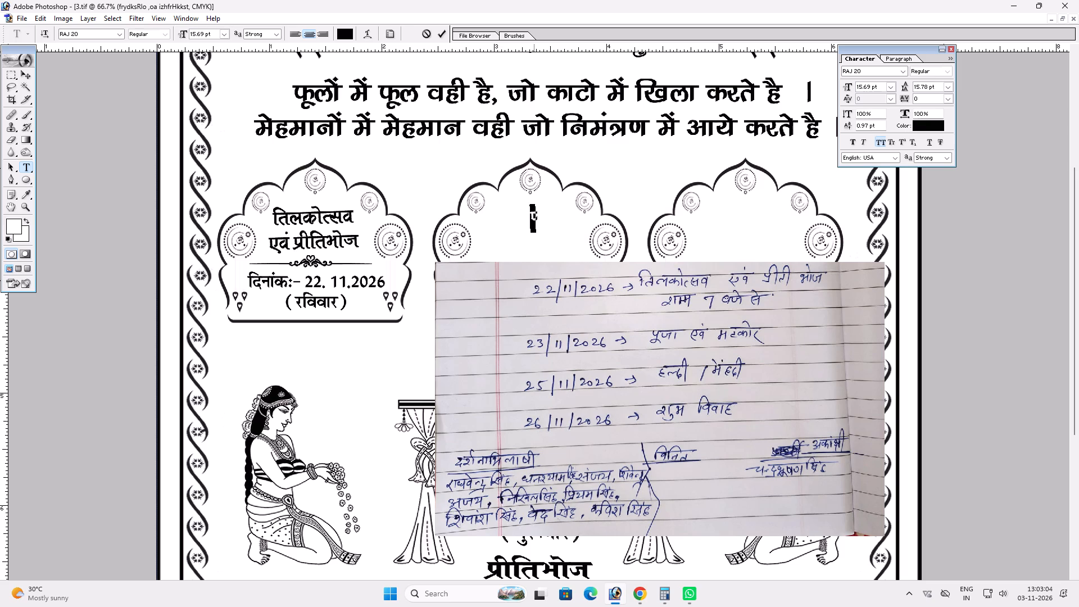
{"action": "key", "text": "i"}
{"action": "key", "text": "BackSpace"}
{"action": "key", "text": "ctrl+a"}
{"action": "key", "text": "ctrl+shift+k"}
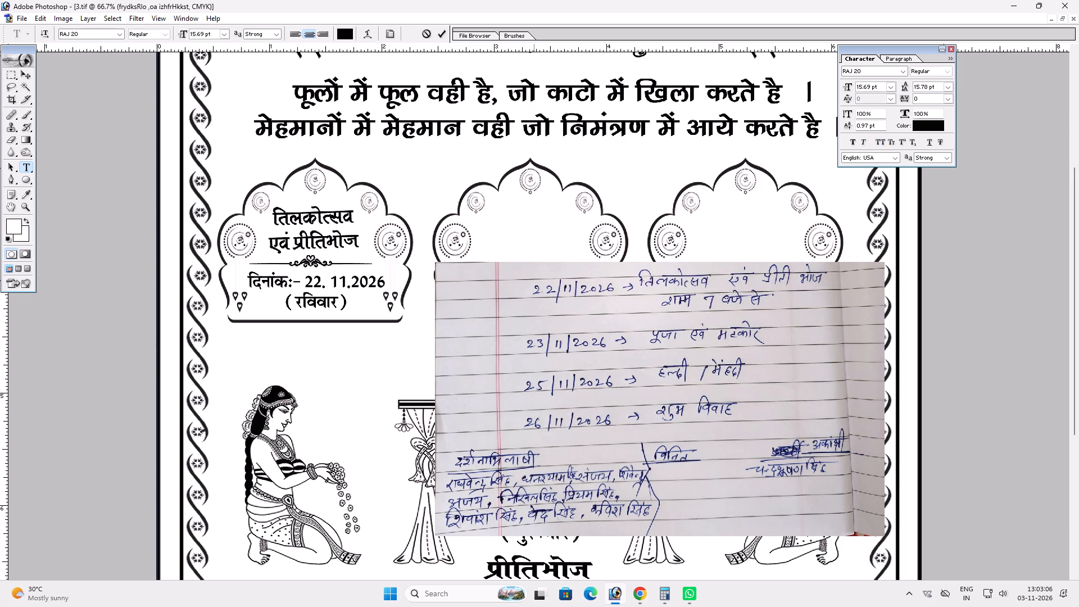
{"action": "type", "text": "iwkt"}
{"action": "key", "text": "space"}
{"action": "key", "text": "BackSpace"}
{"action": "key", "text": "BackSpace"}
{"action": "key", "text": "BackSpace"}
{"action": "type", "text": "tk ,oa eVa"}
{"action": "key", "text": "BackSpace"}
{"action": "type", "text": "dksj"}
{"action": "key", "text": "ctrl+a"}
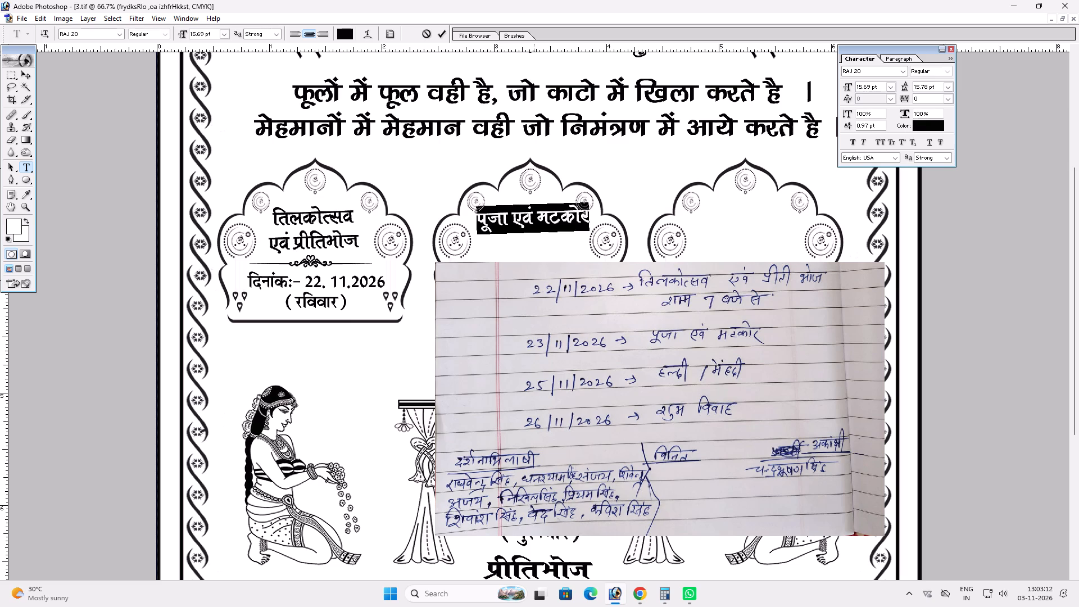
Cut the second frame's title text and place a duplicate of the upper verse text line in that frame.
{"action": "key", "text": "ctrl+x"}
{"action": "key", "text": "ctrl+Return"}
{"action": "type", "text": "vvv"}
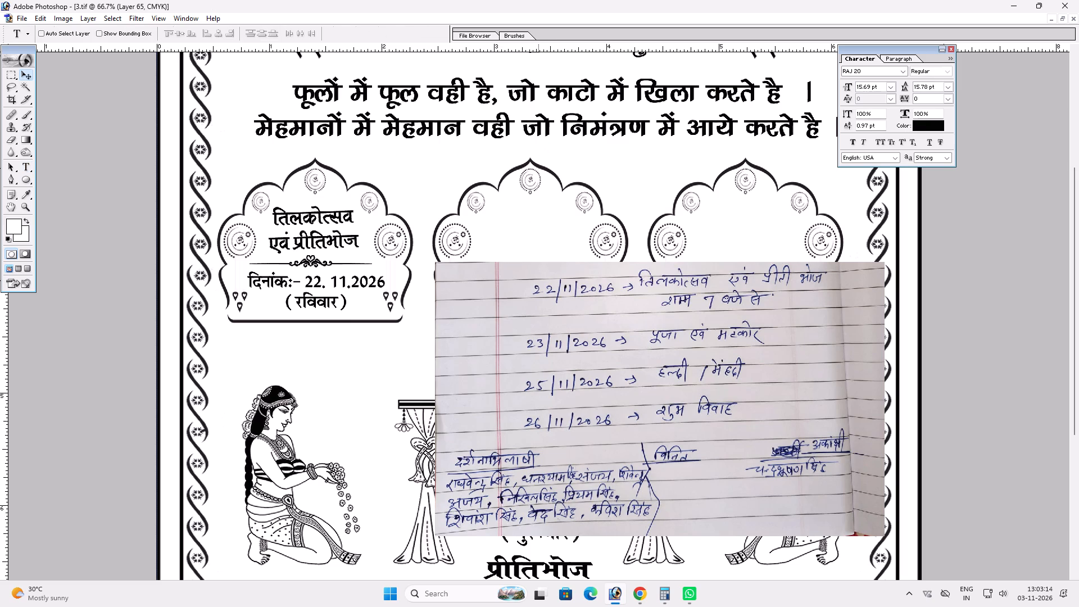
{"action": "right_click", "coordinate": [538, 126]}
{"action": "left_click", "coordinate": [544, 130]}
{"action": "right_click", "coordinate": [539, 124], "text": "ctrl+shift"}
{"action": "left_click", "coordinate": [547, 128], "text": "ctrl+shift"}
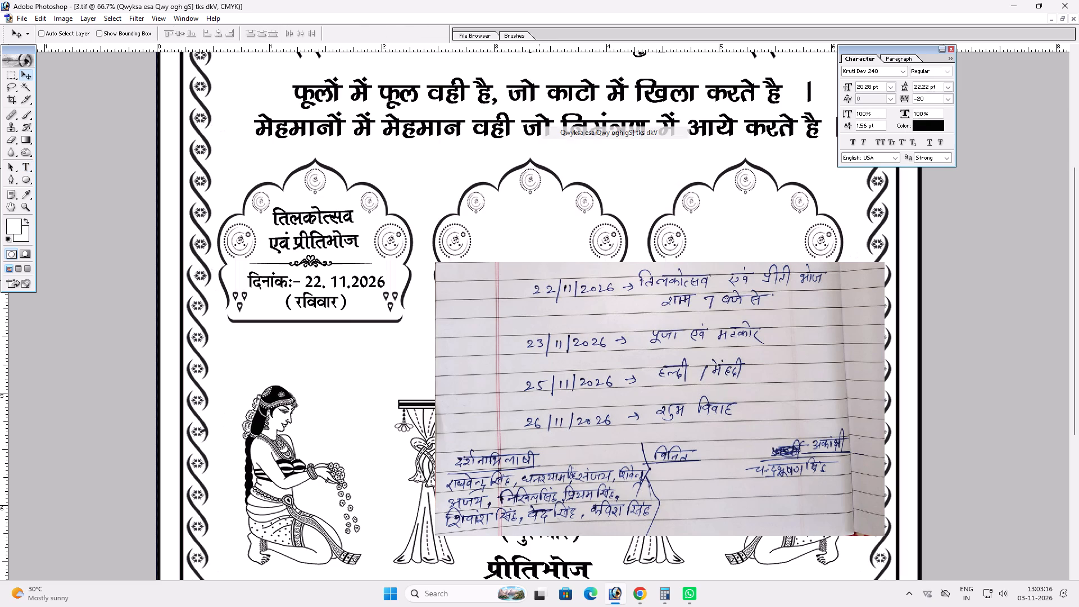
{"action": "left_click_drag", "start_coordinate": [546, 127], "coordinate": [535, 209], "text": "alt+shift"}
Replace the duplicated verse text in the second frame with the cut title "पूजा एवं मटकोर".
{"action": "key", "text": "t"}
{"action": "left_click", "coordinate": [534, 209]}
{"action": "key", "text": "ctrl+a"}
{"action": "key", "text": "ctrl+v"}
{"action": "key", "text": "Return"}
Scale the "पूजा एवं मटकोर" title down and position it inside the upper part of the second frame.
{"action": "type", "text": "vv"}
{"action": "left_click_drag", "start_coordinate": [540, 180], "coordinate": [541, 240], "text": "shift"}
{"action": "key", "text": "ctrl+t"}
{"action": "left_click_drag", "start_coordinate": [663, 240], "coordinate": [624, 242], "text": "alt+shift"}
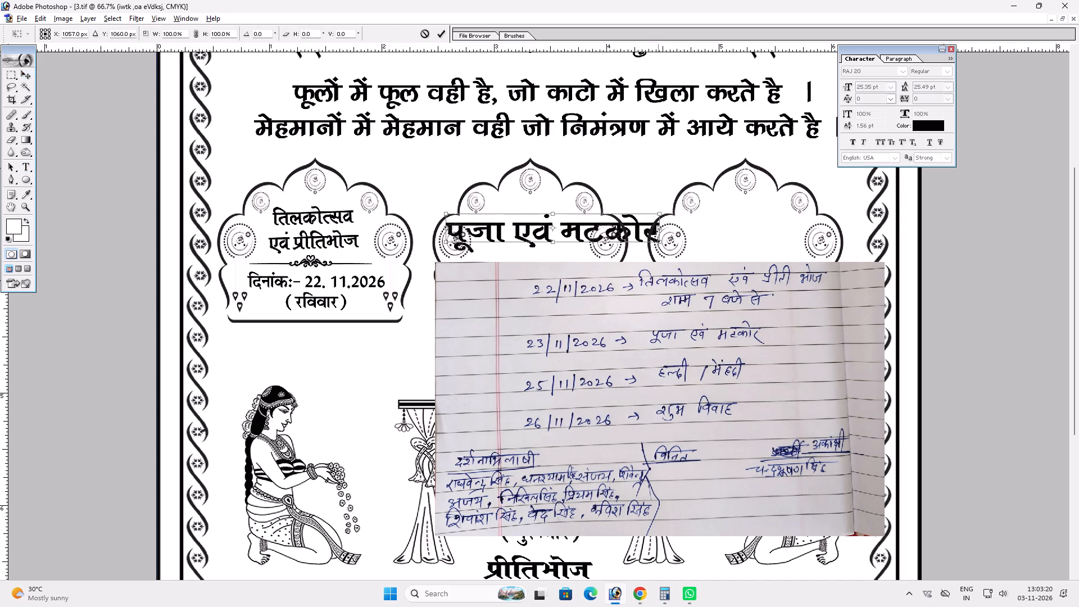
{"action": "left_click_drag", "start_coordinate": [624, 242], "coordinate": [599, 236], "text": "alt+shift"}
{"action": "key", "text": "v"}
{"action": "key", "text": "Return"}
{"action": "type", "text": "vv"}
{"action": "left_click_drag", "start_coordinate": [566, 237], "coordinate": [551, 220]}
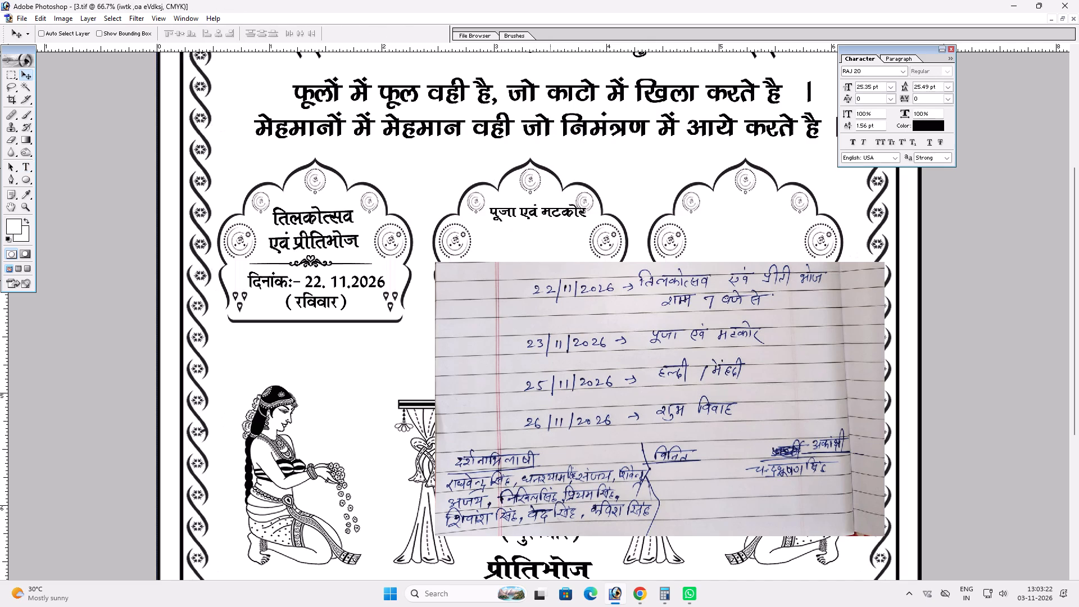
Break the second frame's "पूजा एवं मटकोर" title onto two lines and scale it up to about 17 pt.
{"action": "key", "text": "t"}
{"action": "left_click", "coordinate": [544, 215]}
{"action": "key", "text": "Return"}
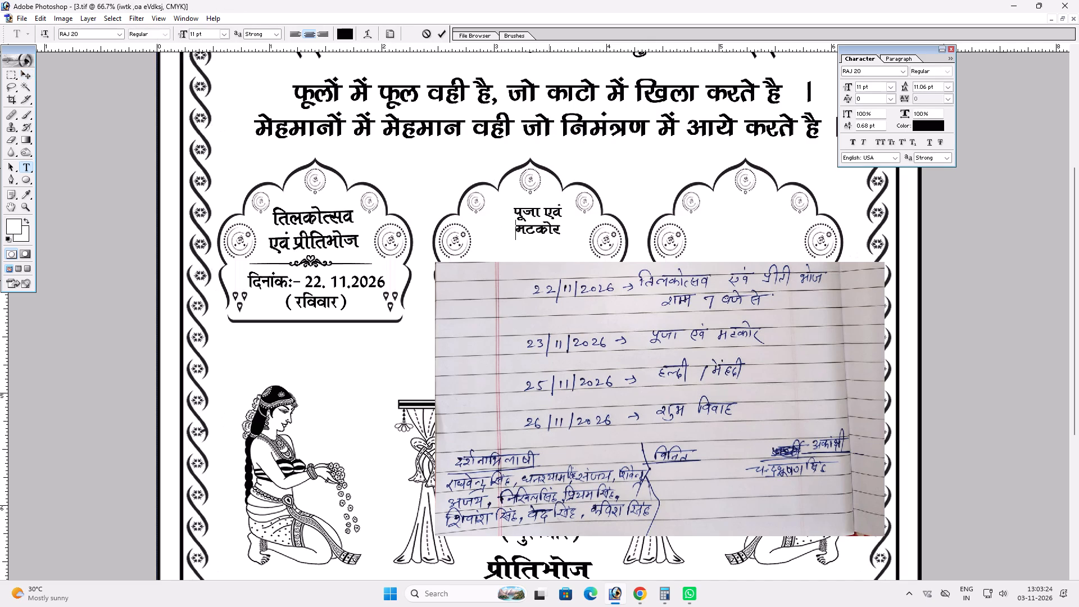
{"action": "left_click_drag", "start_coordinate": [592, 246], "coordinate": [570, 240]}
{"action": "key", "text": "ctrl+Return"}
{"action": "key", "text": "ctrl+t"}
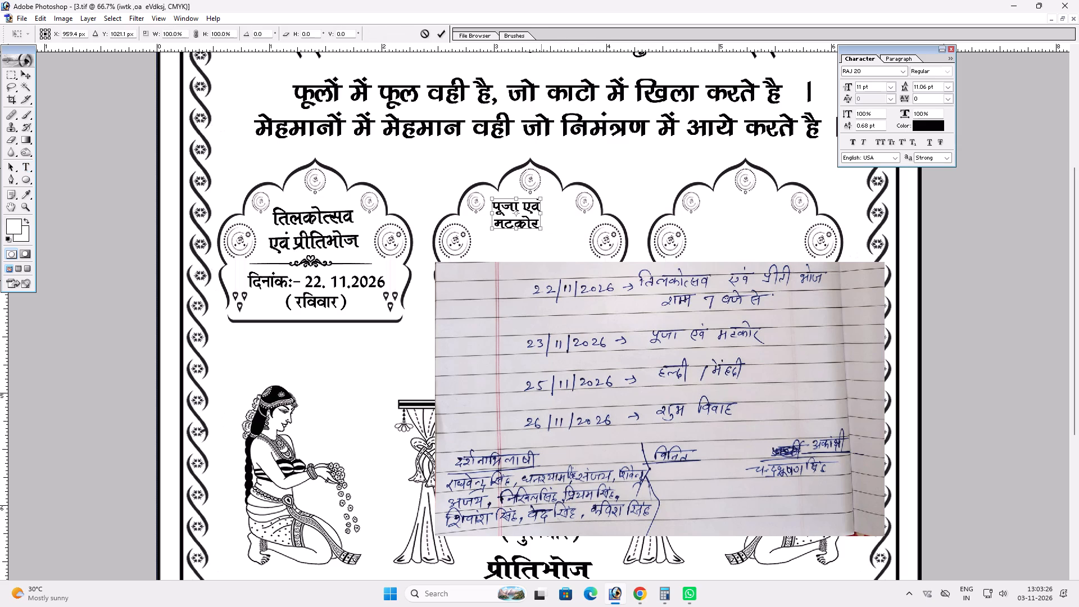
{"action": "left_click_drag", "start_coordinate": [541, 229], "coordinate": [579, 227], "text": "shift"}
{"action": "key", "text": "Return"}
Cut the first frame's title text and place a duplicate of the second frame's title in that frame.
{"action": "key", "text": "t"}
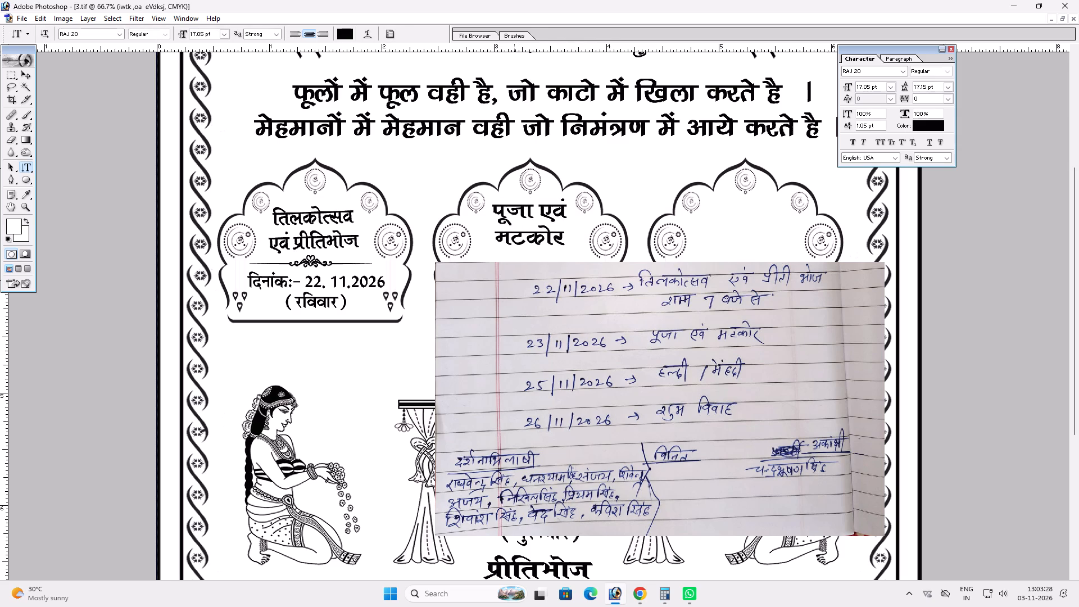
{"action": "left_click", "coordinate": [343, 224]}
{"action": "key", "text": "ctrl+a"}
{"action": "key", "text": "ctrl+x"}
{"action": "key", "text": "Return"}
{"action": "key", "text": "v"}
{"action": "key", "text": "v"}
{"action": "key", "text": "v"}
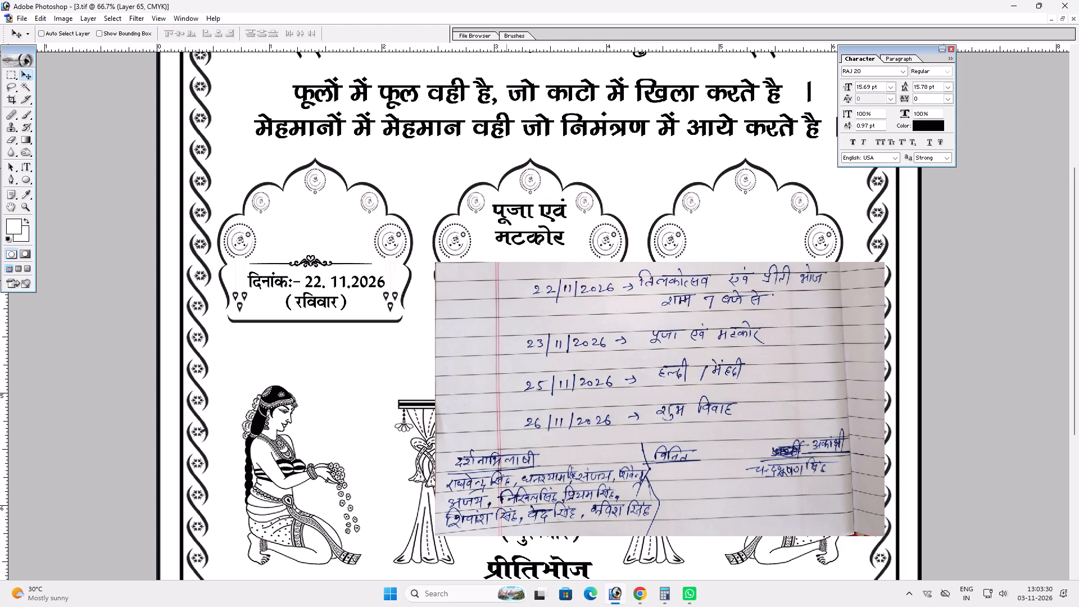
{"action": "double_click", "coordinate": [501, 210], "text": "ctrl"}
{"action": "left_click_drag", "start_coordinate": [502, 211], "coordinate": [291, 224], "text": "alt+shift"}
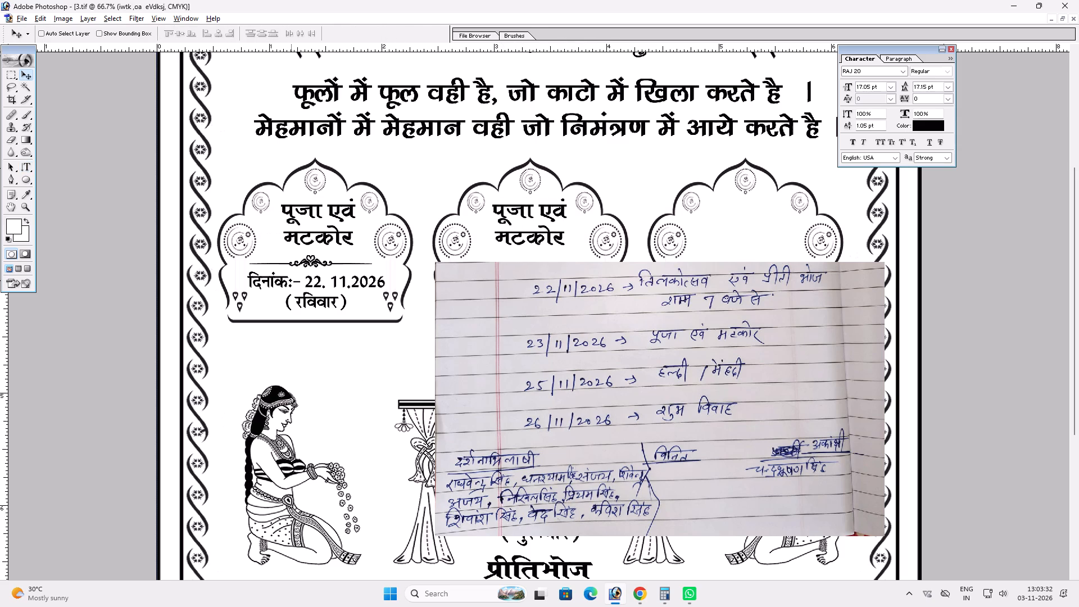
Replace the duplicated text in the first frame with the cut title "तिलकोत्सव एवं प्रीतिभोज".
{"action": "key", "text": "t"}
{"action": "left_click", "coordinate": [296, 237]}
{"action": "key", "text": "ctrl+v"}
{"action": "key", "text": "ctrl+a"}
{"action": "key", "text": "ctrl+v"}
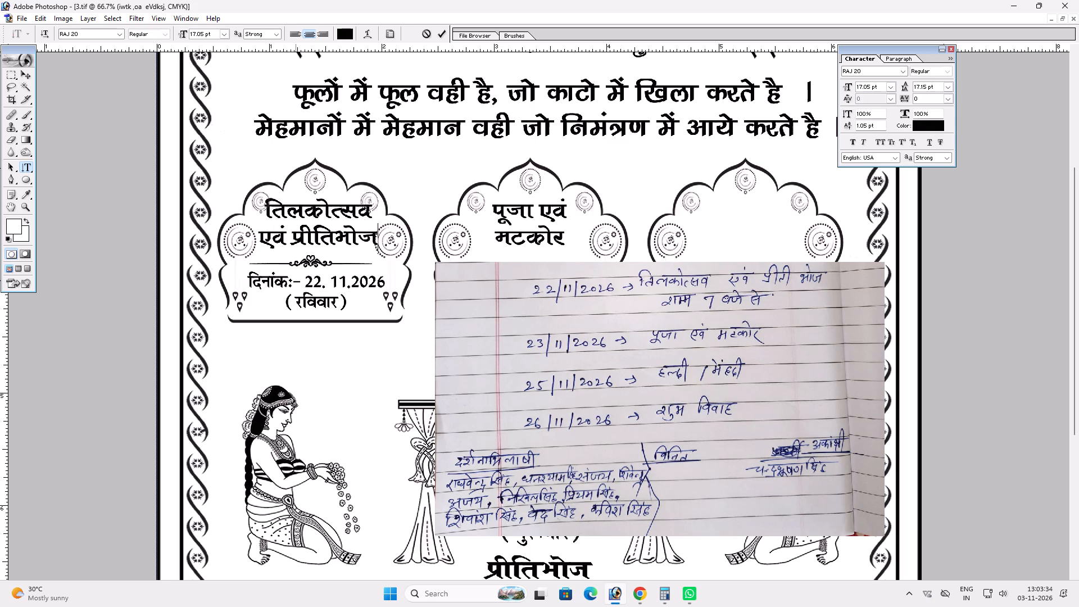
{"action": "key", "text": "Return"}
Scale the first frame's title to about 85% and position it centred above the divider.
{"action": "key", "text": "ctrl+t"}
{"action": "left_click_drag", "start_coordinate": [380, 198], "coordinate": [370, 201], "text": "alt+shift"}
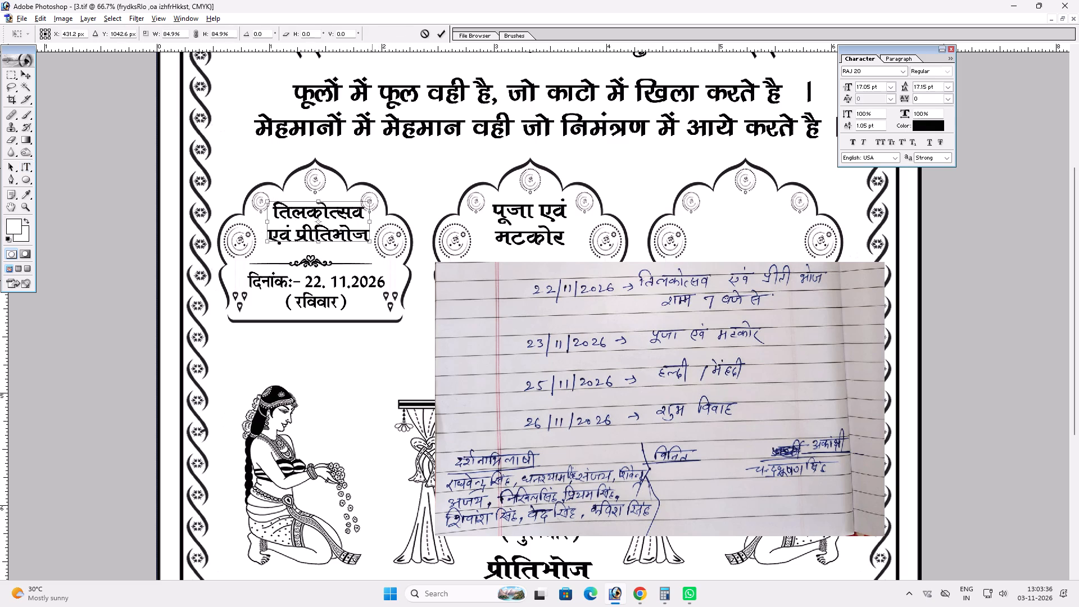
{"action": "left_click_drag", "start_coordinate": [372, 213], "coordinate": [366, 215], "text": "alt+shift"}
{"action": "key", "text": "Return"}
{"action": "type", "text": "vv"}
{"action": "left_click_drag", "start_coordinate": [348, 228], "coordinate": [346, 235]}
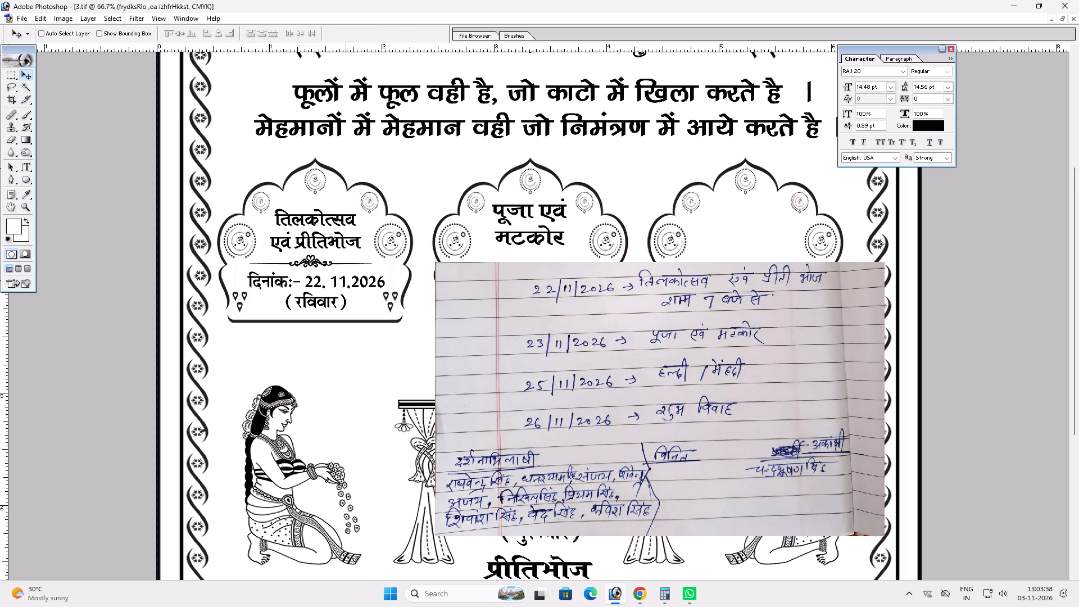
{"action": "key", "text": "ctrl+t"}
{"action": "left_click", "coordinate": [361, 211], "text": "shift"}
{"action": "key", "text": "Return"}
{"action": "type", "text": "vv"}
Move the customer's note image down clear of the three event frames.
{"action": "key", "text": "space"}
{"action": "left_click_drag", "start_coordinate": [382, 274], "coordinate": [374, 212]}
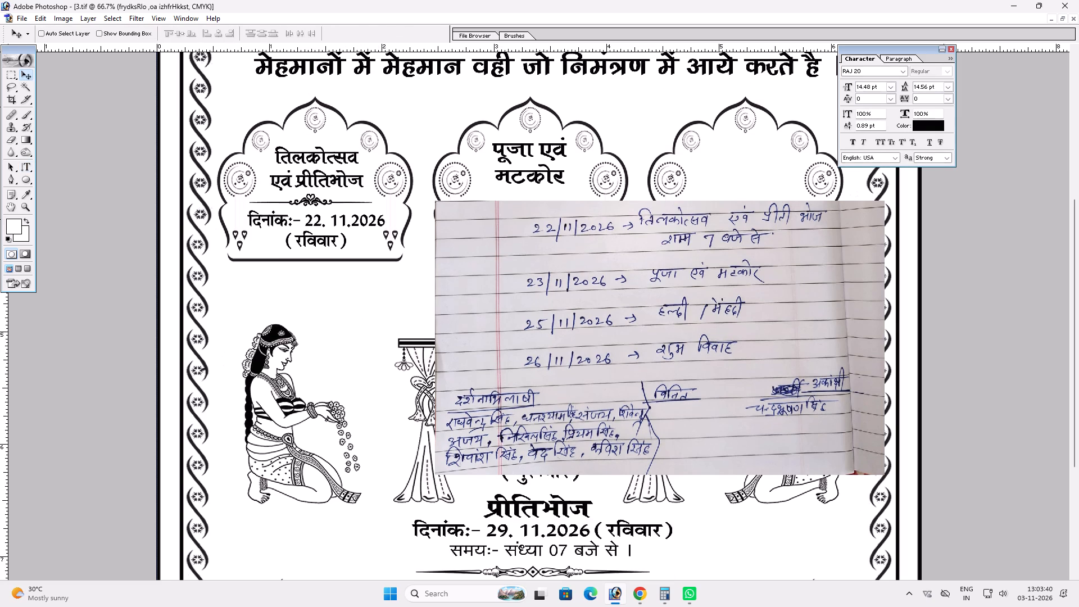
{"action": "left_click", "coordinate": [519, 269], "text": "ctrl"}
{"action": "left_click_drag", "start_coordinate": [513, 257], "coordinate": [513, 320]}
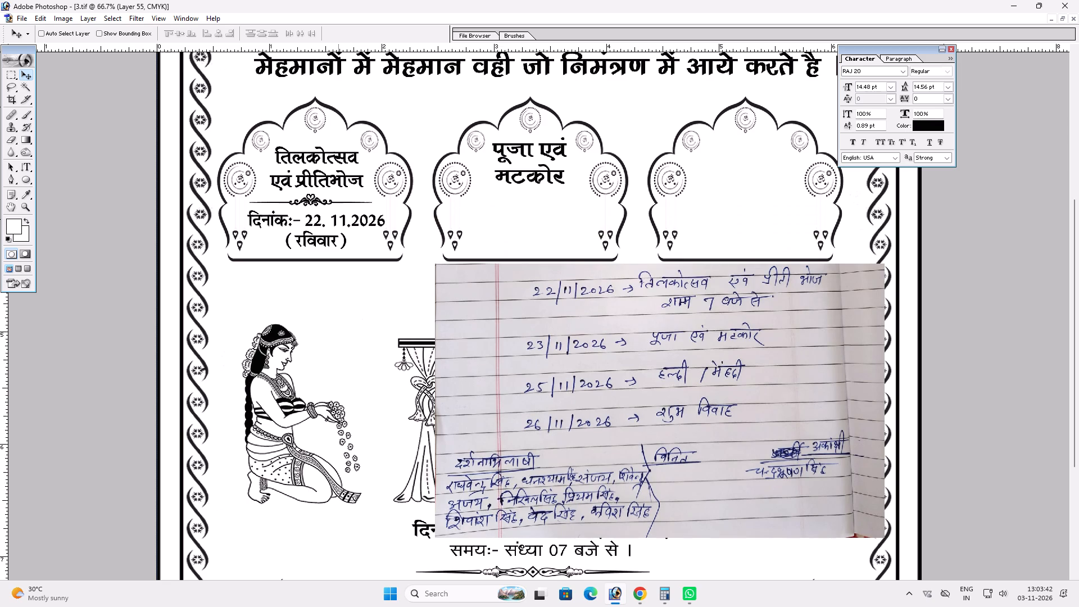
Duplicate the first frame's decorative divider into the second and third frames.
{"action": "left_click", "coordinate": [338, 202], "text": "ctrl"}
{"action": "left_click_drag", "start_coordinate": [338, 202], "coordinate": [564, 201], "text": "alt"}
{"action": "left_click_drag", "start_coordinate": [552, 200], "coordinate": [571, 205], "text": "alt+shift"}
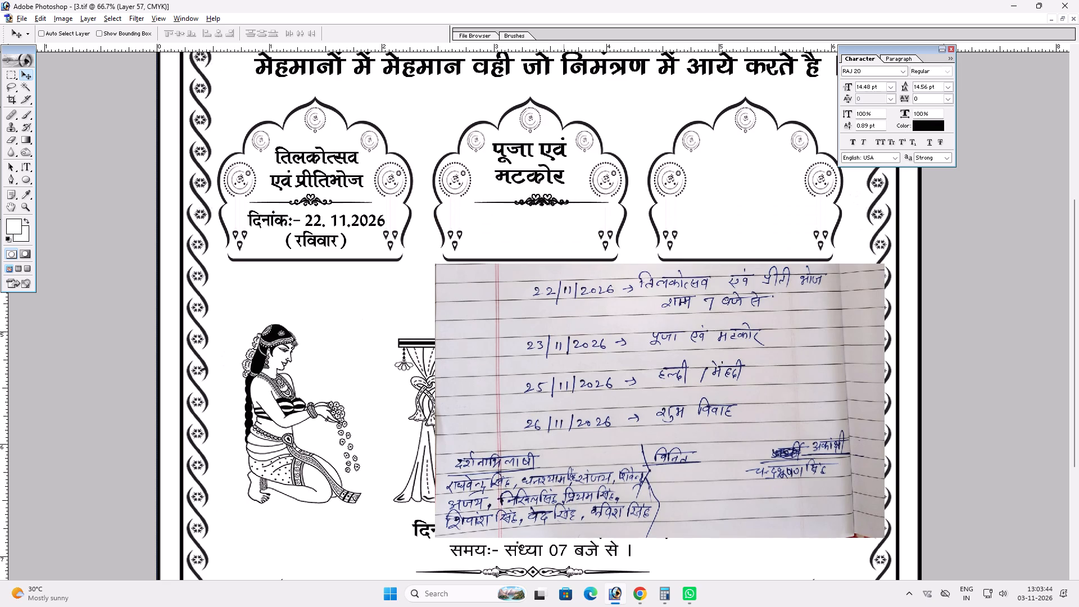
{"action": "left_click_drag", "start_coordinate": [571, 205], "coordinate": [778, 197], "text": "alt+shift"}
{"action": "key", "text": "v"}
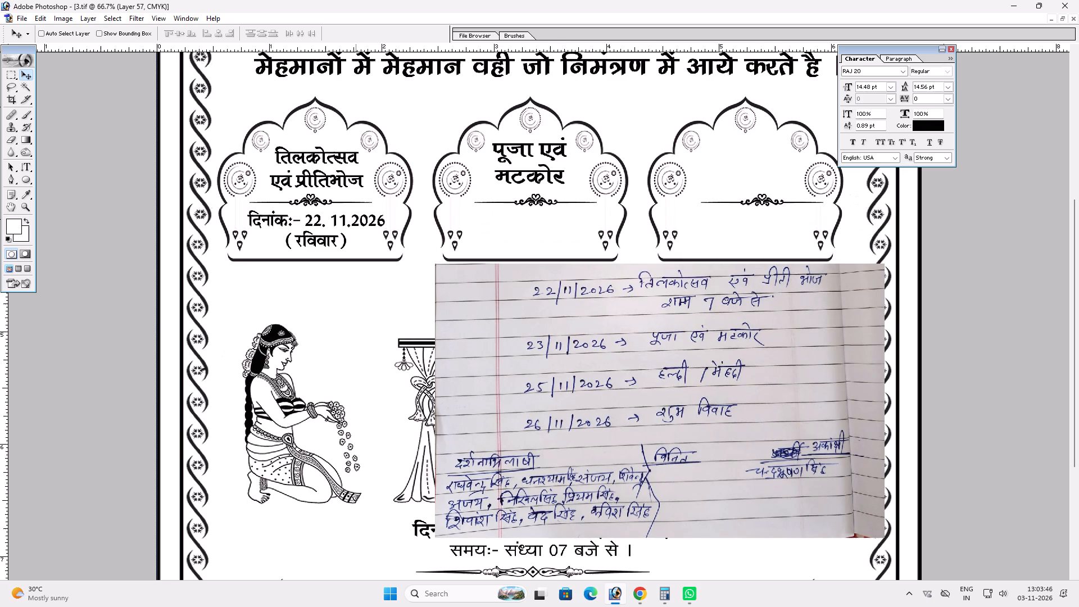
Duplicate the first frame's date text into the second frame, set its date to 23. 11.2026 and align it there.
{"action": "left_click", "coordinate": [357, 218], "text": "ctrl"}
{"action": "left_click_drag", "start_coordinate": [357, 218], "coordinate": [565, 220], "text": "alt"}
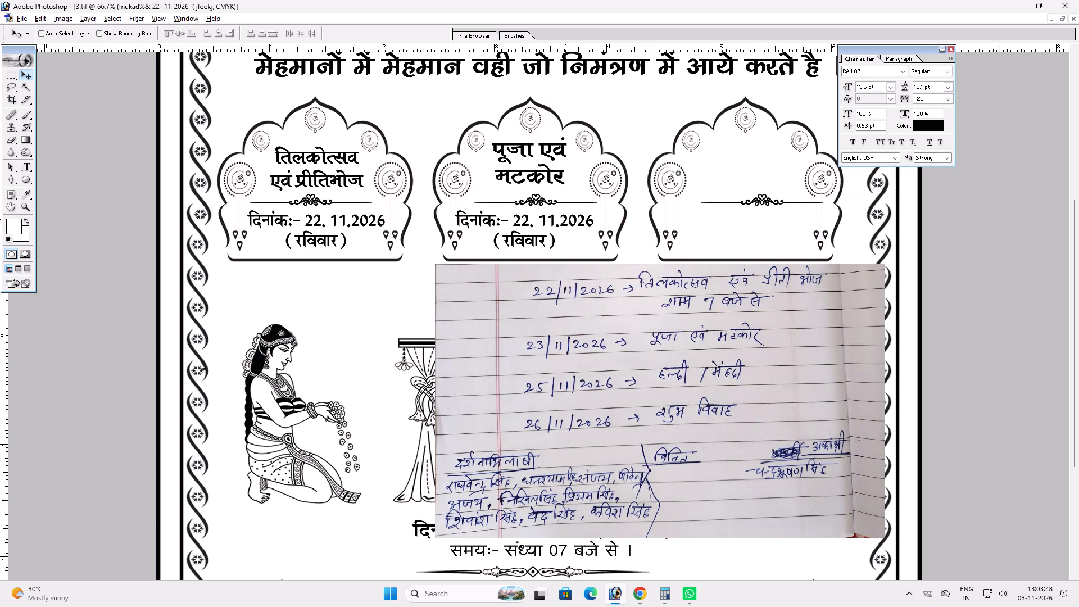
{"action": "left_click_drag", "start_coordinate": [565, 220], "coordinate": [569, 219], "text": "alt"}
{"action": "key", "text": "t"}
{"action": "key", "text": "t"}
{"action": "left_click_drag", "start_coordinate": [532, 220], "coordinate": [527, 222]}
{"action": "key", "text": "3"}
{"action": "key", "text": "Return"}
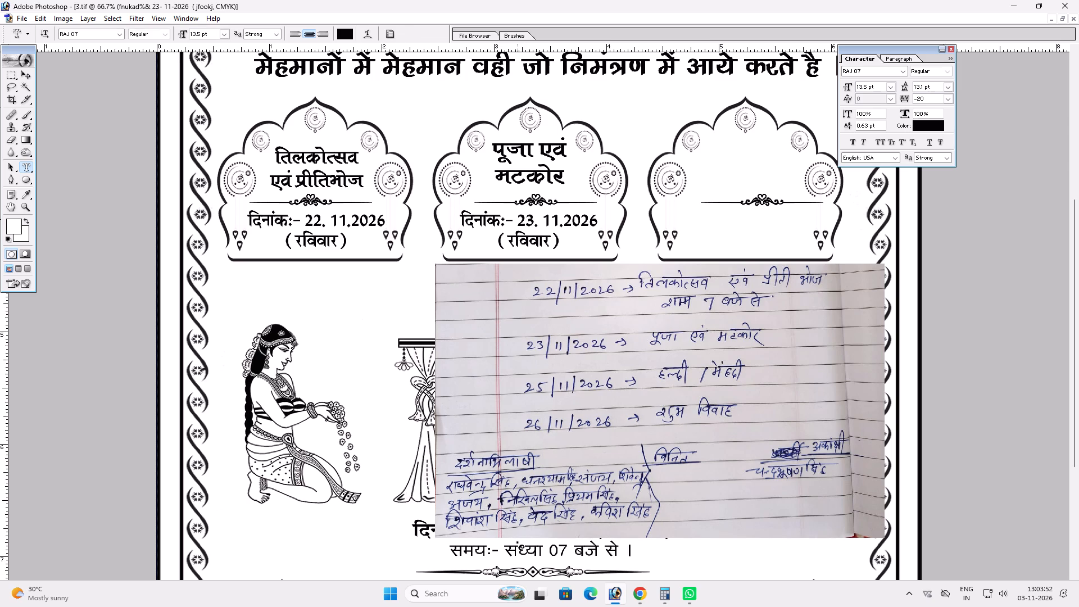
{"action": "key", "text": "v"}
{"action": "key", "text": "v"}
{"action": "left_click", "coordinate": [532, 219], "text": "ctrl"}
{"action": "left_click_drag", "start_coordinate": [532, 219], "coordinate": [537, 219]}
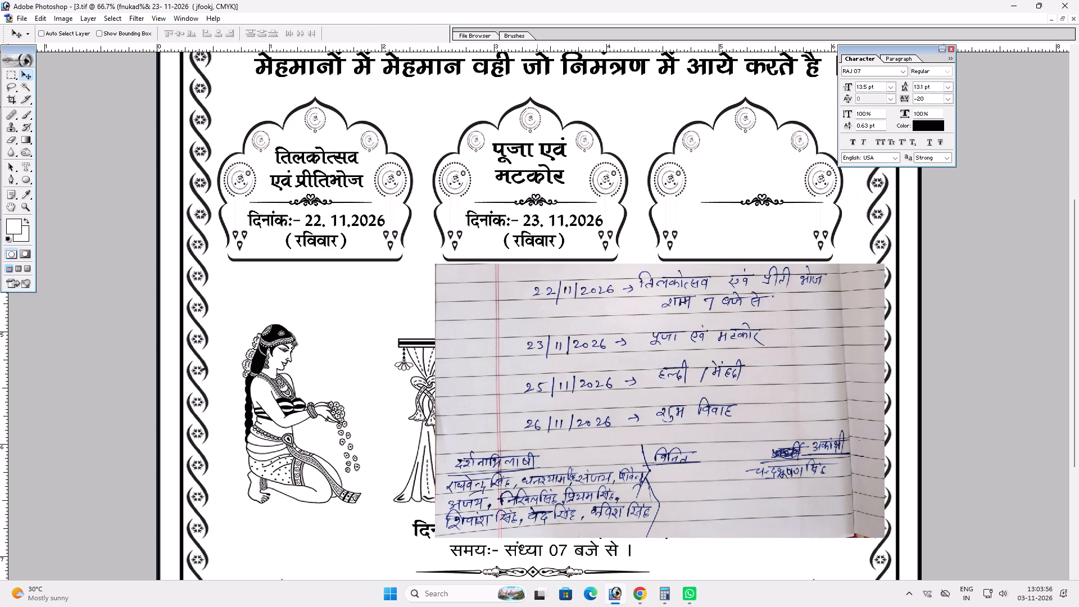
Duplicate the second frame's title into the upper part of the third frame.
{"action": "key", "text": "v"}
{"action": "left_click", "coordinate": [541, 148], "text": "ctrl"}
{"action": "left_click_drag", "start_coordinate": [541, 148], "coordinate": [746, 150], "text": "alt"}
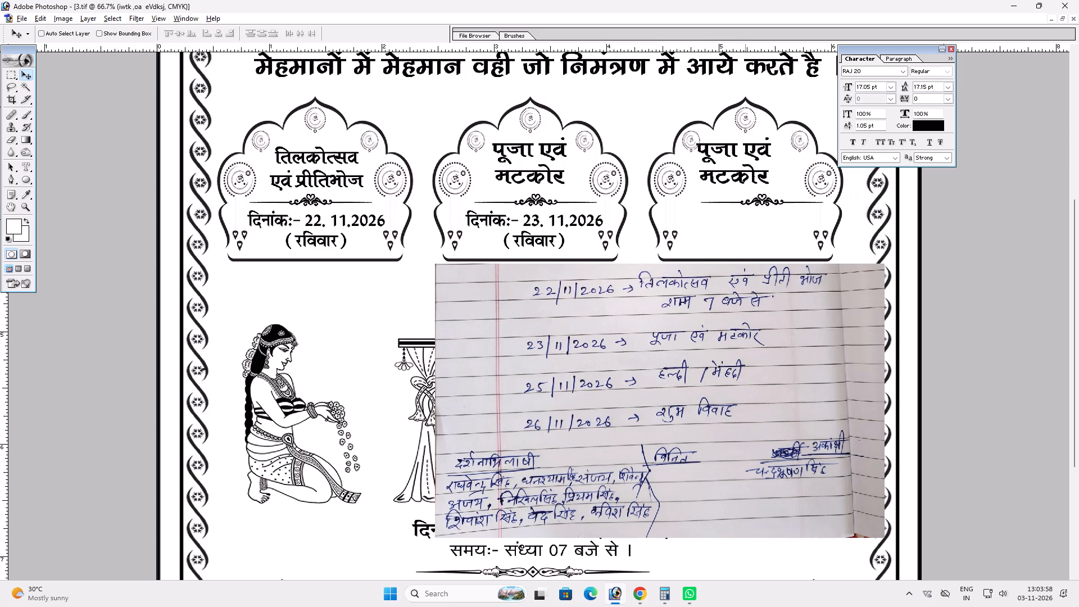
{"action": "left_click_drag", "start_coordinate": [746, 150], "coordinate": [752, 147], "text": "alt"}
Replace the third frame's title with "हल्दी एवं मेंहदी" on two lines.
{"action": "key", "text": "t"}
{"action": "left_click", "coordinate": [741, 153]}
{"action": "key", "text": "ctrl+a"}
{"action": "type", "text": "gYnh"}
{"action": "key", "text": "space"}
{"action": "key", "text": "Return"}
{"action": "key", "text": "m"}
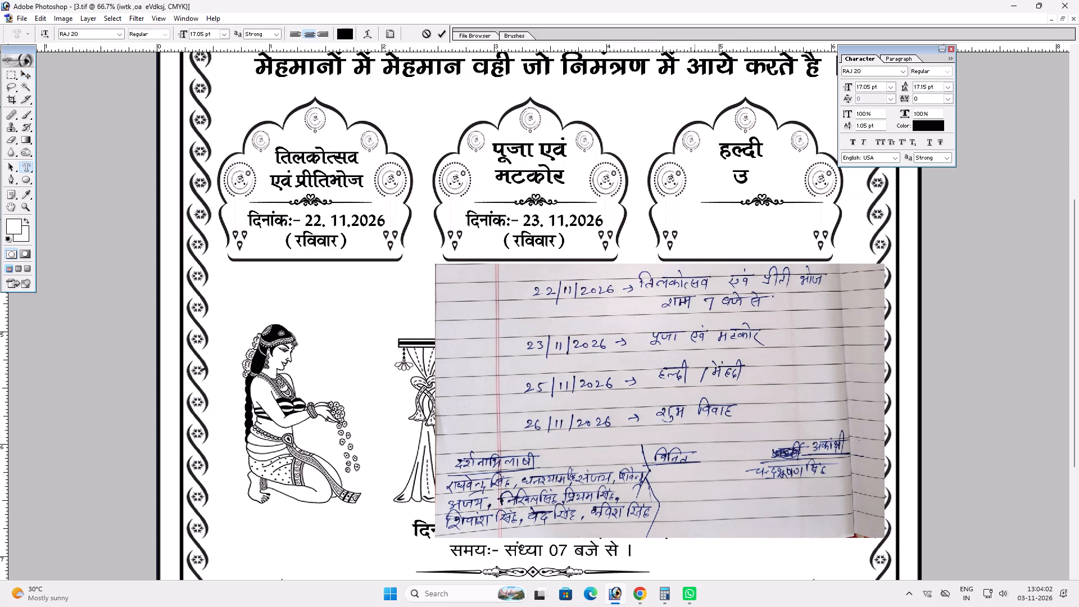
{"action": "key", "text": "BackSpace"}
{"action": "type", "text": ",oa es"}
{"action": "key", "text": "BackSpace"}
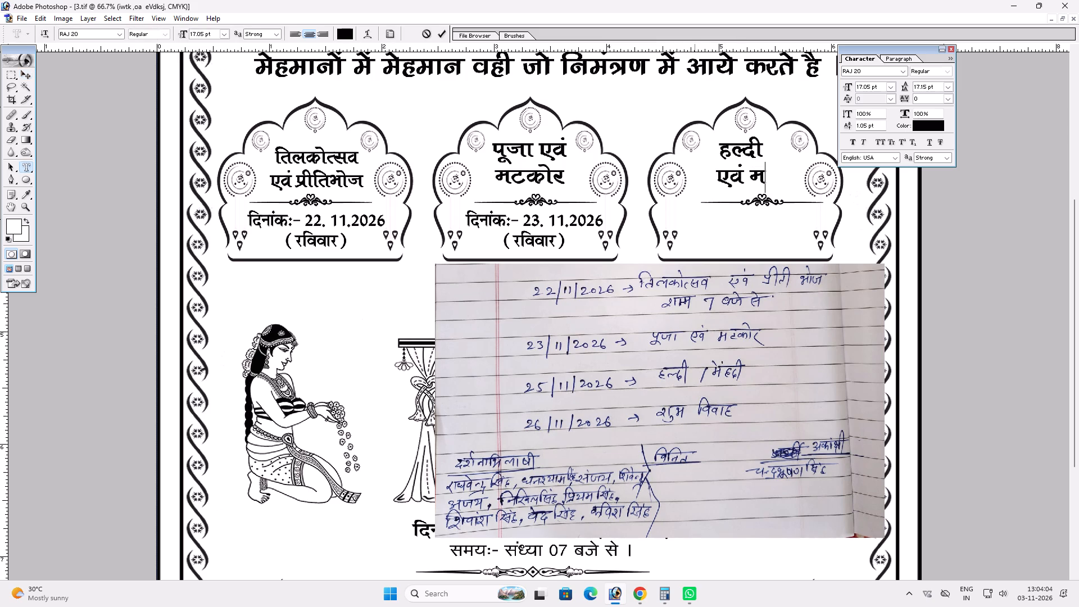
{"action": "key", "text": "a"}
{"action": "key", "text": "BackSpace"}
{"action": "type", "text": "sag"}
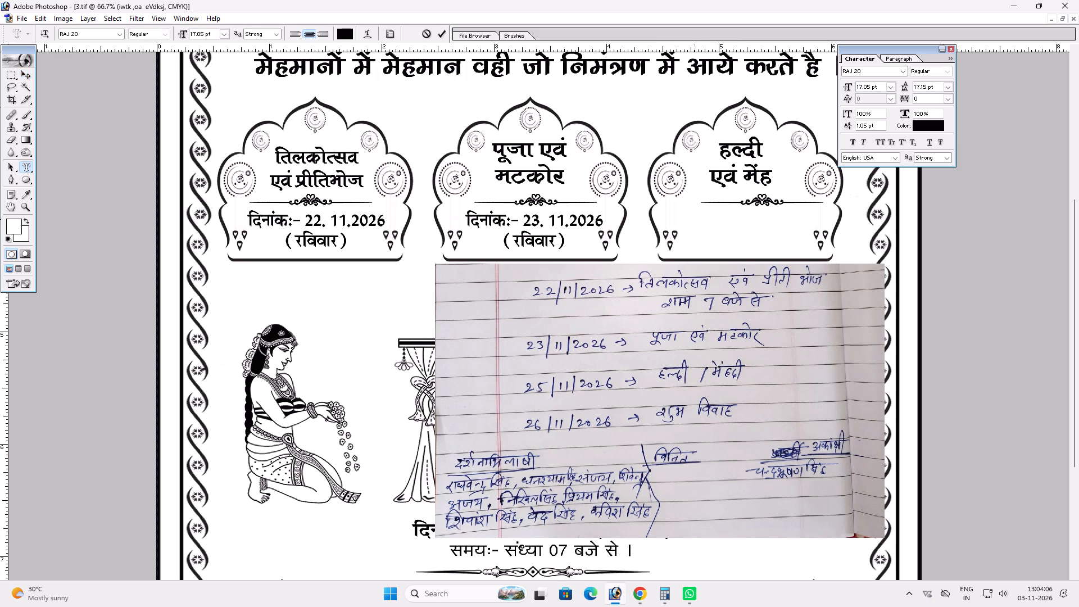
{"action": "type", "text": "nh"}
{"action": "key", "text": "Return"}
Centre the title and the divider within the third frame.
{"action": "type", "text": "vv"}
{"action": "left_click_drag", "start_coordinate": [701, 167], "coordinate": [708, 166], "text": "shift"}
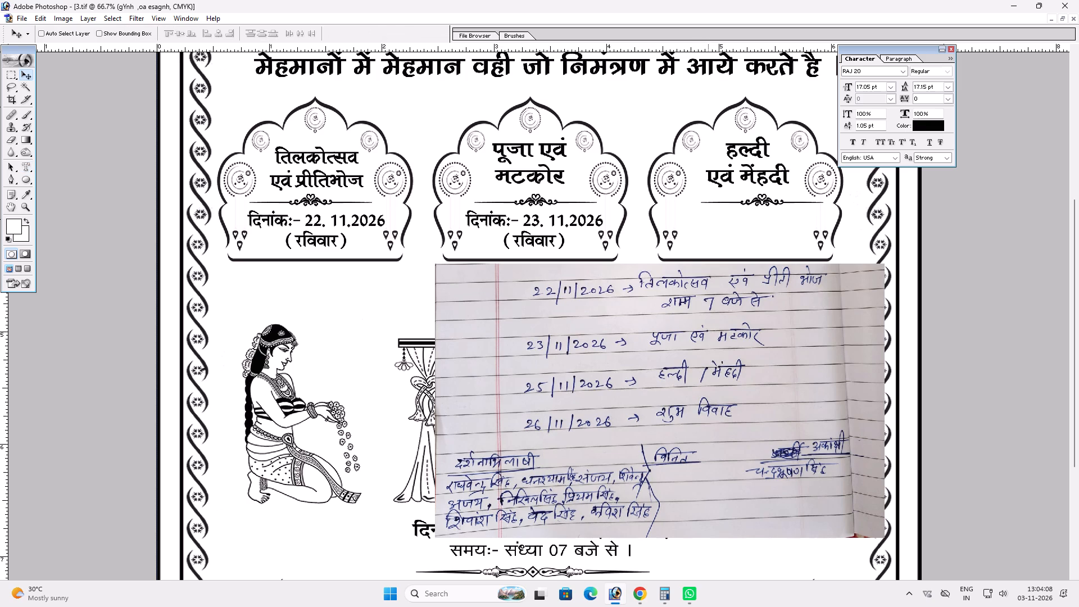
{"action": "left_click_drag", "start_coordinate": [708, 166], "coordinate": [711, 165], "text": "shift"}
{"action": "left_click", "coordinate": [727, 202], "text": "ctrl"}
{"action": "left_click_drag", "start_coordinate": [727, 202], "coordinate": [715, 202]}
Duplicate the second frame's date text into the third frame and set its date to 26. 11.2026.
{"action": "key", "text": "v"}
{"action": "left_click", "coordinate": [537, 220], "text": "ctrl"}
{"action": "left_click_drag", "start_coordinate": [537, 220], "coordinate": [691, 221], "text": "alt"}
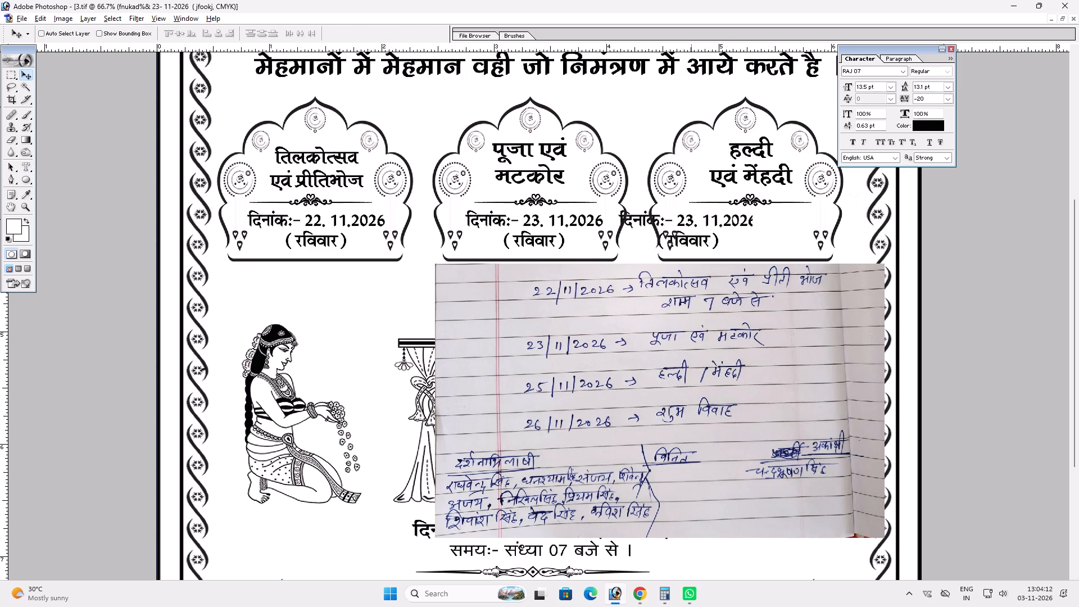
{"action": "left_click_drag", "start_coordinate": [691, 221], "coordinate": [750, 220], "text": "alt"}
{"action": "key", "text": "t"}
{"action": "left_click_drag", "start_coordinate": [751, 221], "coordinate": [751, 222]}
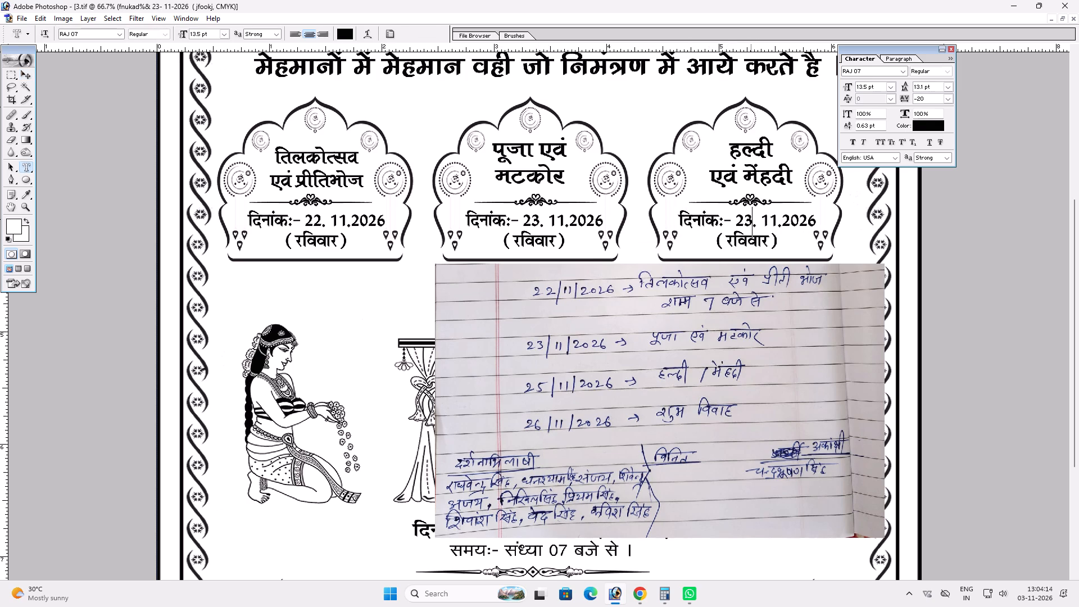
{"action": "left_click_drag", "start_coordinate": [751, 222], "coordinate": [744, 224]}
{"action": "key", "text": "6"}
{"action": "key", "text": "Return"}
{"action": "key", "text": "v"}
{"action": "key", "text": "v"}
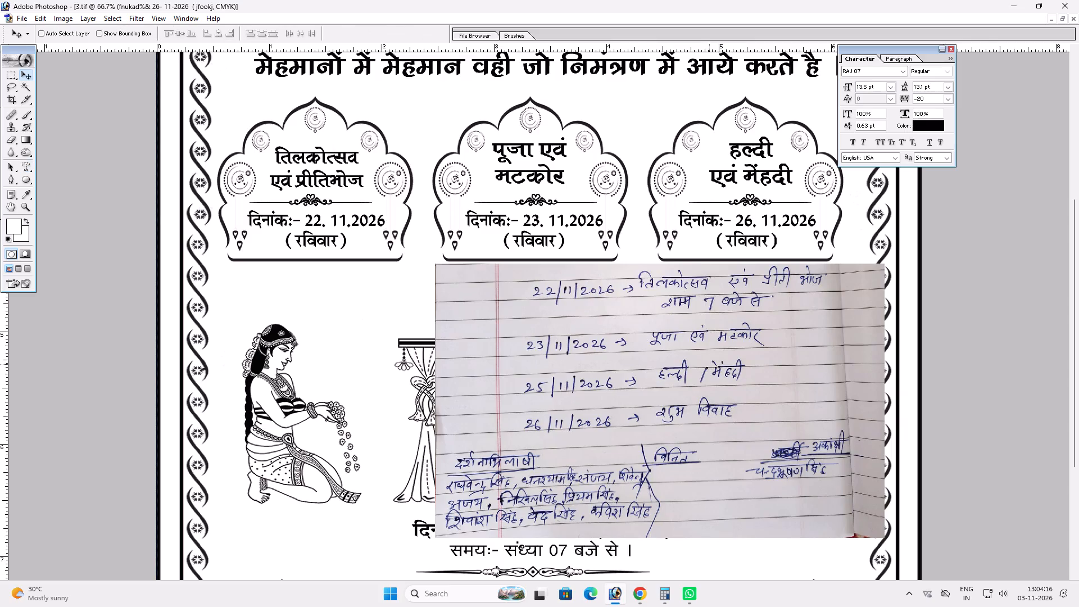
Look up the event weekdays in the November 2026 calendar and set the second frame's weekday to सोमवार.
{"action": "left_click", "coordinate": [1028, 597]}
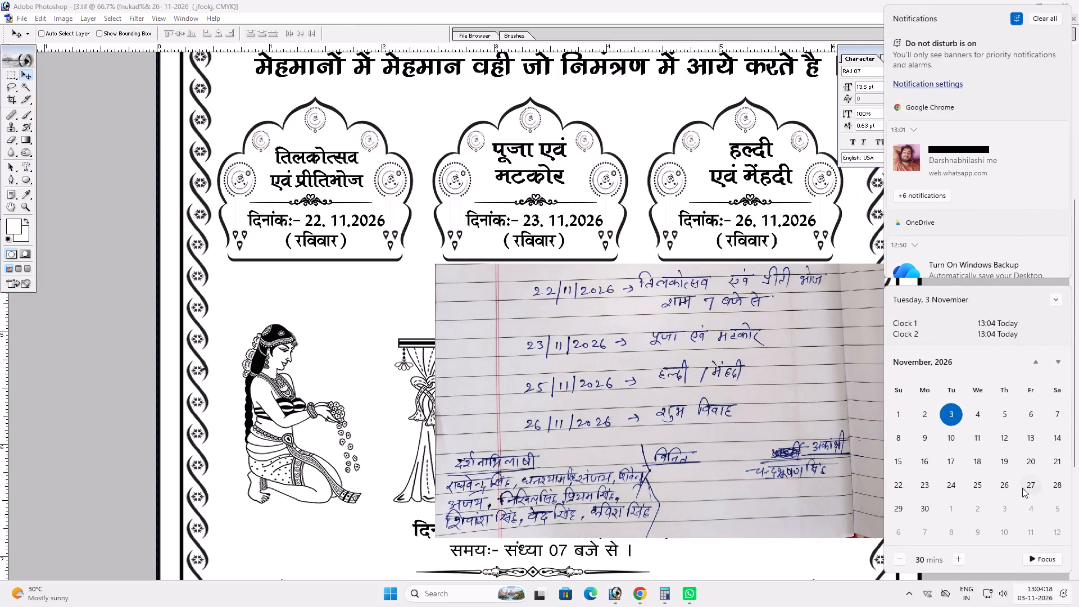
{"action": "left_click", "coordinate": [1009, 485]}
{"action": "left_click", "coordinate": [761, 251]}
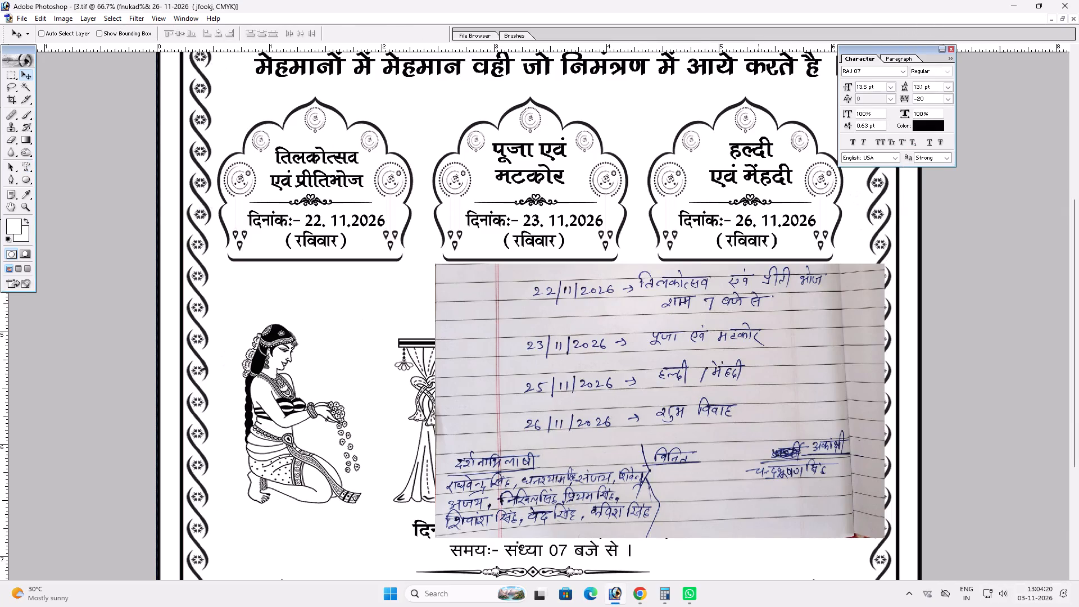
{"action": "key", "text": "t"}
{"action": "left_click_drag", "start_coordinate": [533, 247], "coordinate": [532, 247]}
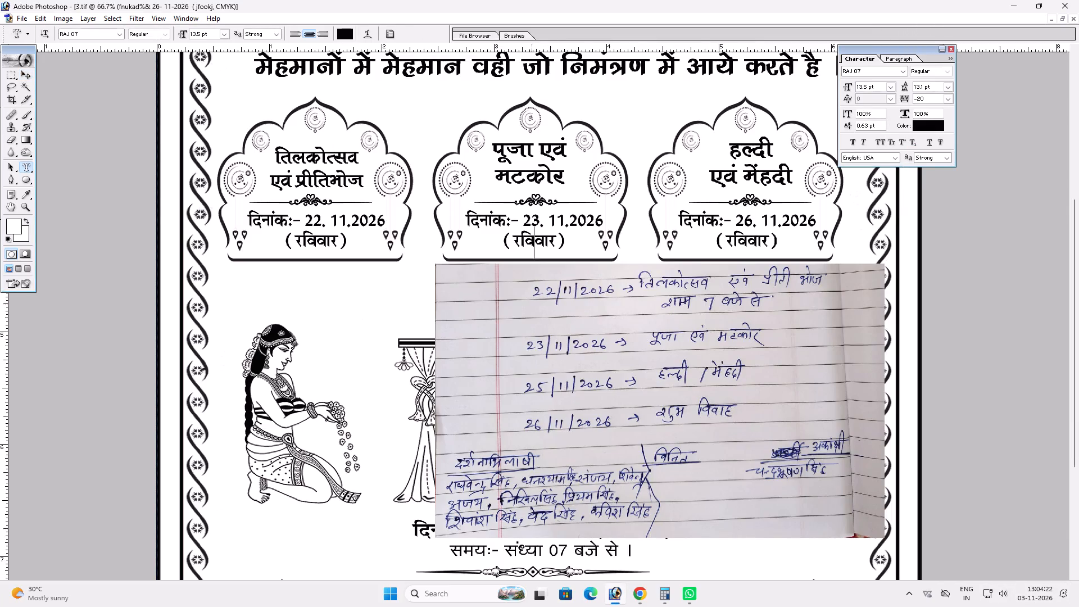
{"action": "left_click_drag", "start_coordinate": [532, 247], "coordinate": [518, 248]}
{"action": "key", "text": "shift+Left"}
{"action": "type", "text": "lske"}
{"action": "key", "text": "BackSpace"}
{"action": "key", "text": "BackSpace"}
{"action": "key", "text": "BackSpace"}
{"action": "type", "text": "kse"}
{"action": "key", "text": "Return"}
Set the weekday in the third frame's date text to गुरूवार.
{"action": "type", "text": "vvt"}
{"action": "left_click_drag", "start_coordinate": [751, 246], "coordinate": [731, 249]}
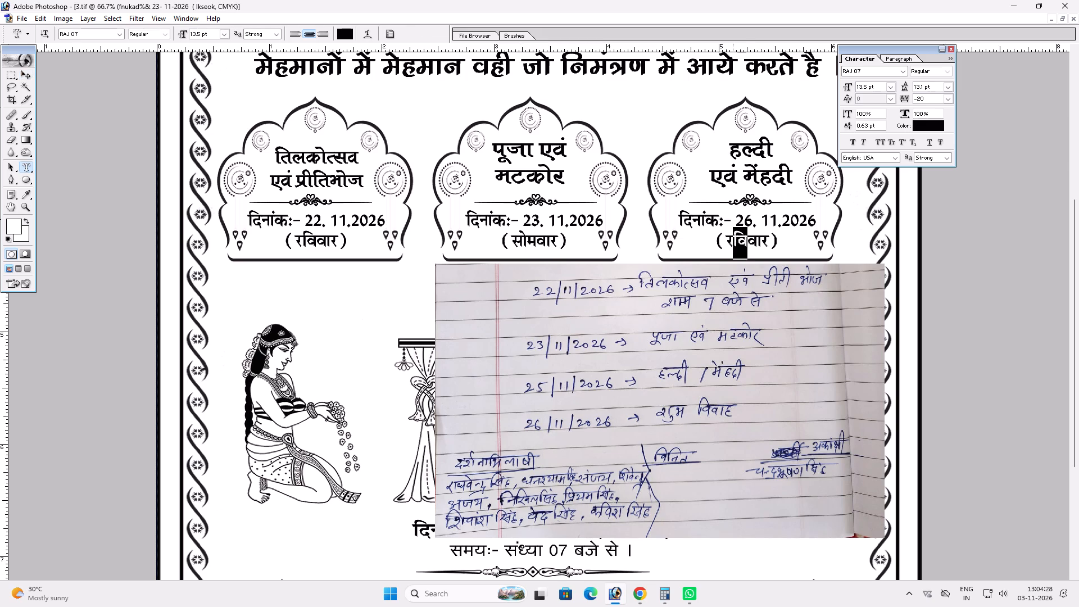
{"action": "left_click_drag", "start_coordinate": [731, 249], "coordinate": [724, 247]}
{"action": "type", "text": "xq\""}
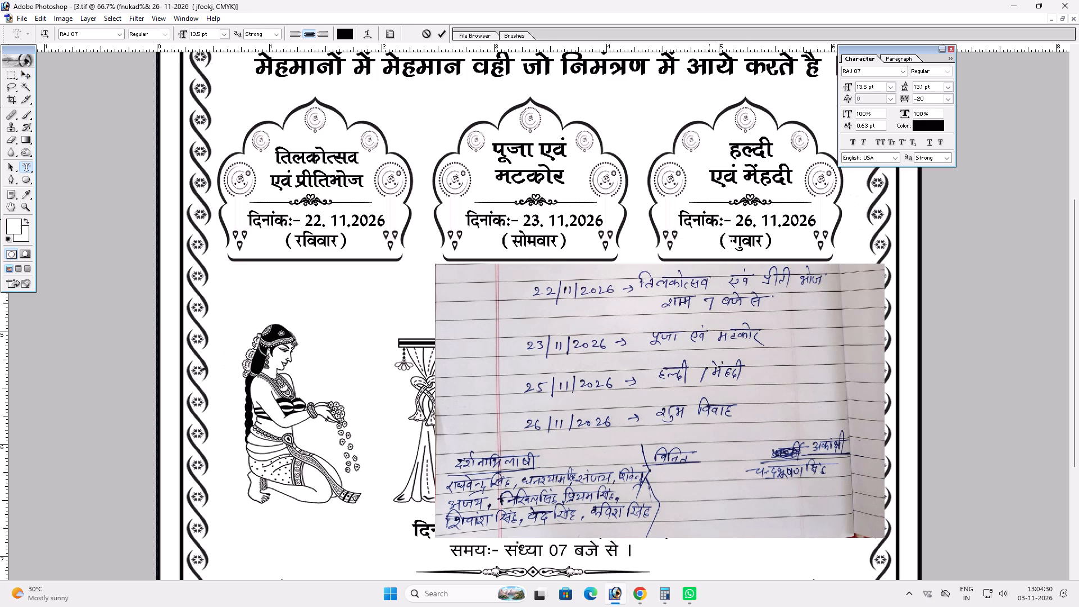
{"action": "key", "text": "BackSpace"}
{"action": "key", "text": "shift+colon"}
{"action": "key", "text": "Return"}
{"action": "type", "text": "vv"}
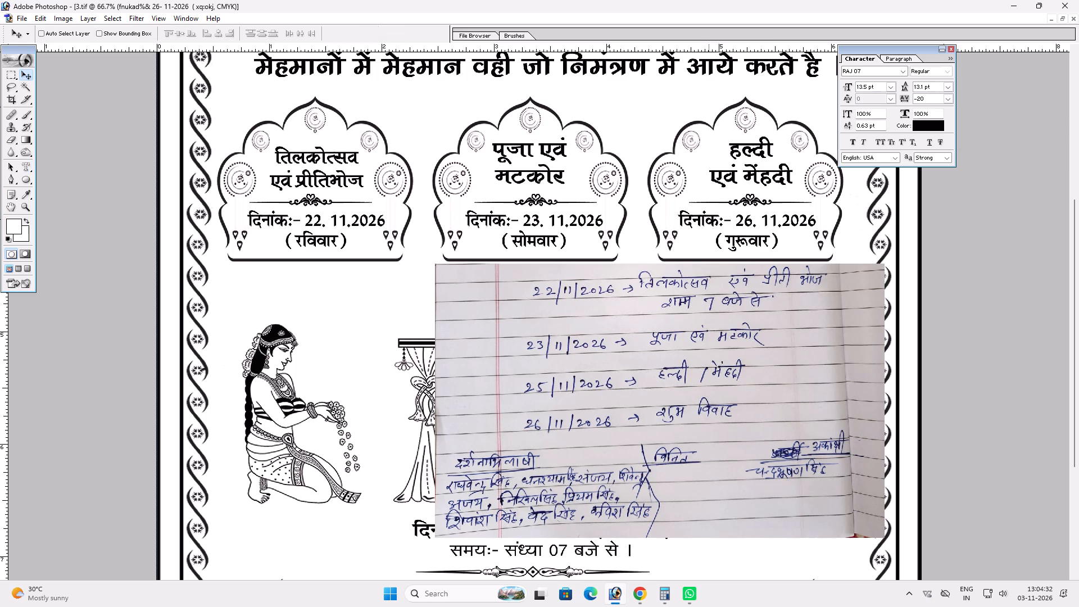
Move the customer's note aside and examine the शुभ विवाह, प्रीतिभोज and note sections on the card's lower half.
{"action": "key", "text": "space"}
{"action": "key", "text": "space"}
{"action": "key", "text": "space"}
{"action": "key", "text": "space"}
{"action": "left_click_drag", "start_coordinate": [692, 327], "coordinate": [687, 262]}
{"action": "key", "text": "v"}
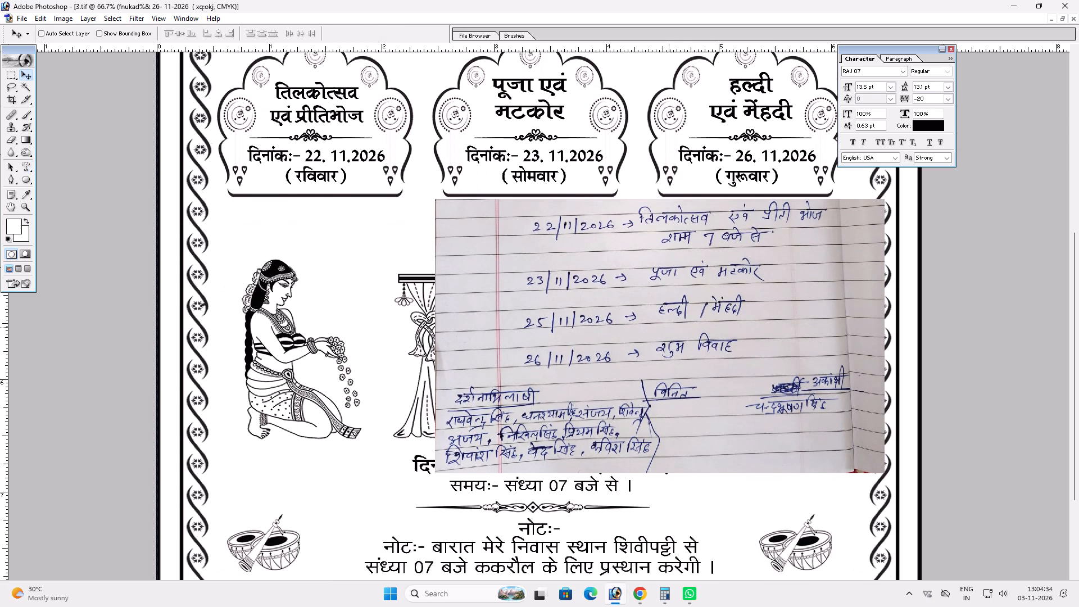
{"action": "left_click", "coordinate": [667, 345], "text": "ctrl"}
{"action": "left_click_drag", "start_coordinate": [665, 346], "coordinate": [615, 253]}
{"action": "key", "text": "space"}
{"action": "key", "text": "space"}
{"action": "key", "text": "space"}
{"action": "key", "text": "space"}
{"action": "key", "text": "space"}
{"action": "key", "text": "space"}
{"action": "key", "text": "space"}
{"action": "key", "text": "space"}
{"action": "key", "text": "space"}
{"action": "key", "text": "space"}
{"action": "key", "text": "space"}
{"action": "key", "text": "space"}
{"action": "left_click_drag", "start_coordinate": [627, 328], "coordinate": [628, 312]}
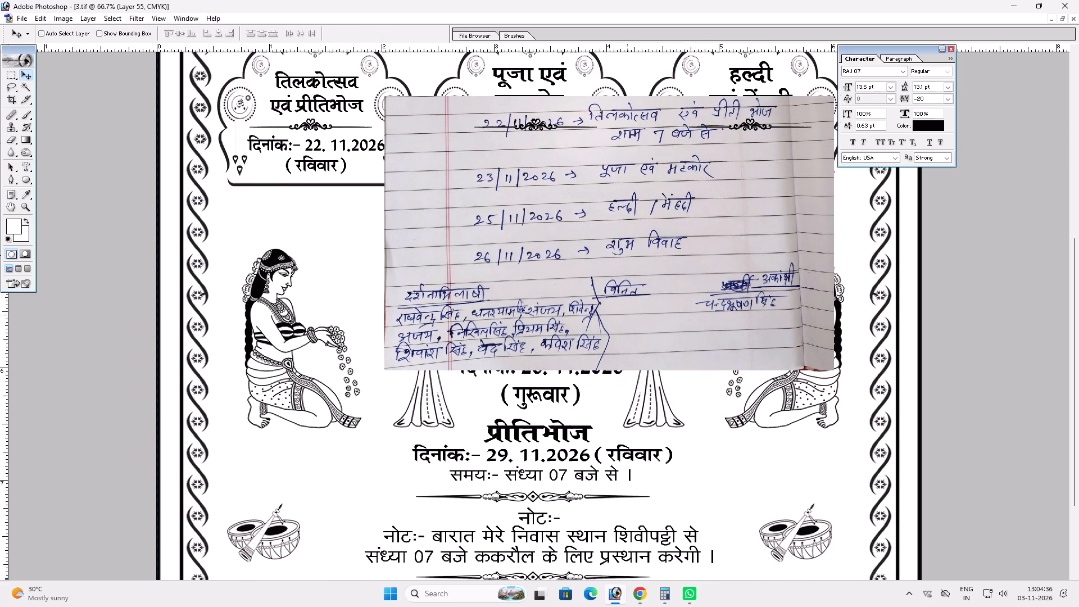
{"action": "left_click_drag", "start_coordinate": [628, 312], "coordinate": [628, 256]}
{"action": "left_click", "coordinate": [634, 293], "text": "ctrl"}
{"action": "left_click", "coordinate": [634, 257], "text": "ctrl"}
{"action": "left_click_drag", "start_coordinate": [633, 271], "coordinate": [629, 221], "text": "shift"}
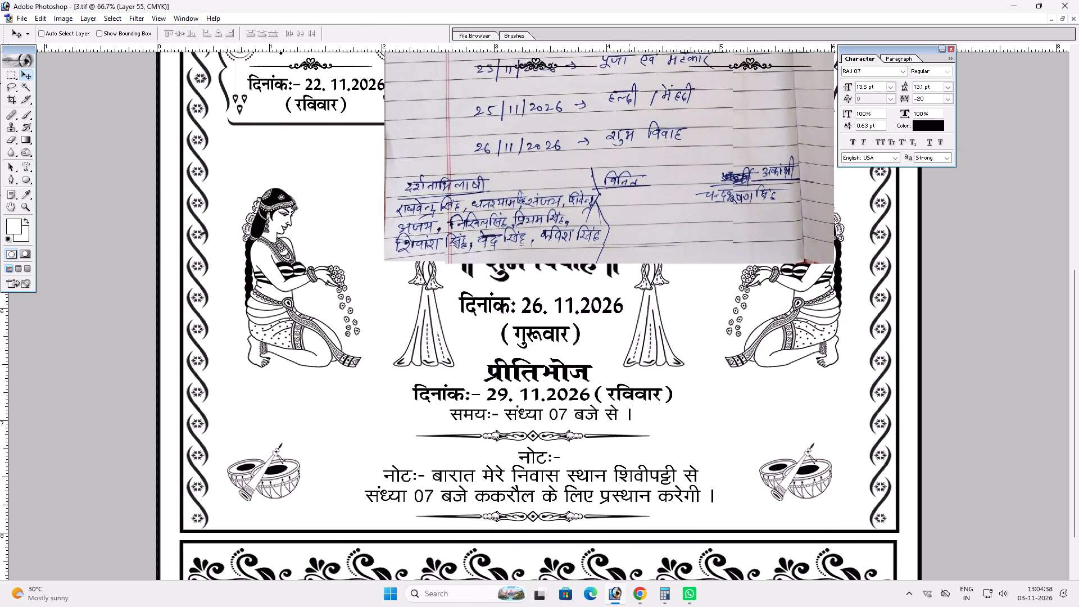
{"action": "left_click_drag", "start_coordinate": [629, 221], "coordinate": [634, 176], "text": "shift"}
Move the customer's note image down below the three event frames again.
{"action": "key", "text": "shift+space"}
{"action": "key", "text": "shift+space"}
{"action": "key", "text": "shift+space"}
{"action": "key", "text": "shift+space"}
{"action": "key", "text": "shift+space"}
{"action": "key", "text": "shift+space"}
{"action": "key", "text": "shift+space"}
{"action": "key", "text": "shift+space"}
{"action": "key", "text": "shift+space"}
{"action": "key", "text": "shift+space"}
{"action": "key", "text": "shift+space"}
{"action": "key", "text": "shift+space"}
{"action": "key", "text": "shift+space"}
{"action": "key", "text": "shift+space"}
{"action": "key", "text": "shift+space"}
{"action": "key", "text": "shift+space"}
{"action": "key", "text": "shift+space"}
{"action": "key", "text": "shift+space"}
{"action": "key", "text": "shift+space"}
{"action": "key", "text": "shift+space"}
{"action": "left_click_drag", "start_coordinate": [594, 301], "coordinate": [598, 503]}
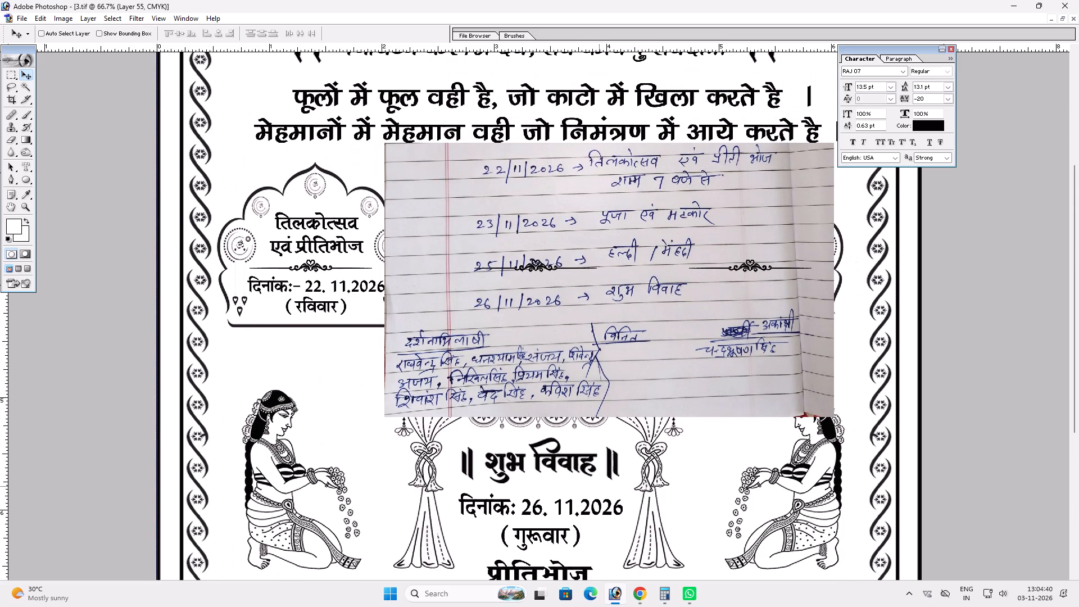
{"action": "left_click", "coordinate": [631, 302], "text": "ctrl"}
{"action": "left_click_drag", "start_coordinate": [632, 299], "coordinate": [614, 491]}
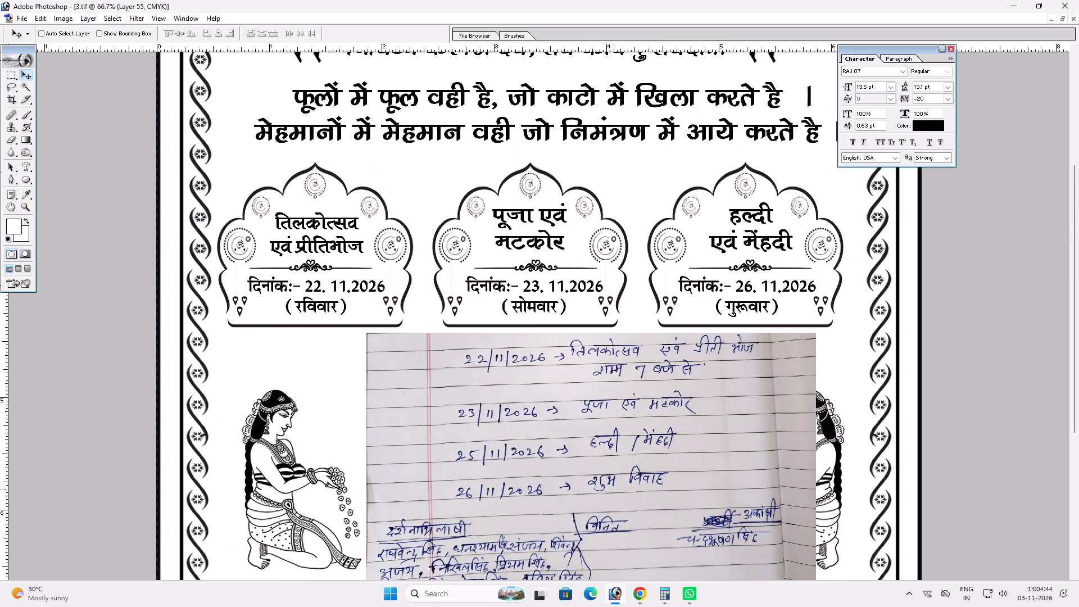
Set the third frame's date to 25. 11.2026 and its weekday to बुधवार.
{"action": "left_click_drag", "start_coordinate": [614, 491], "coordinate": [614, 497]}
{"action": "key", "text": "t"}
{"action": "left_click_drag", "start_coordinate": [752, 291], "coordinate": [745, 291]}
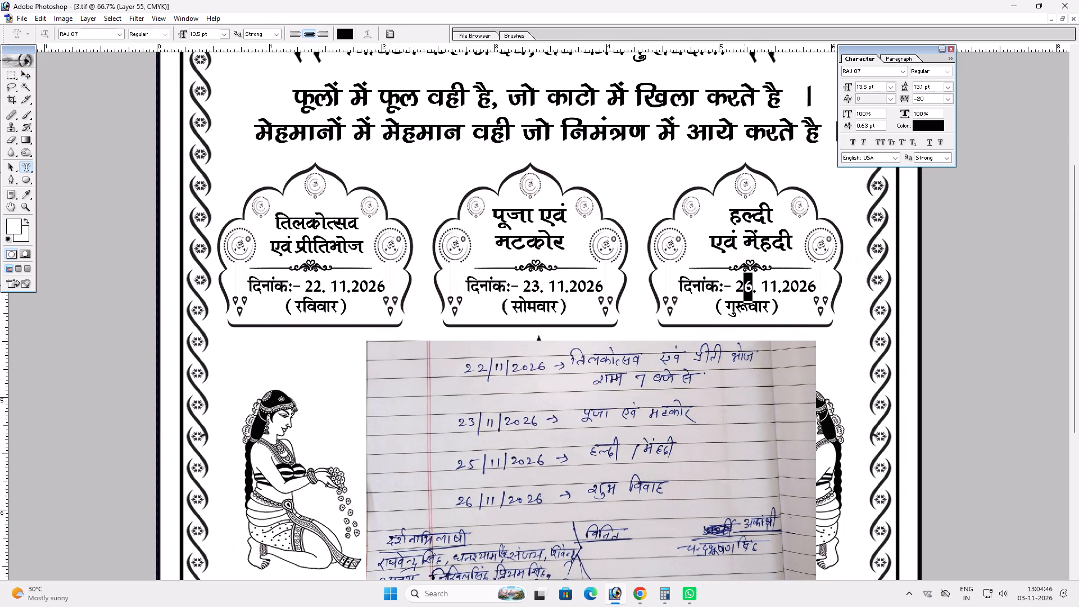
{"action": "key", "text": "5"}
{"action": "key", "text": "Return"}
{"action": "left_click_drag", "start_coordinate": [750, 312], "coordinate": [723, 310]}
{"action": "type", "text": "cq/k"}
{"action": "key", "text": "Return"}
Move the customer's note image up over the event frames, clear of the शुभ विवाह section.
{"action": "key", "text": "v"}
{"action": "left_click", "coordinate": [659, 445], "text": "ctrl"}
{"action": "left_click_drag", "start_coordinate": [658, 452], "coordinate": [659, 193]}
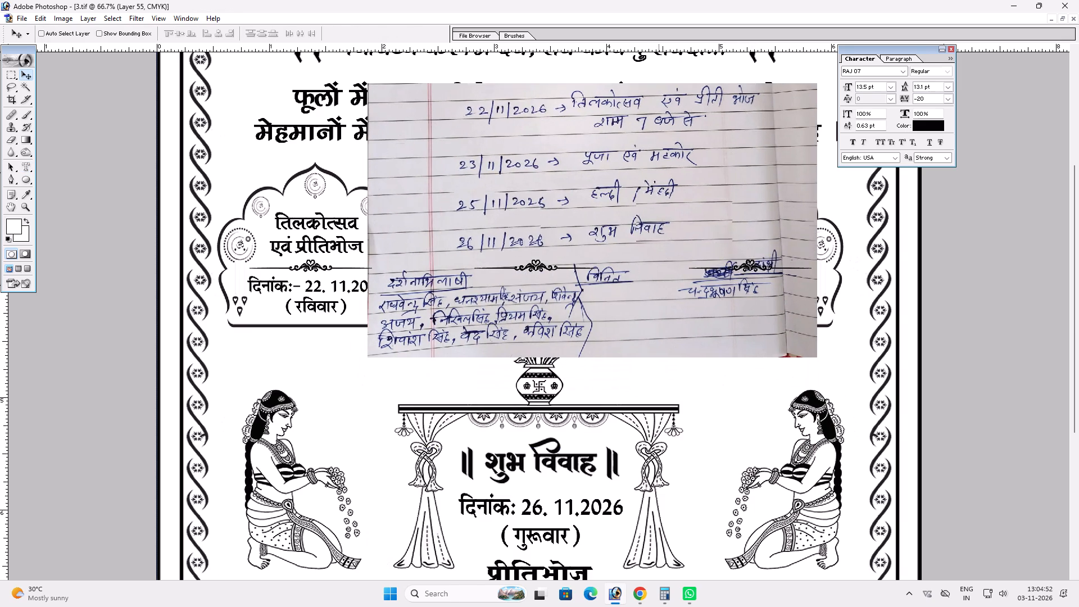
{"action": "left_click_drag", "start_coordinate": [659, 193], "coordinate": [660, 175]}
Delete the प्रीतिभोज heading together with its date line and its time line below the शुभ विवाह section.
{"action": "key", "text": "space"}
{"action": "key", "text": "space"}
{"action": "key", "text": "space"}
{"action": "key", "text": "space"}
{"action": "key", "text": "space"}
{"action": "key", "text": "space"}
{"action": "key", "text": "space"}
{"action": "key", "text": "space"}
{"action": "key", "text": "space"}
{"action": "key", "text": "space"}
{"action": "key", "text": "space"}
{"action": "key", "text": "space"}
{"action": "key", "text": "space"}
{"action": "key", "text": "space"}
{"action": "key", "text": "space"}
{"action": "key", "text": "space"}
{"action": "key", "text": "space"}
{"action": "key", "text": "space"}
{"action": "key", "text": "space"}
{"action": "key", "text": "space"}
{"action": "left_click_drag", "start_coordinate": [641, 313], "coordinate": [653, 208]}
{"action": "left_click", "coordinate": [653, 209]}
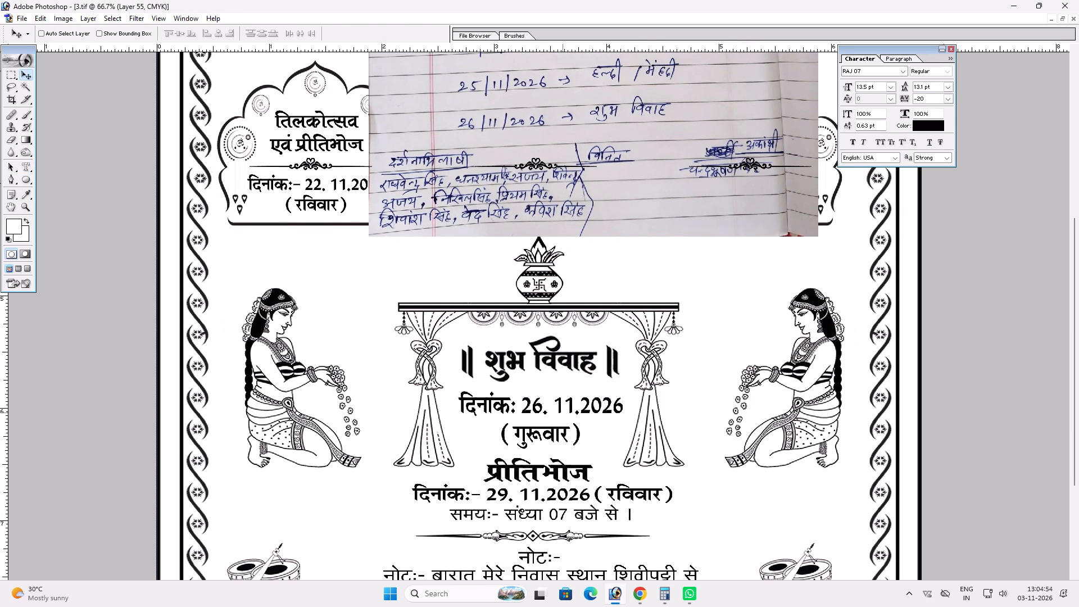
{"action": "key", "text": "t"}
{"action": "key", "text": "v"}
{"action": "left_click", "coordinate": [541, 481]}
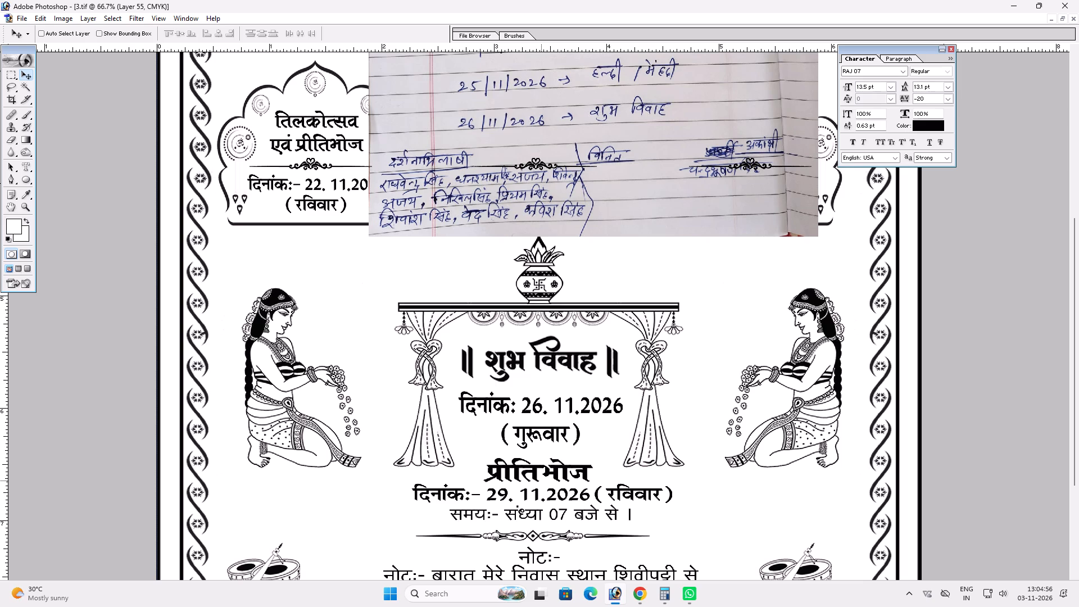
{"action": "key", "text": "t"}
{"action": "left_click", "coordinate": [539, 481]}
{"action": "key", "text": "Return"}
{"action": "left_click", "coordinate": [528, 469]}
{"action": "key", "text": "ctrl+a"}
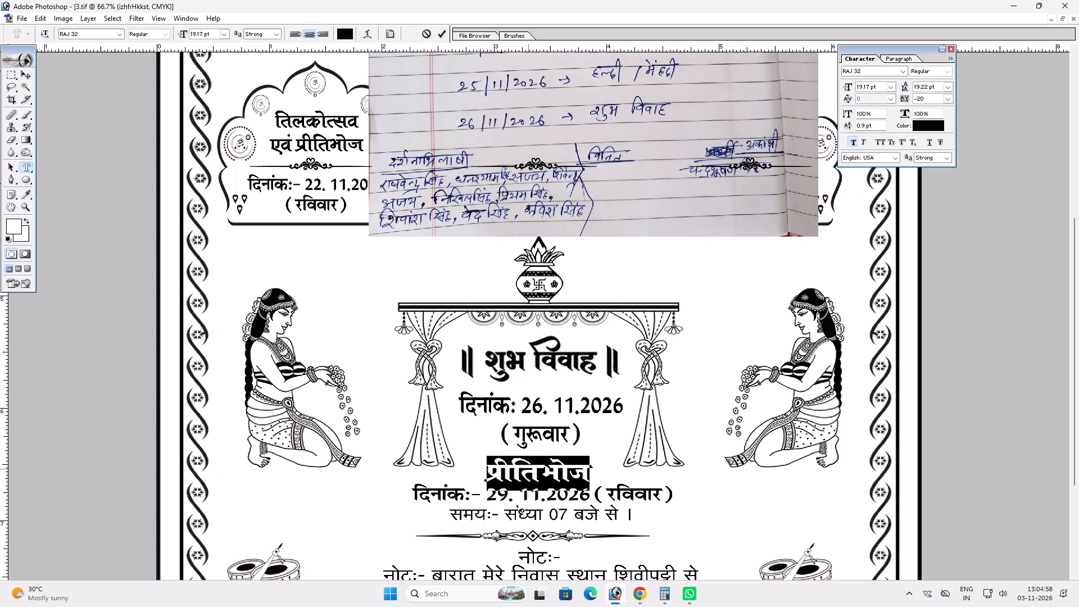
{"action": "key", "text": "BackSpace"}
{"action": "key", "text": "Return"}
{"action": "left_click", "coordinate": [529, 509]}
{"action": "key", "text": "ctrl+a"}
{"action": "key", "text": "BackSpace"}
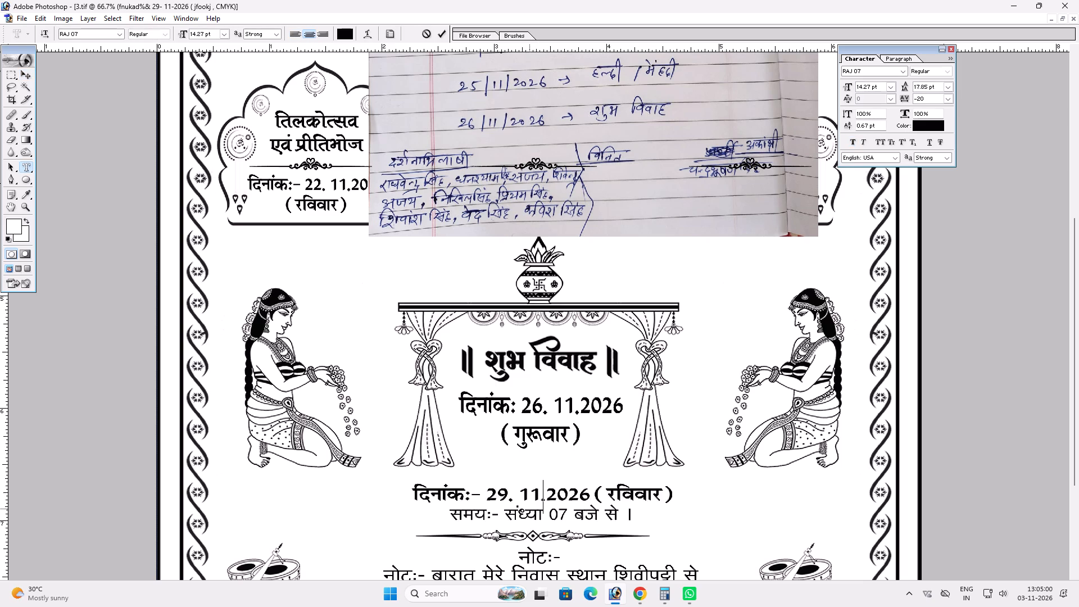
{"action": "key", "text": "Return"}
{"action": "left_click", "coordinate": [533, 514]}
{"action": "key", "text": "ctrl+a"}
{"action": "key", "text": "BackSpace"}
{"action": "key", "text": "Return"}
{"action": "key", "text": "v"}
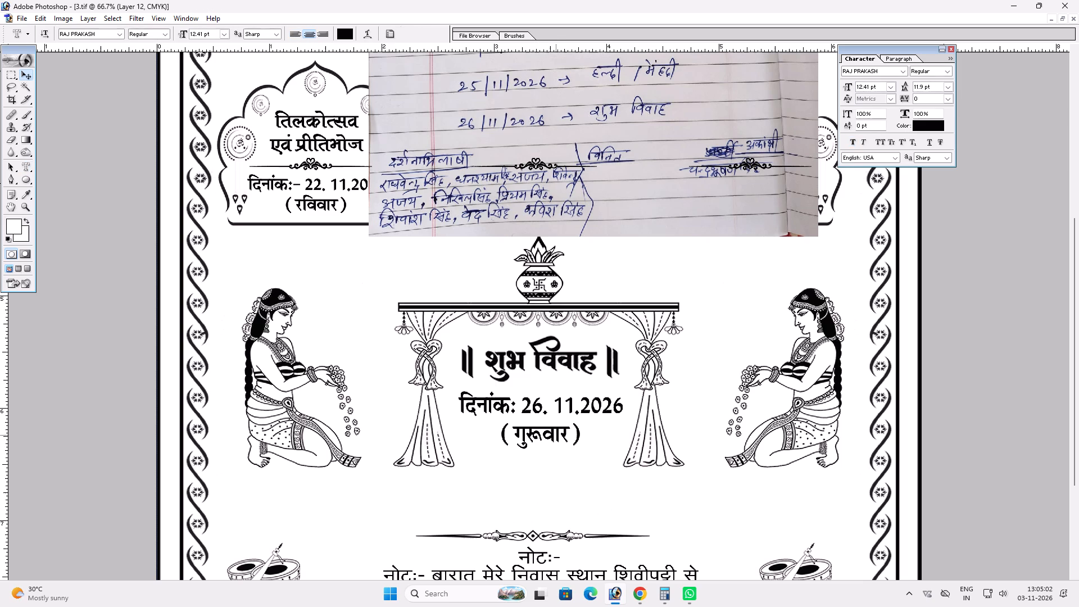
Shift the wedding date text and the curtain arch downward in the शुभ विवाह section.
{"action": "left_click", "coordinate": [553, 429], "text": "ctrl"}
{"action": "left_click_drag", "start_coordinate": [553, 429], "coordinate": [553, 452]}
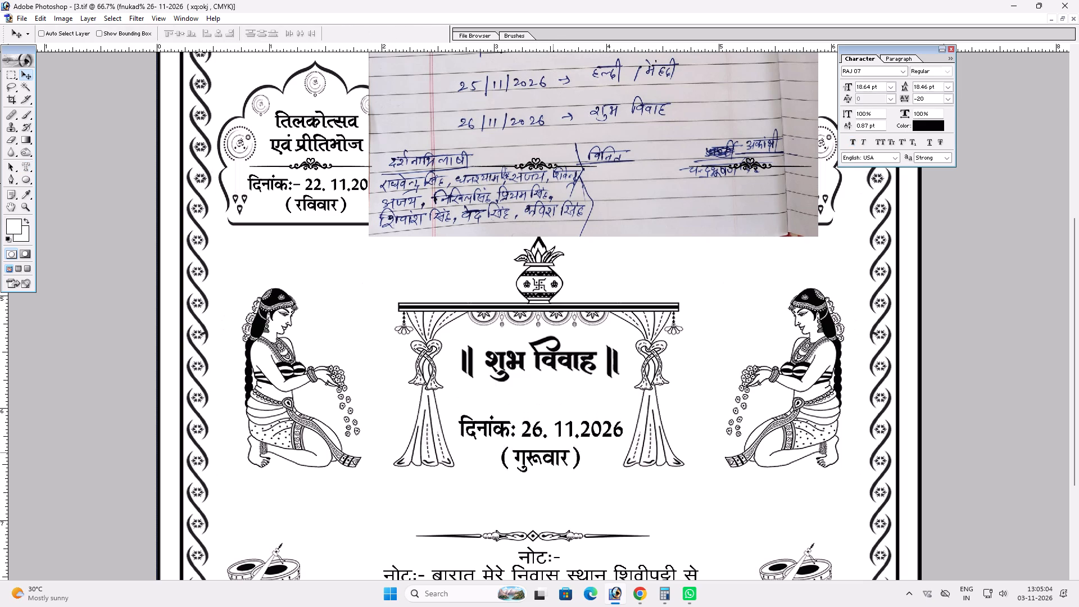
{"action": "left_click_drag", "start_coordinate": [553, 452], "coordinate": [554, 482]}
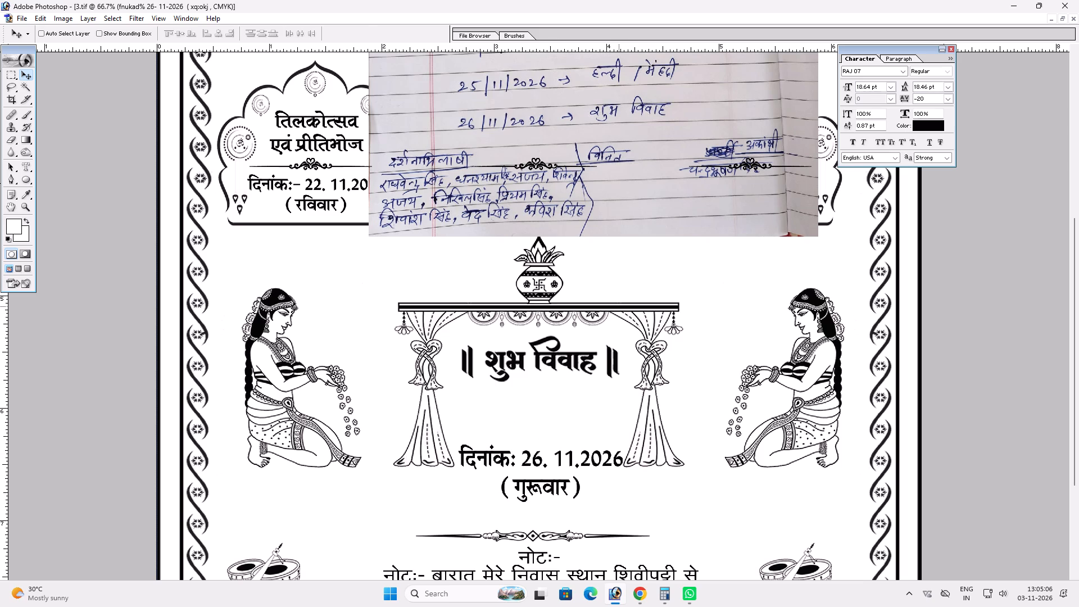
{"action": "left_click", "coordinate": [618, 306], "text": "ctrl"}
{"action": "left_click_drag", "start_coordinate": [618, 306], "coordinate": [616, 324]}
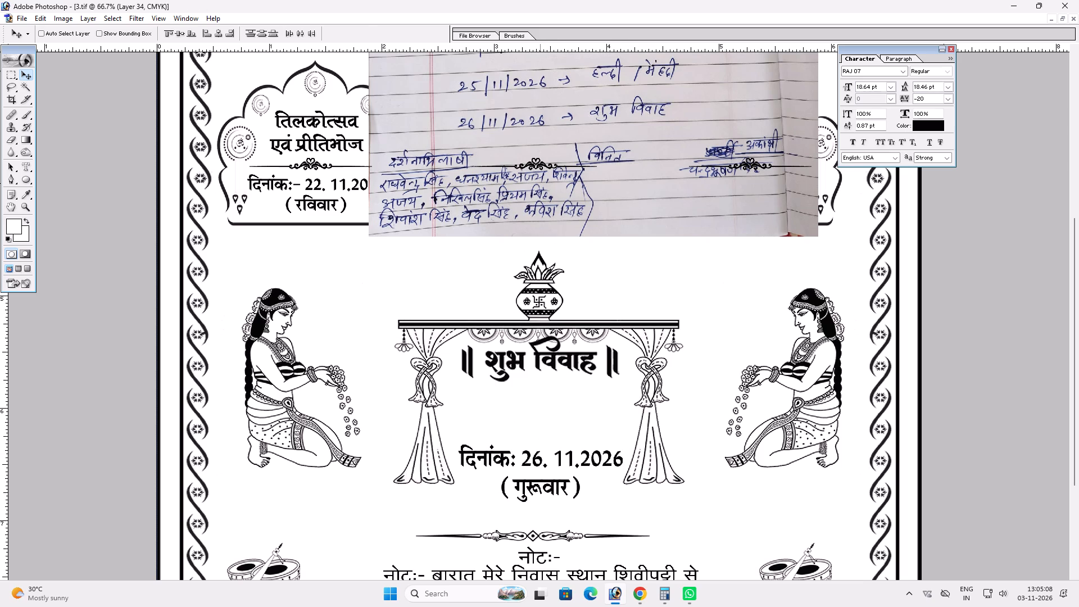
Raise the kalash slightly above the curtain arch and enlarge it proportionally to about 116%.
{"action": "right_click", "coordinate": [539, 256], "text": "ctrl+shift"}
{"action": "left_click", "coordinate": [548, 259], "text": "ctrl+shift"}
{"action": "left_click_drag", "start_coordinate": [548, 259], "coordinate": [548, 251], "text": "shift"}
{"action": "key", "text": "ctrl+z"}
{"action": "left_click", "coordinate": [539, 254], "text": "ctrl"}
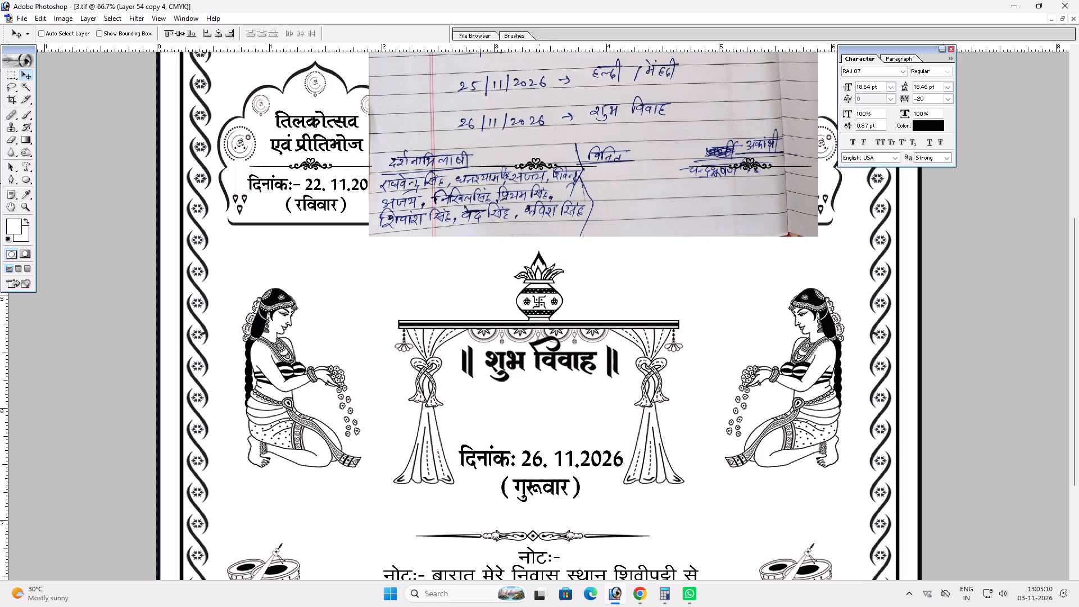
{"action": "left_click_drag", "start_coordinate": [538, 254], "coordinate": [538, 237]}
{"action": "key", "text": "ctrl+t"}
{"action": "left_click_drag", "start_coordinate": [562, 304], "coordinate": [574, 305], "text": "alt+shift"}
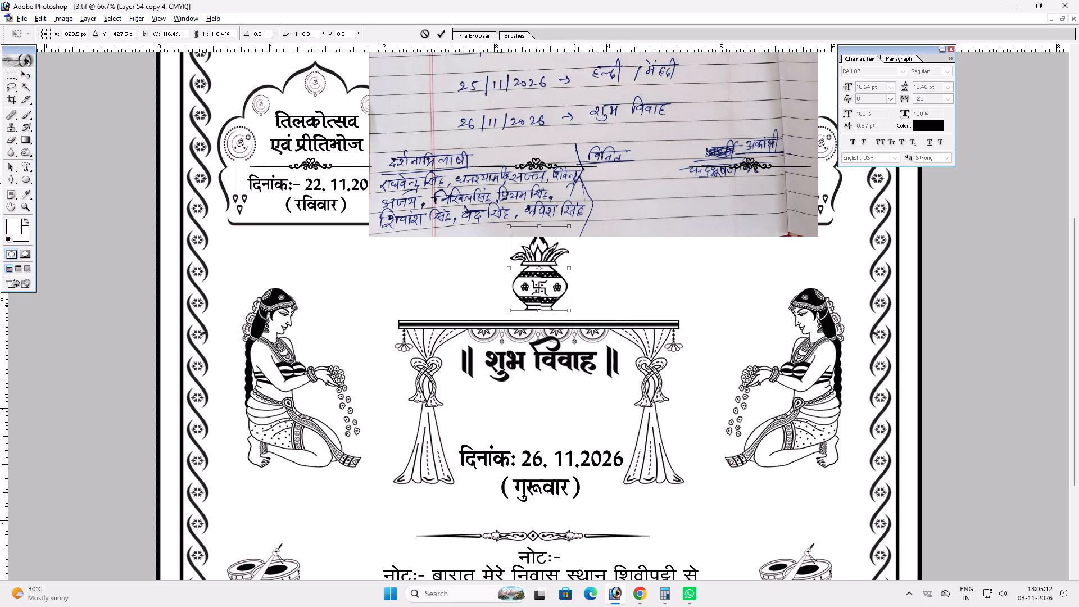
{"action": "left_click_drag", "start_coordinate": [574, 305], "coordinate": [575, 305], "text": "alt+shift"}
{"action": "key", "text": "Return"}
{"action": "key", "text": "v"}
Move the शुभ विवाह heading down inside the arch and enlarge it to about 108% width and 158% height.
{"action": "double_click", "coordinate": [578, 324], "text": "ctrl"}
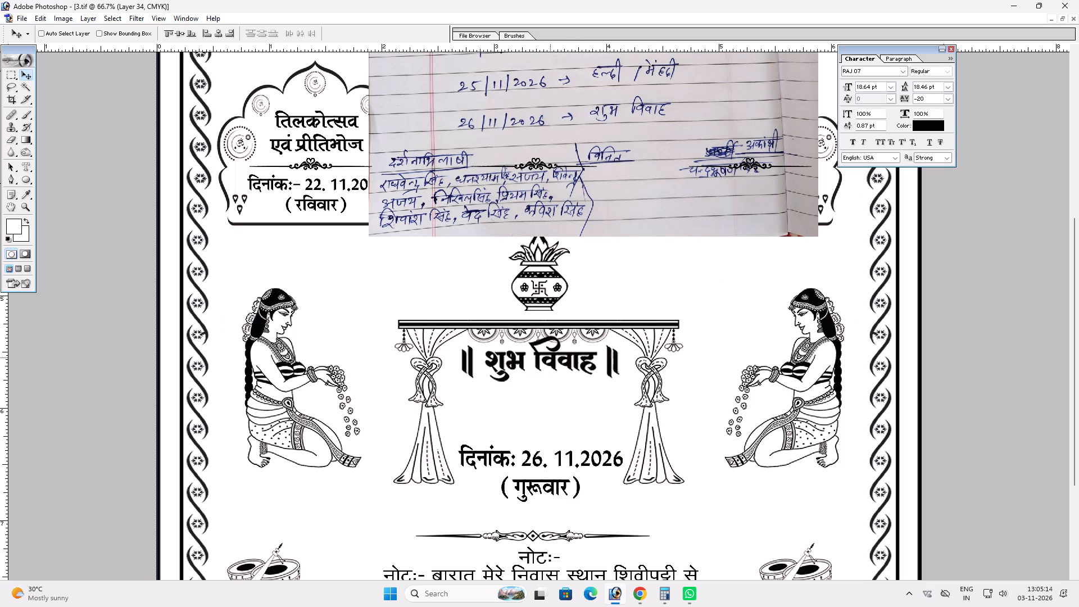
{"action": "left_click", "coordinate": [554, 356], "text": "ctrl"}
{"action": "left_click_drag", "start_coordinate": [554, 356], "coordinate": [550, 382]}
{"action": "key", "text": "ctrl+t"}
{"action": "left_click_drag", "start_coordinate": [562, 398], "coordinate": [562, 416], "text": "shift"}
{"action": "left_click_drag", "start_coordinate": [615, 377], "coordinate": [626, 367], "text": "shift"}
{"action": "left_click_drag", "start_coordinate": [606, 369], "coordinate": [604, 347], "text": "shift"}
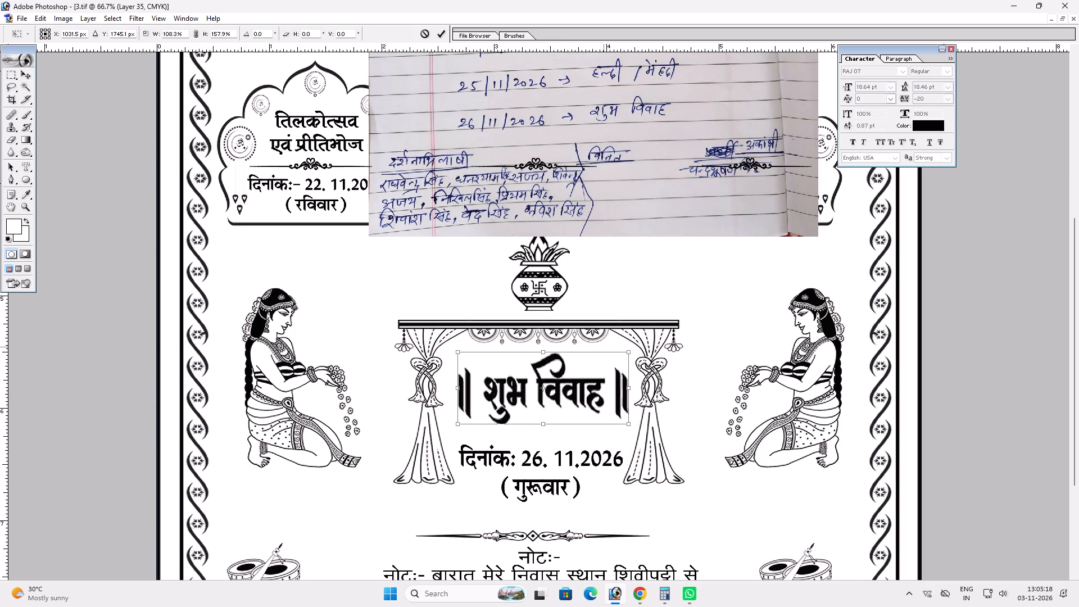
{"action": "left_click_drag", "start_coordinate": [604, 347], "coordinate": [603, 347], "text": "shift"}
{"action": "key", "text": "Return"}
{"action": "type", "text": "vv"}
{"action": "left_click", "coordinate": [586, 378]}
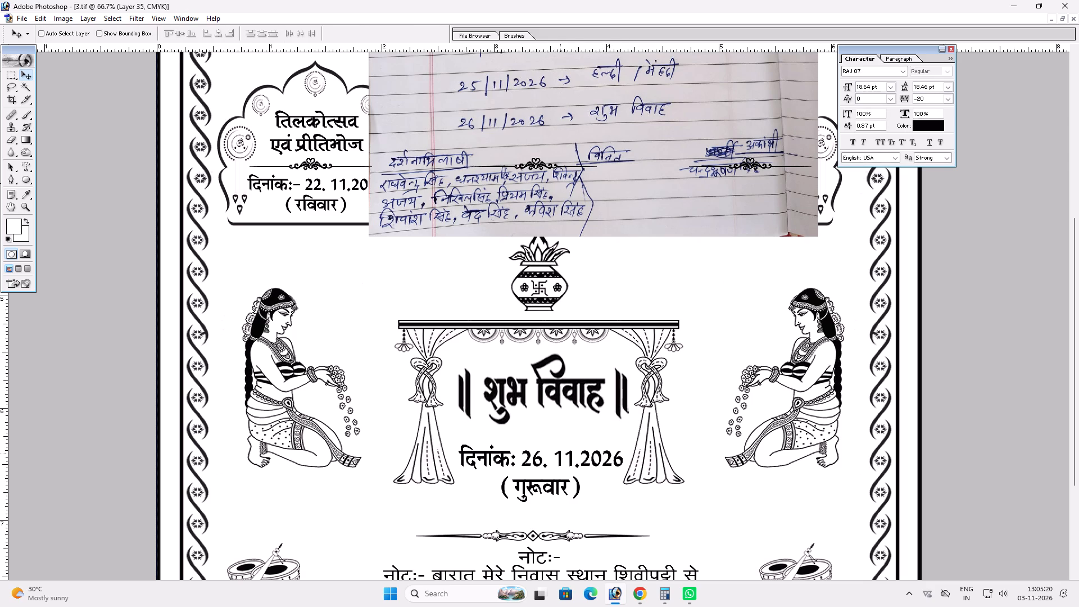
Move the wedding date and weekday text slightly up toward the शुभ विवाह heading.
{"action": "left_click", "coordinate": [560, 453], "text": "ctrl"}
{"action": "left_click_drag", "start_coordinate": [560, 452], "coordinate": [560, 443]}
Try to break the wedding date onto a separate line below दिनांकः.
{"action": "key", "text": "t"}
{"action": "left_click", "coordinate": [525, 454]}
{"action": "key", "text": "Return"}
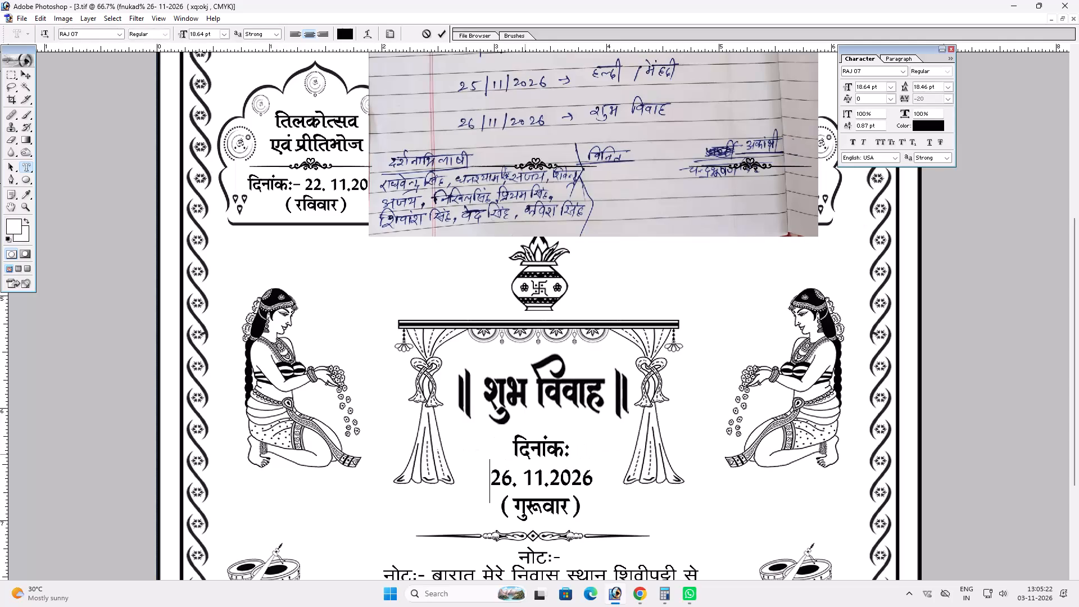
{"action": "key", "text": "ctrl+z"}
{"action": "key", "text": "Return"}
Stretch the wedding date and weekday text slightly taller, to a font size of 20.29 pt.
{"action": "key", "text": "ctrl+t"}
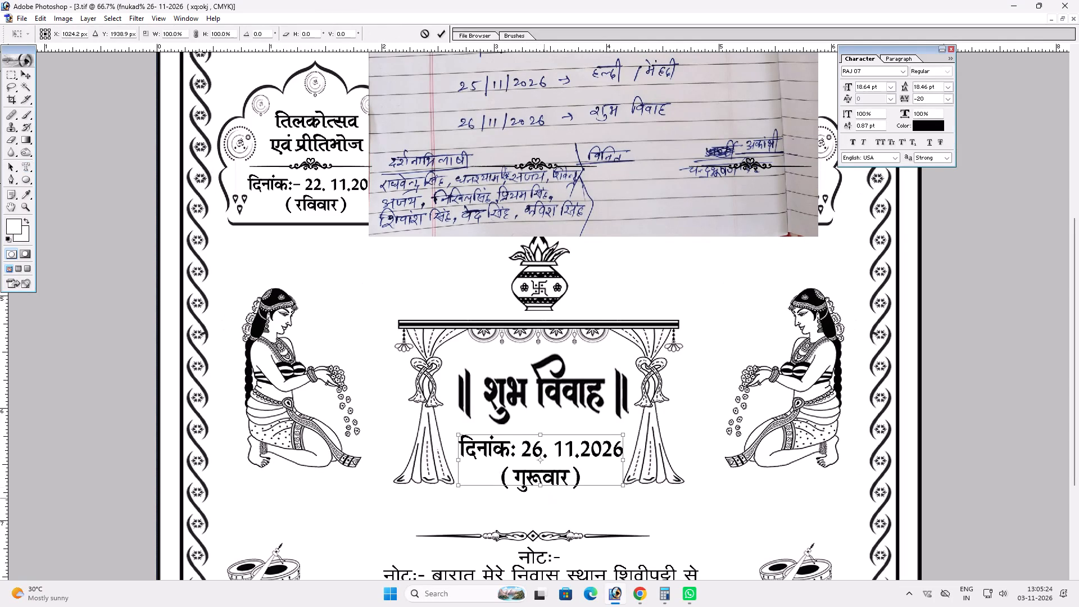
{"action": "left_click", "coordinate": [551, 484], "text": "shift"}
{"action": "key", "text": "Return"}
Move the ornamental divider below the wedding date slightly upward.
{"action": "key", "text": "v"}
{"action": "left_click", "coordinate": [612, 537], "text": "ctrl"}
{"action": "left_click_drag", "start_coordinate": [612, 537], "coordinate": [612, 526], "text": "shift"}
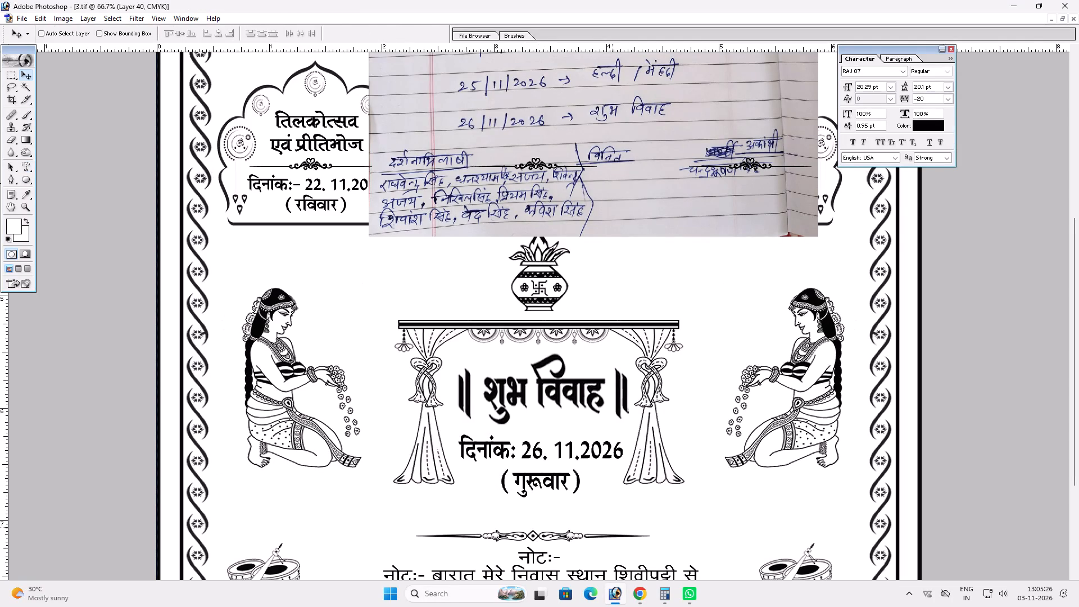
{"action": "left_click_drag", "start_coordinate": [612, 526], "coordinate": [612, 520], "text": "shift"}
{"action": "key", "text": "ctrl+z"}
{"action": "left_click", "coordinate": [615, 536], "text": "ctrl"}
{"action": "left_click_drag", "start_coordinate": [615, 535], "coordinate": [615, 523]}
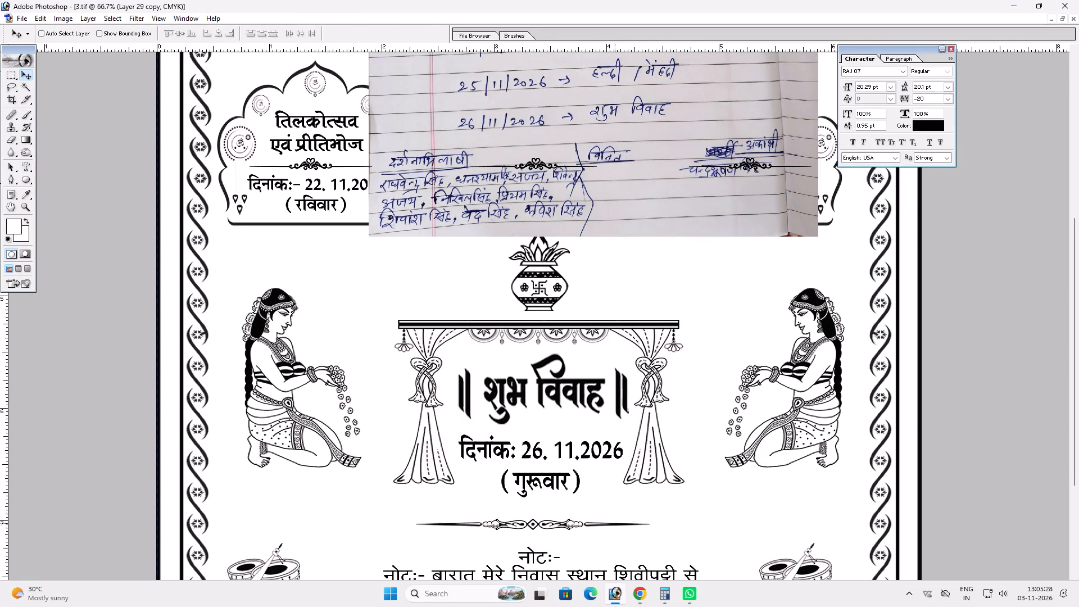
{"action": "left_click_drag", "start_coordinate": [615, 523], "coordinate": [615, 521]}
Move the नोट heading and note text up between the two dividers and enlarge them together to 16.18 pt.
{"action": "key", "text": "space"}
{"action": "key", "text": "space"}
{"action": "key", "text": "space"}
{"action": "key", "text": "space"}
{"action": "key", "text": "space"}
{"action": "key", "text": "space"}
{"action": "key", "text": "space"}
{"action": "key", "text": "space"}
{"action": "key", "text": "space"}
{"action": "key", "text": "space"}
{"action": "key", "text": "space"}
{"action": "key", "text": "space"}
{"action": "key", "text": "space"}
{"action": "key", "text": "space"}
{"action": "key", "text": "space"}
{"action": "key", "text": "space"}
{"action": "key", "text": "space"}
{"action": "key", "text": "space"}
{"action": "key", "text": "space"}
{"action": "key", "text": "space"}
{"action": "left_click_drag", "start_coordinate": [557, 465], "coordinate": [560, 487]}
{"action": "left_click_drag", "start_coordinate": [561, 509], "coordinate": [581, 328]}
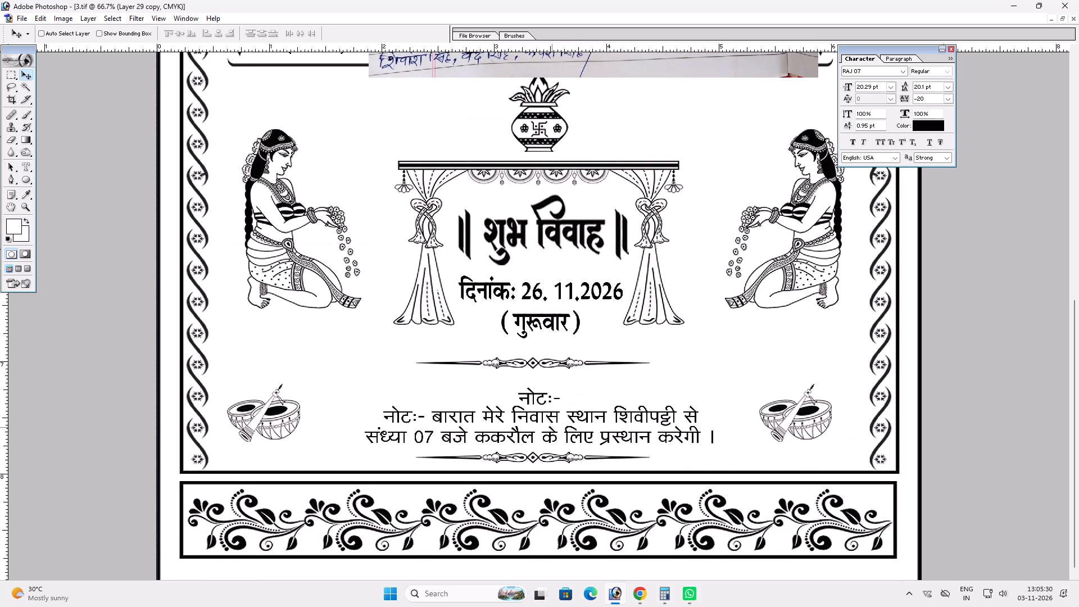
{"action": "left_click", "coordinate": [543, 395], "text": "ctrl"}
{"action": "left_click_drag", "start_coordinate": [543, 395], "coordinate": [543, 387]}
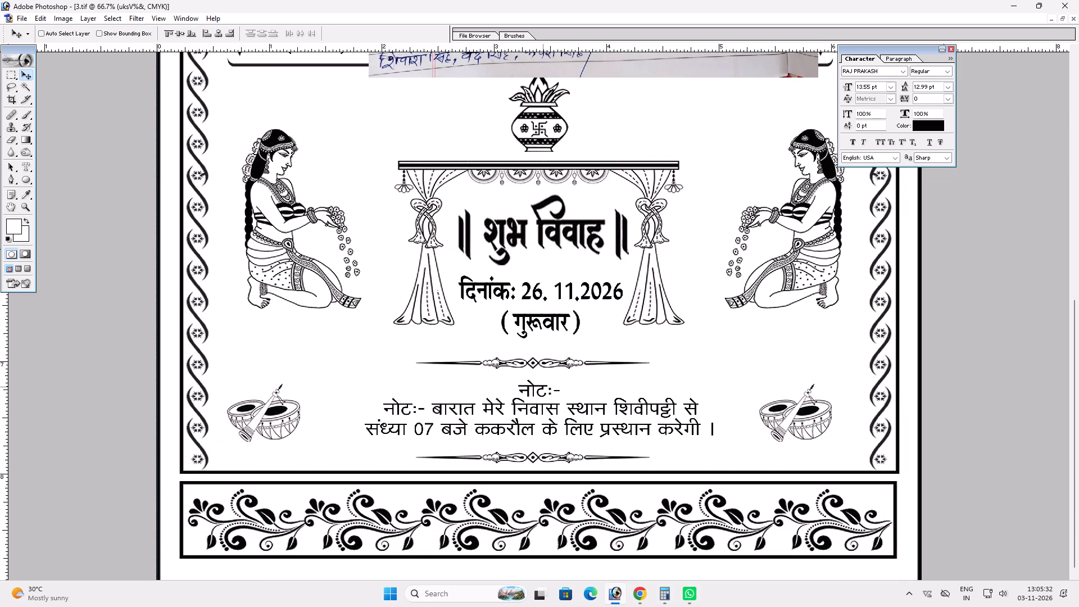
{"action": "key", "text": "ctrl+t"}
{"action": "left_click_drag", "start_coordinate": [715, 433], "coordinate": [750, 428], "text": "alt+shift"}
{"action": "key", "text": "shift+Return"}
Center the linked note texts horizontally on the canvas and shift them slightly left between the drum illustrations.
{"action": "key", "text": "ctrl+a"}
{"action": "key", "text": "alt+l"}
{"action": "key", "text": "alt+i"}
{"action": "key", "text": "alt+h"}
{"action": "key", "text": "ctrl+d"}
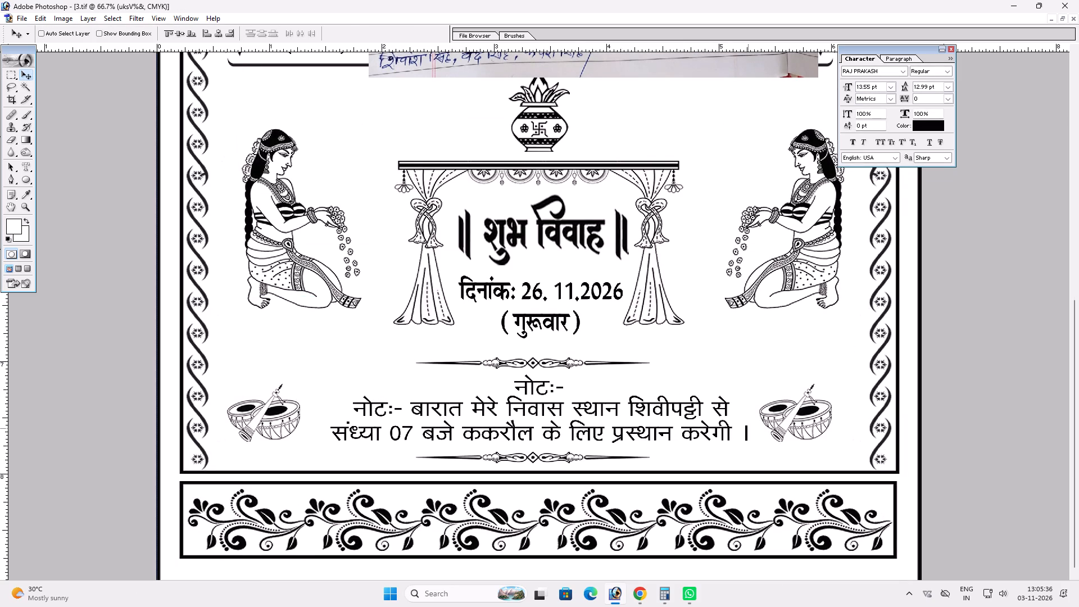
{"action": "key", "text": "v"}
{"action": "key", "text": "v"}
{"action": "left_click_drag", "start_coordinate": [568, 440], "coordinate": [560, 442], "text": "shift"}
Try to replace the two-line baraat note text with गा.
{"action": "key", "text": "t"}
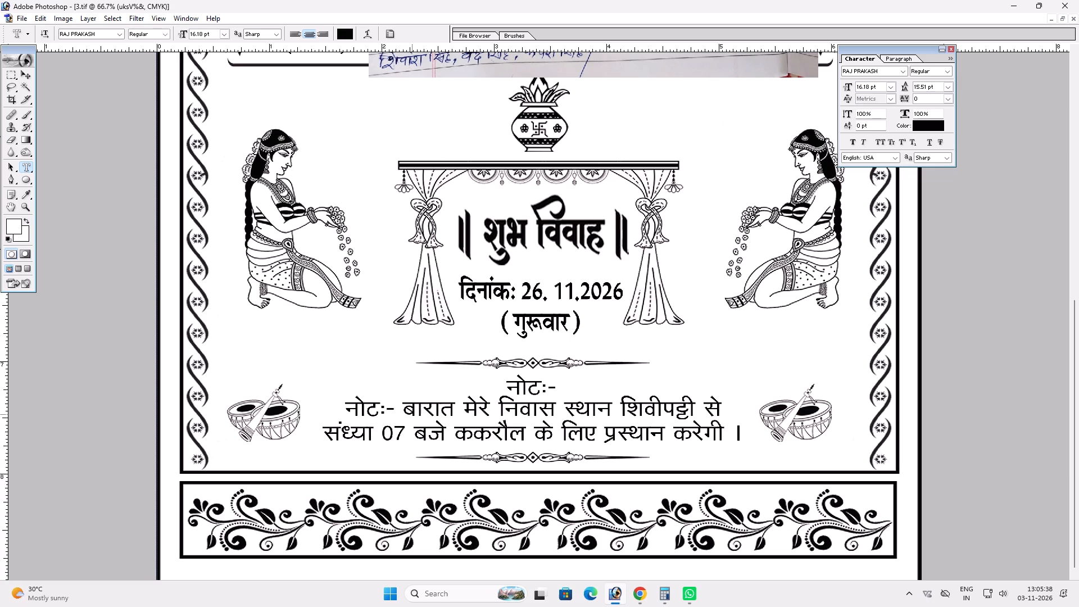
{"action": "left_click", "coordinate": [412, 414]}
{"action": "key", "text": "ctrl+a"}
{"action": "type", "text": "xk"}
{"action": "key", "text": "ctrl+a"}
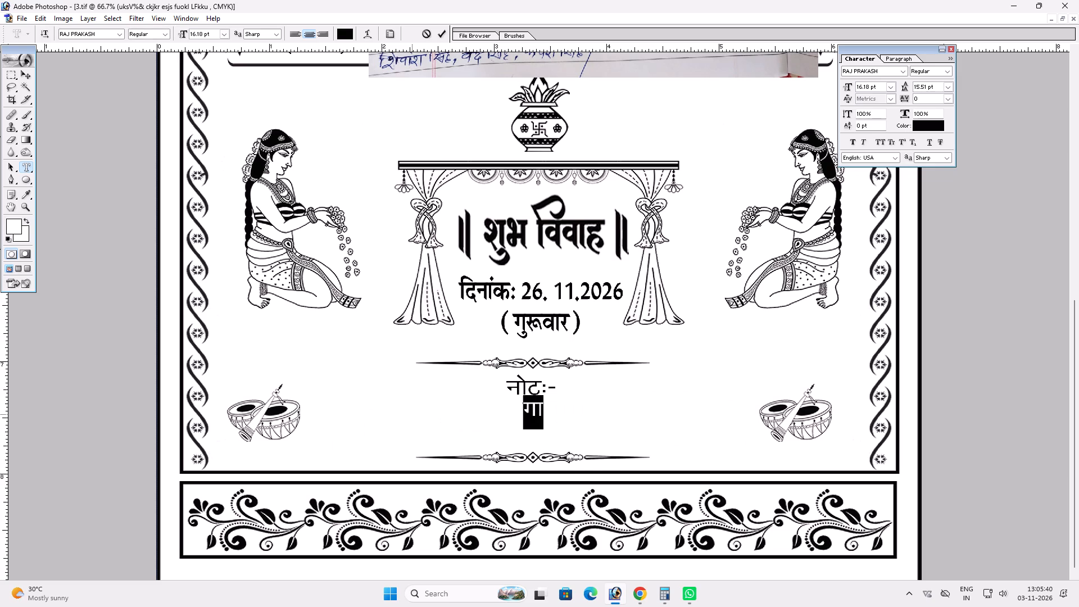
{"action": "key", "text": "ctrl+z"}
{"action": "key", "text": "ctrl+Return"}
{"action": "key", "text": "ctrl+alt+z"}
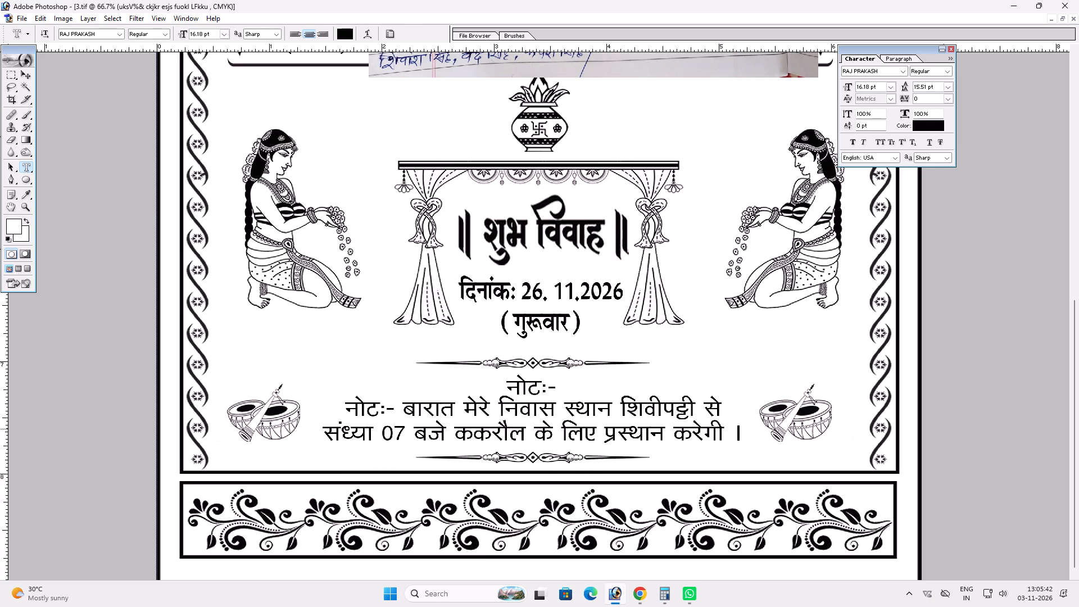
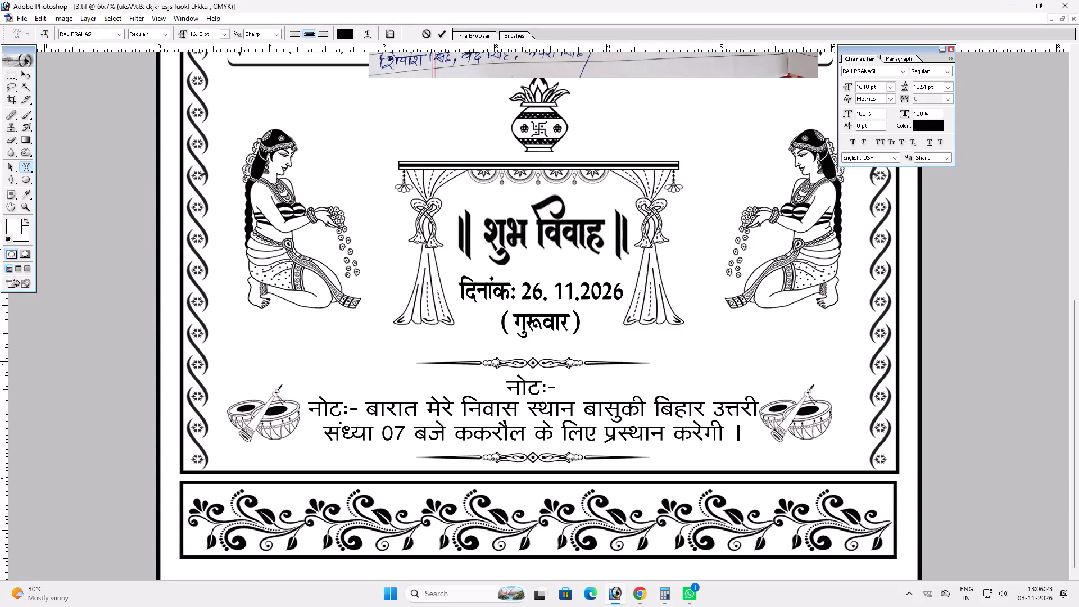
Insert मधवापुर followed by a space before संध्या at the start of the baraat note's second line.
{"action": "left_click", "coordinate": [328, 435]}
{"action": "type", "text": "e/kok"}
{"action": "key", "text": "space"}
{"action": "key", "text": "BackSpace"}
{"action": "type", "text": "iqj"}
{"action": "key", "text": "space"}
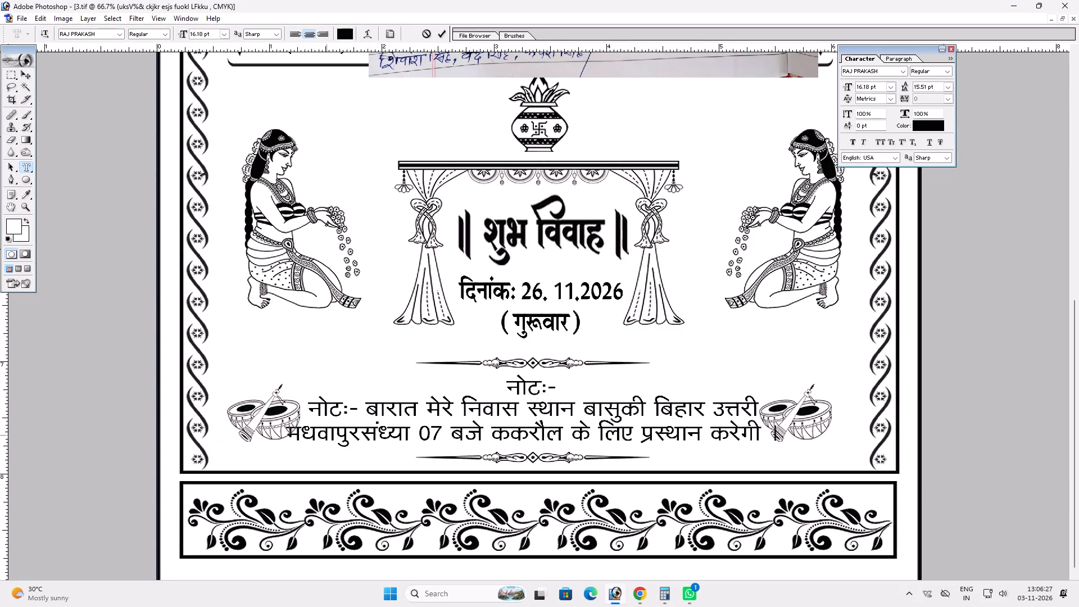
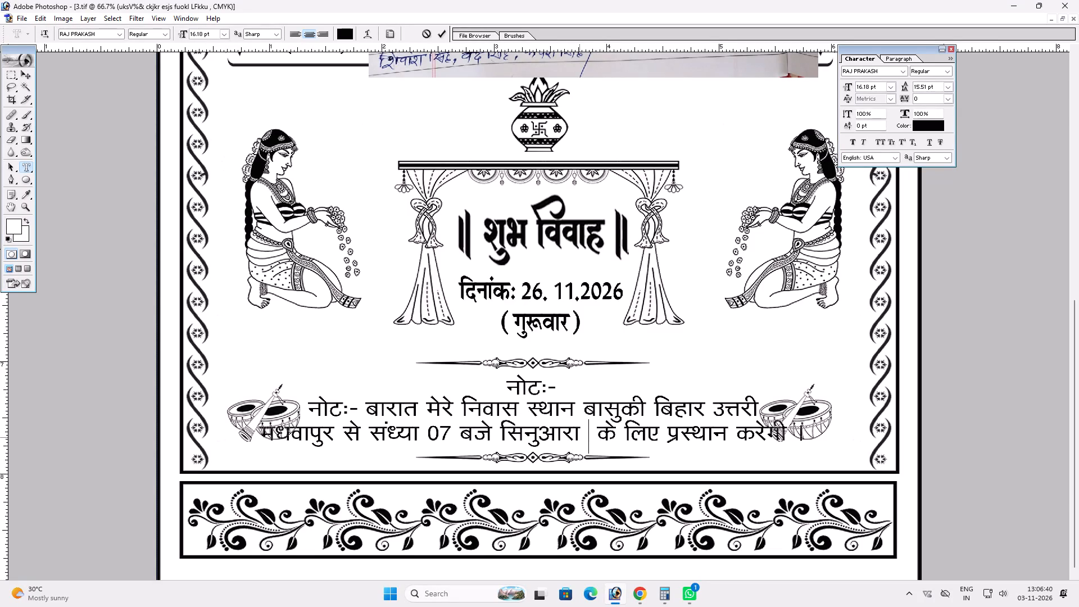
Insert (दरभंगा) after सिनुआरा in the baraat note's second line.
{"action": "key", "text": "alt+0"}
{"action": "key", "text": "alt+1"}
{"action": "key", "text": "alt+8"}
{"action": "key", "text": "alt+8"}
{"action": "type", "text": "njHkaxk"}
{"action": "key", "text": "space"}
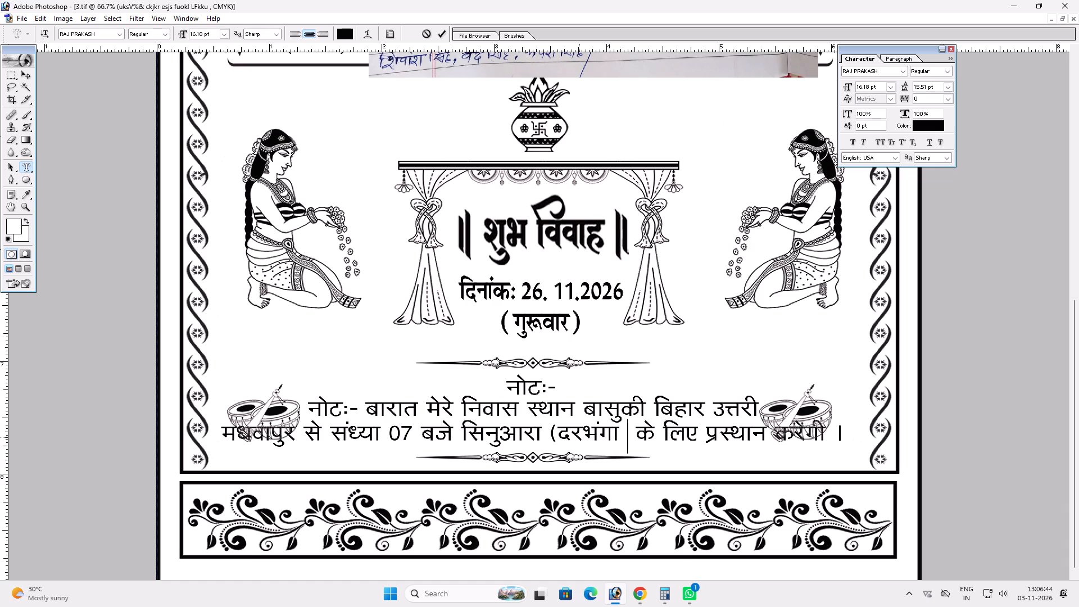
{"action": "key", "text": "BackSpace"}
{"action": "key", "text": "alt+0"}
{"action": "key", "text": "alt+1"}
{"action": "key", "text": "alt+8"}
{"action": "key", "text": "alt+9"}
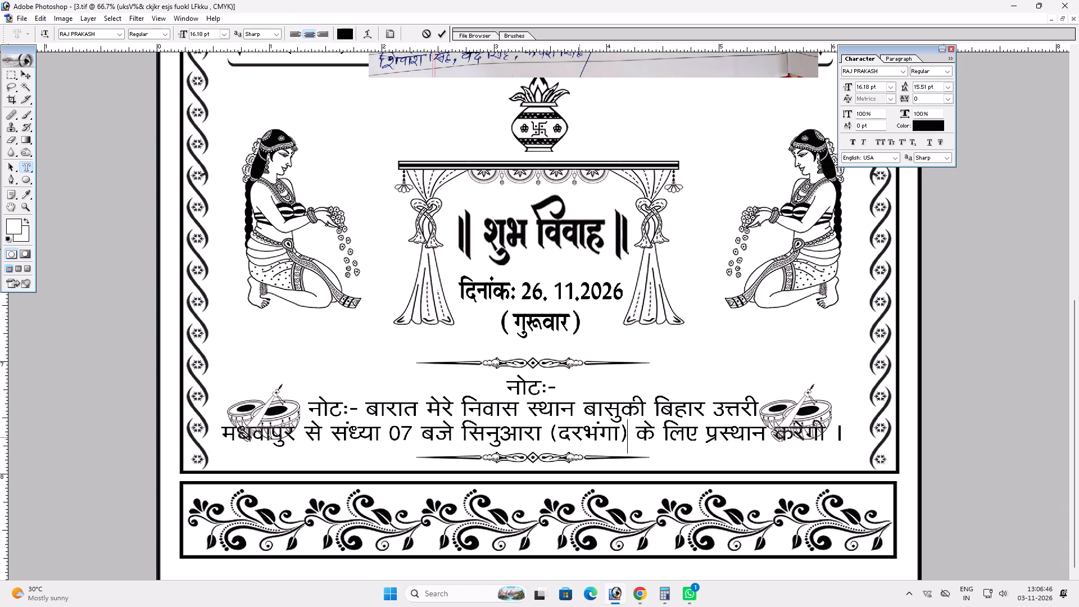
{"action": "key", "text": "Return"}
Scale the baraat note down to about 75.8% so it fits between the two drum illustrations.
{"action": "key", "text": "ctrl+t"}
{"action": "left_click_drag", "start_coordinate": [842, 441], "coordinate": [769, 431], "text": "alt+shift"}
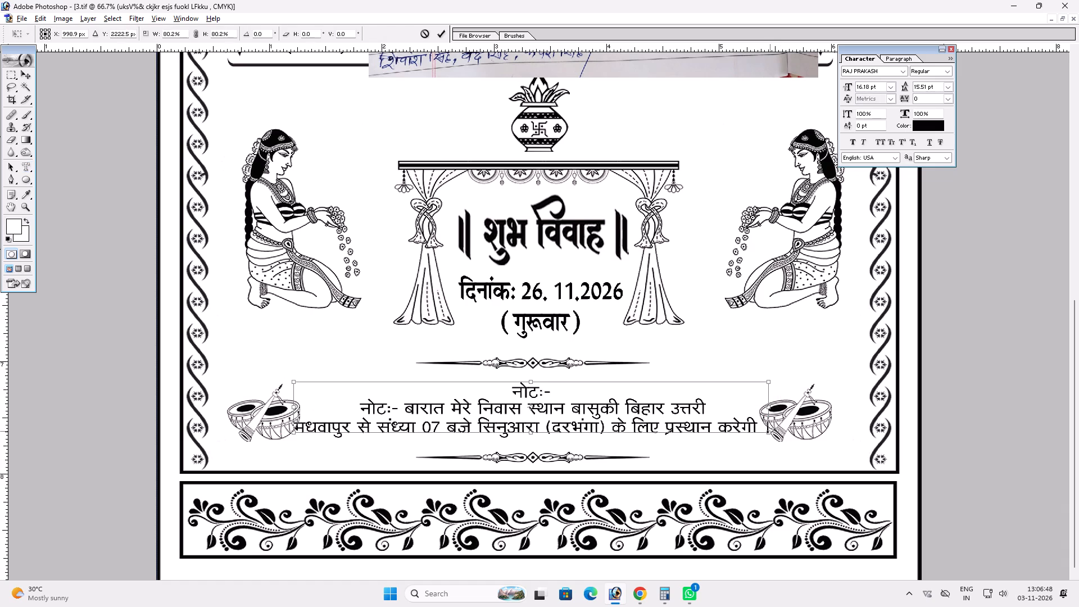
{"action": "left_click_drag", "start_coordinate": [769, 431], "coordinate": [767, 431], "text": "alt+shift"}
{"action": "key", "text": "Return"}
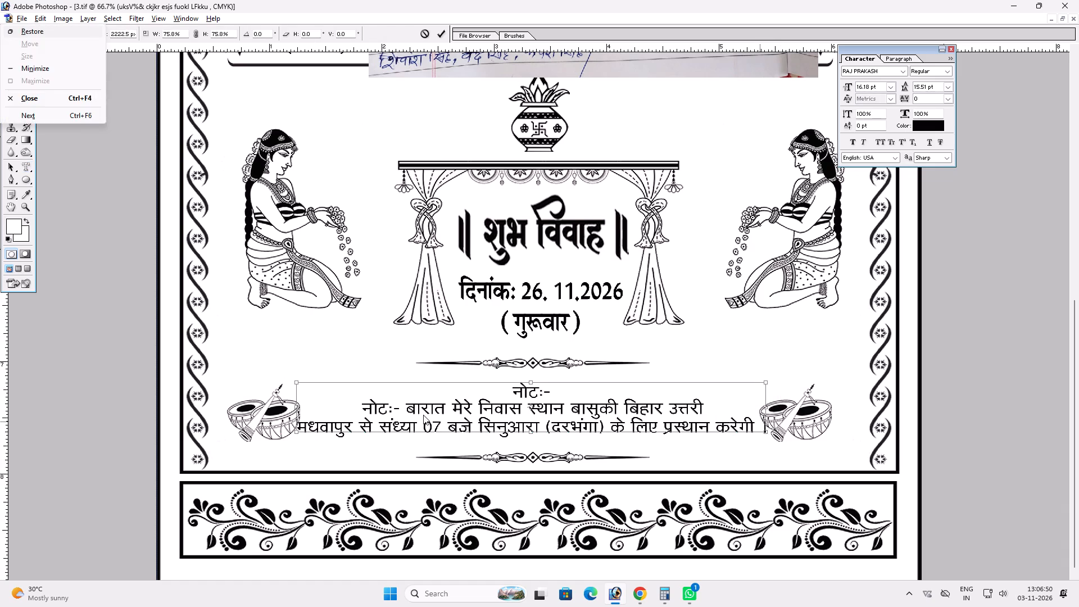
{"action": "left_click", "coordinate": [423, 415]}
{"action": "key", "text": "Return"}
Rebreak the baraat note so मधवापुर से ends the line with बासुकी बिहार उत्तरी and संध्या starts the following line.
{"action": "key", "text": "t"}
{"action": "left_click", "coordinate": [380, 432]}
{"action": "key", "text": "Return"}
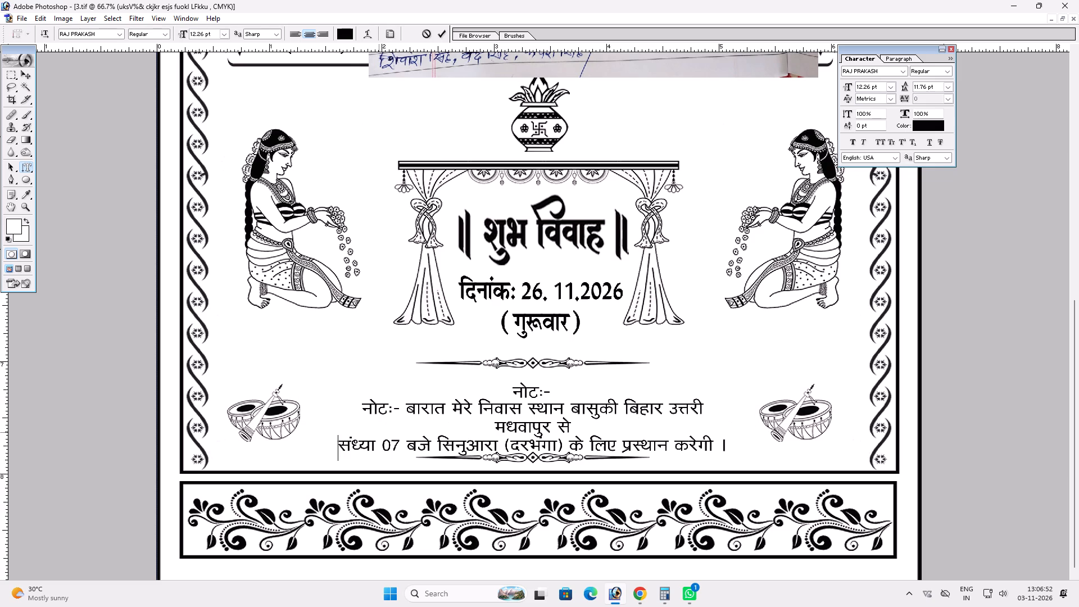
{"action": "key", "text": "Up"}
{"action": "key", "text": "Home"}
{"action": "key", "text": "BackSpace"}
{"action": "key", "text": "Return"}
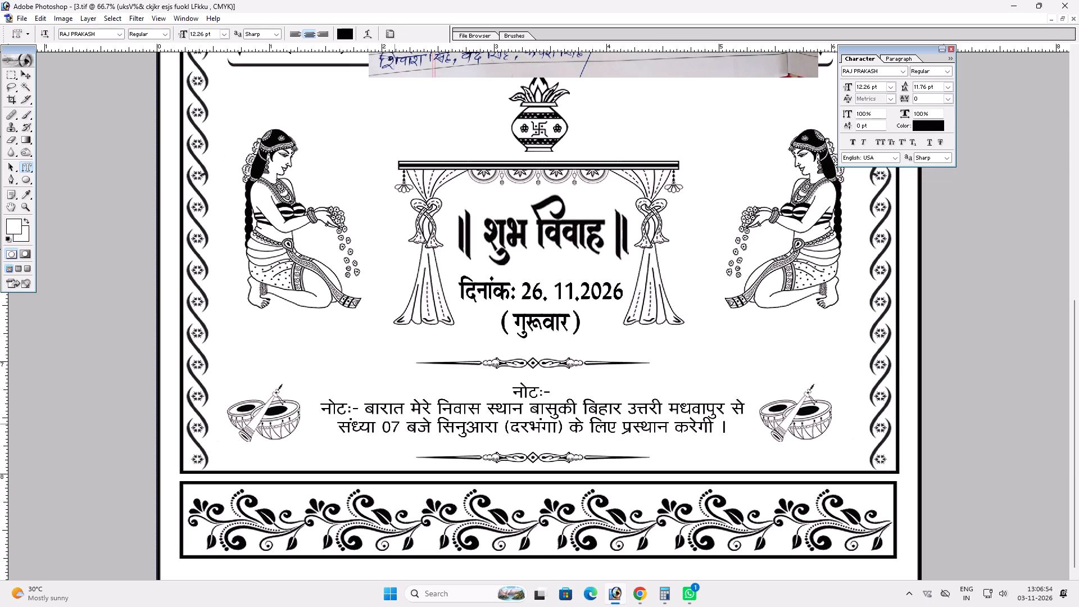
Set the line spacing of the whole baraat note to 13.76 pt.
{"action": "left_click", "coordinate": [395, 424]}
{"action": "key", "text": "ctrl+a"}
{"action": "key", "text": "alt+Down"}
{"action": "key", "text": "alt+Down"}
{"action": "key", "text": "alt+Up"}
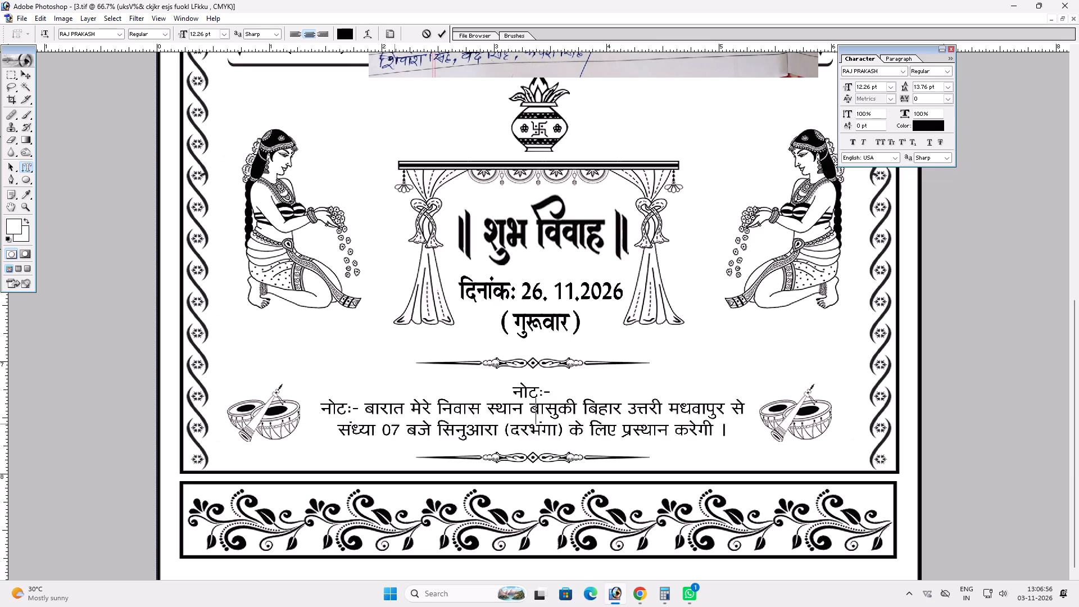
{"action": "key", "text": "ctrl+z"}
{"action": "key", "text": "ctrl+Return"}
Shift the baraat note slightly left between the two drum illustrations, keeping its size.
{"action": "key", "text": "v"}
{"action": "left_click_drag", "start_coordinate": [396, 424], "coordinate": [389, 424]}
{"action": "key", "text": "ctrl+t"}
{"action": "left_click", "coordinate": [605, 433]}
{"action": "key", "text": "Return"}
{"action": "key", "text": "v"}
Send the pasted photo of the customer's handwritten note behind all other layers of the card.
{"action": "key", "text": "space"}
{"action": "key", "text": "space"}
{"action": "key", "text": "space"}
{"action": "right_click_drag", "start_coordinate": [555, 418], "coordinate": [572, 424]}
{"action": "left_click", "coordinate": [577, 426]}
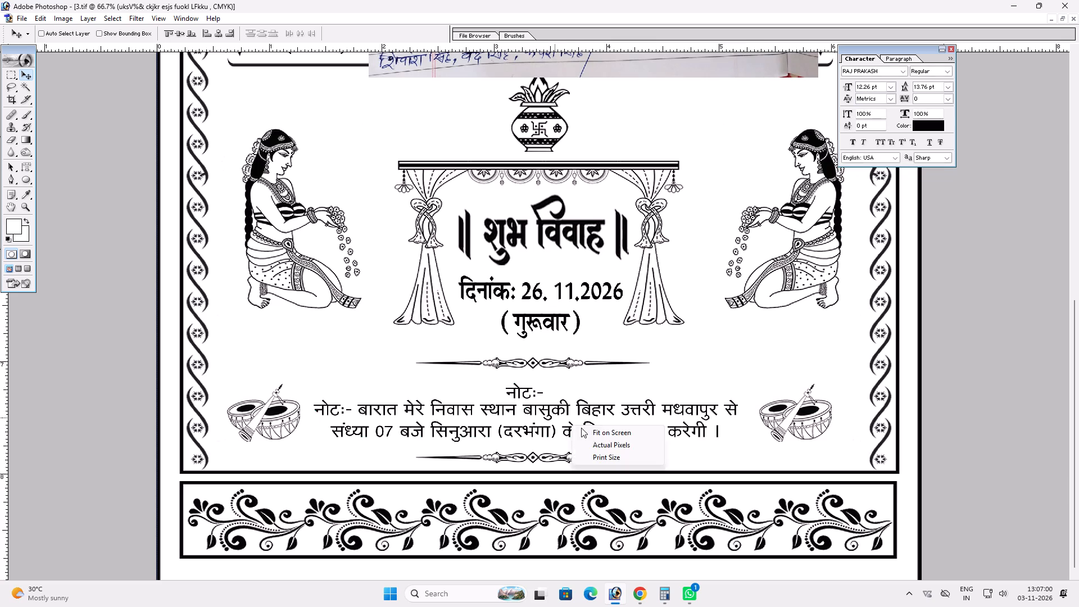
{"action": "key", "text": "v"}
{"action": "left_click", "coordinate": [555, 237], "text": "ctrl"}
{"action": "key", "text": "ctrl+shift+bracketleft"}
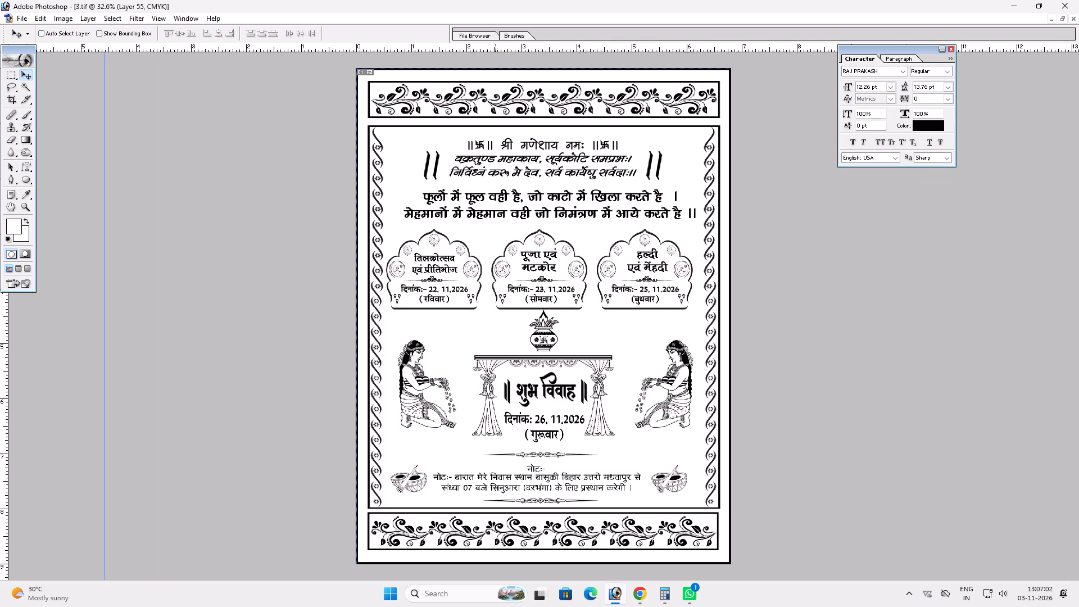
Save the corrected 3.tif card page.
{"action": "key", "text": "ctrl+s"}
Close the open pngtree love-wedding line border ornament image.
{"action": "key", "text": "ctrl+Tab"}
{"action": "key", "text": "ctrl+w"}
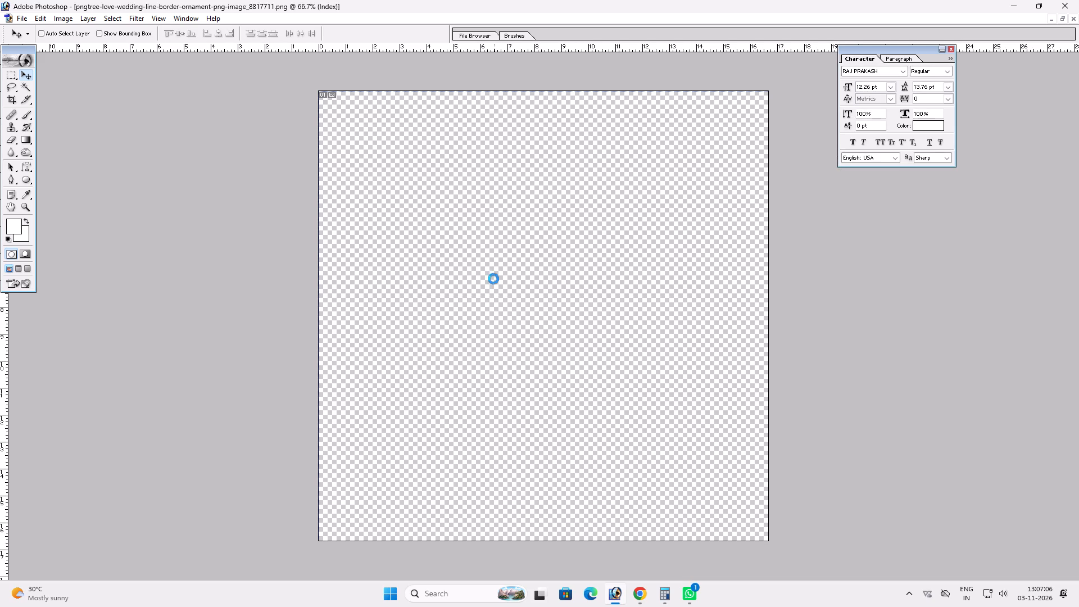
{"action": "left_click", "coordinate": [525, 218]}
Save the FF.tif envelope design.
{"action": "key", "text": "ctrl+s"}
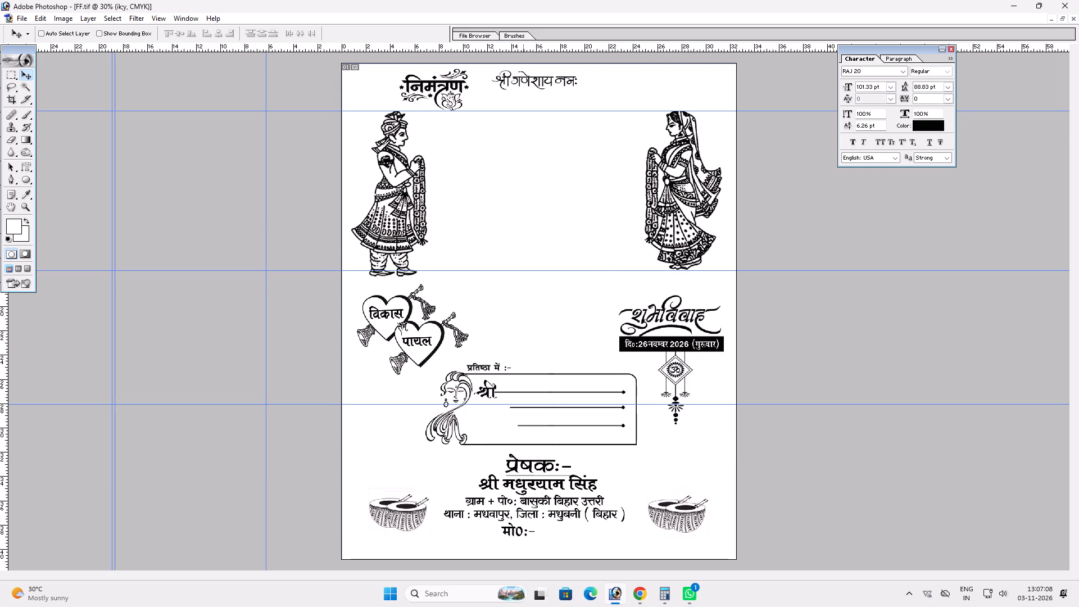
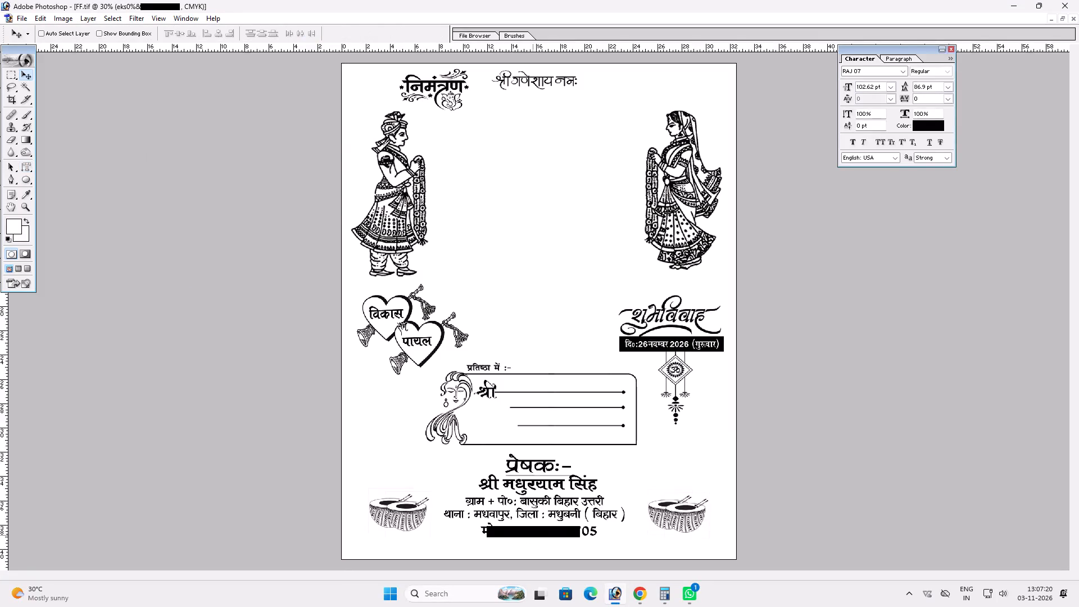
Delete one character inside the mobile number line below the sender's address and save FF.tif.
{"action": "key", "text": "t"}
{"action": "left_click", "coordinate": [560, 536]}
{"action": "key", "text": "BackSpace"}
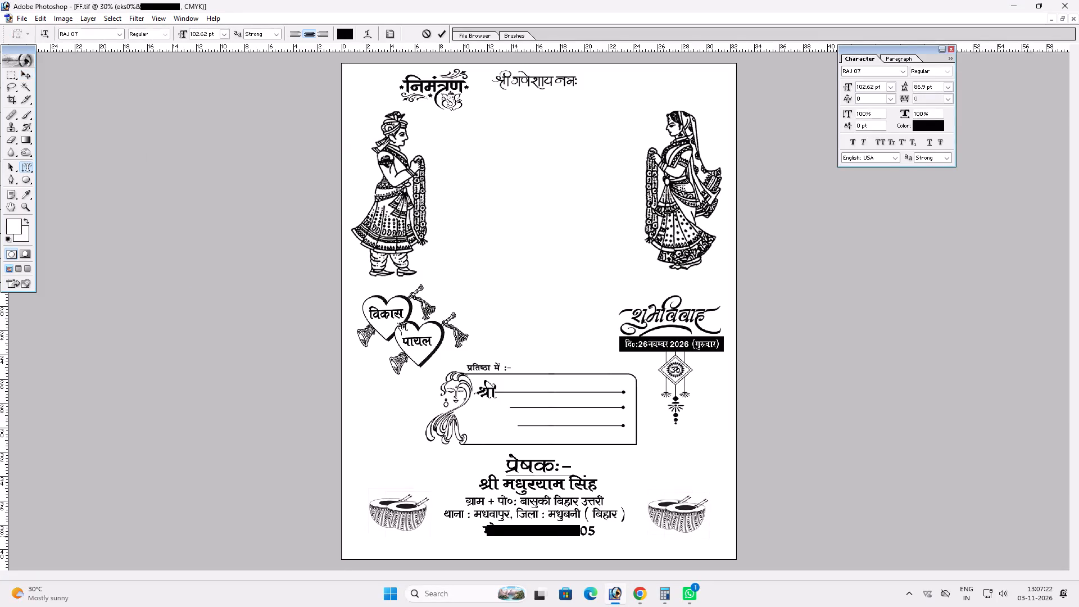
{"action": "key", "text": "Return"}
{"action": "key", "text": "ctrl+s"}
Start a screen capture of the FF.tif envelope design.
{"action": "key", "text": "Print"}
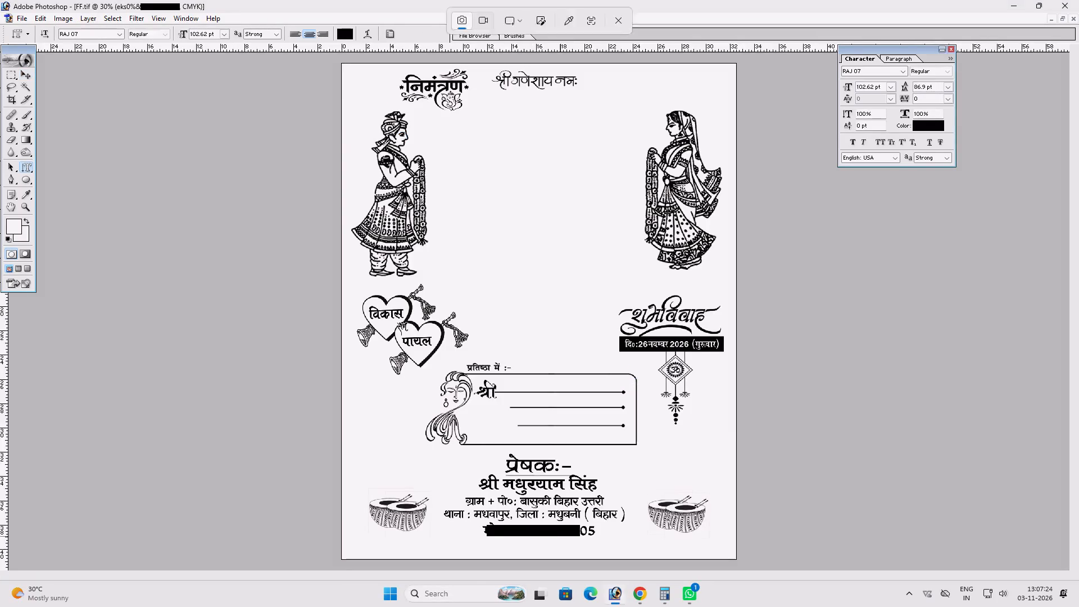
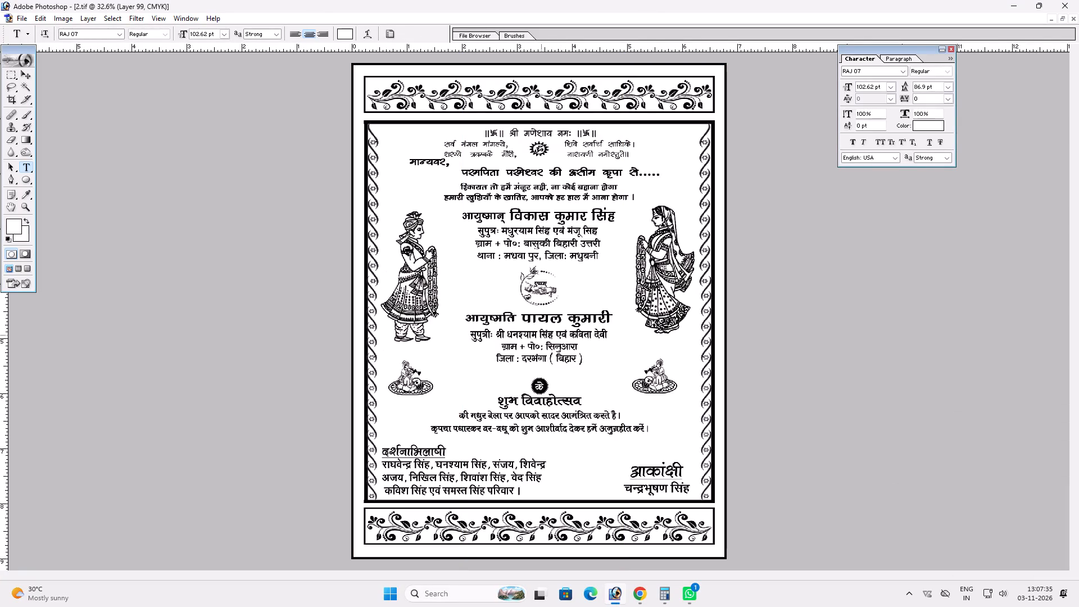
Select the whole parents' line below the bride's name, commit the text without retyping it, and save 2.tif.
{"action": "left_click", "coordinate": [542, 334]}
{"action": "key", "text": "ctrl+a"}
{"action": "key", "text": "Return"}
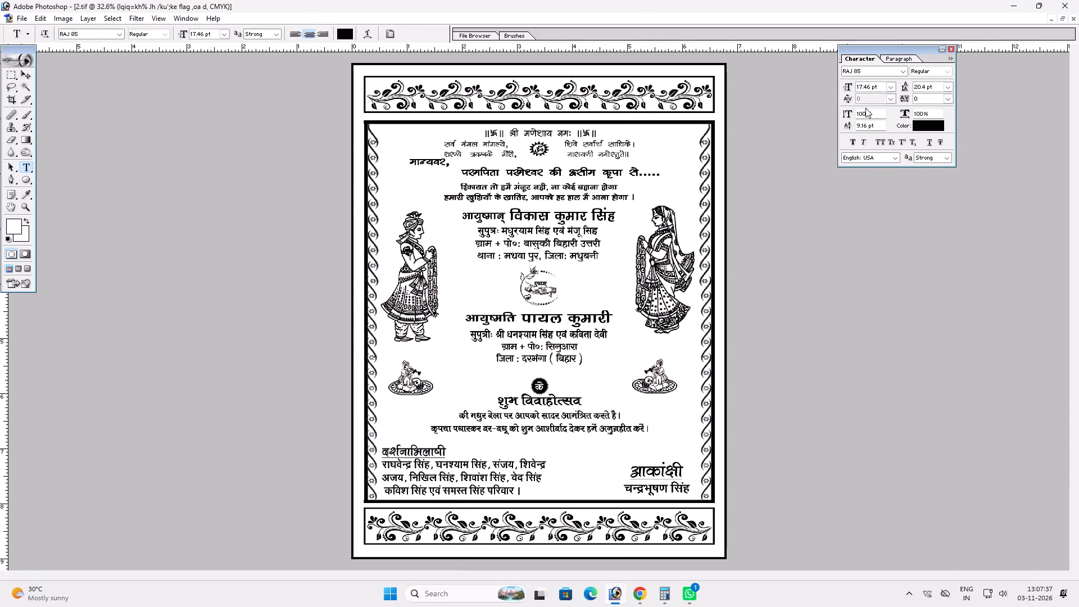
{"action": "key", "text": "ctrl+s"}
Start a screen capture of the 2.tif wedding card design.
{"action": "key", "text": "Print"}
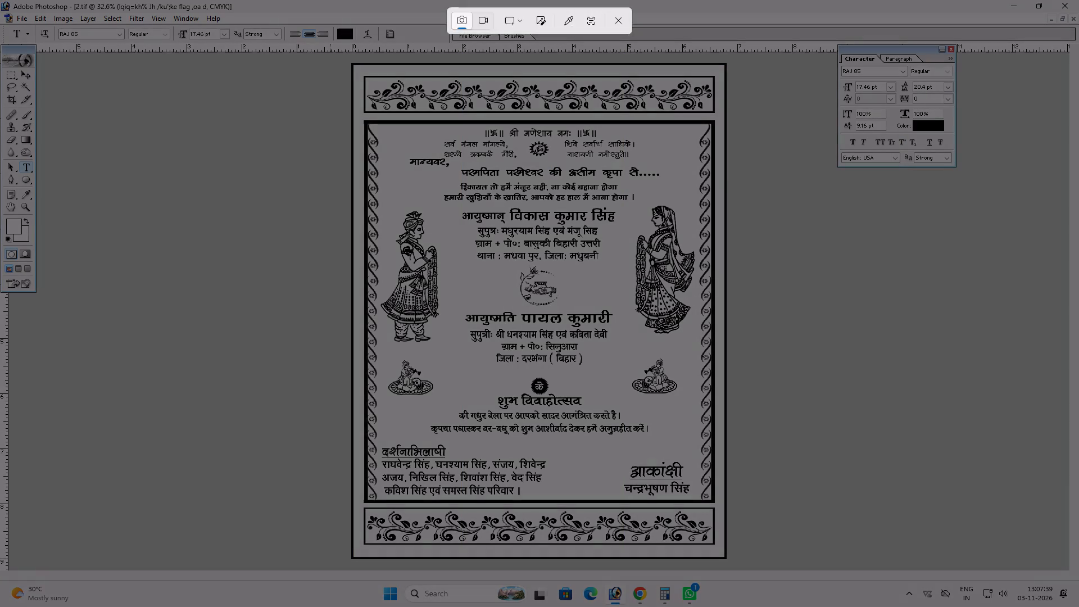
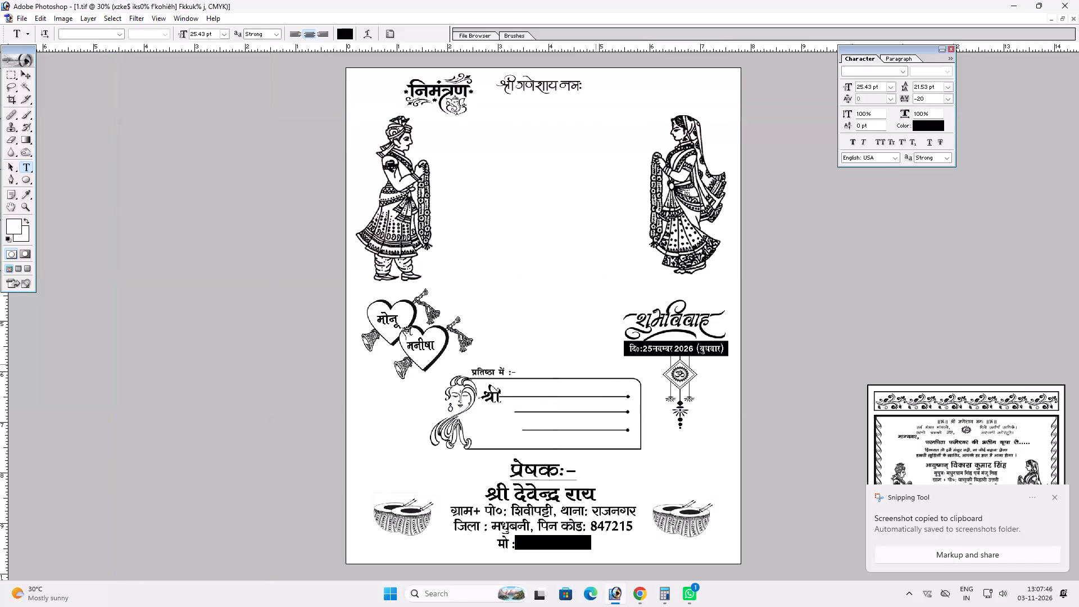
Take a screen capture covering the whole 1.tif wedding card page, from the invitation heading down to the sender's details.
{"action": "key", "text": "Print"}
{"action": "left_click_drag", "start_coordinate": [343, 65], "coordinate": [746, 574]}
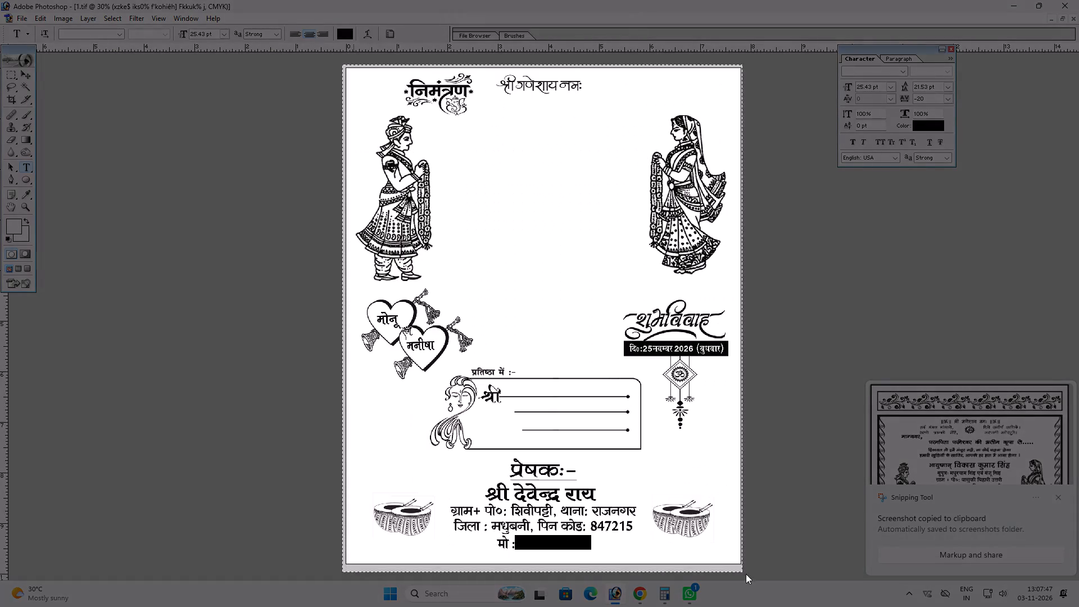
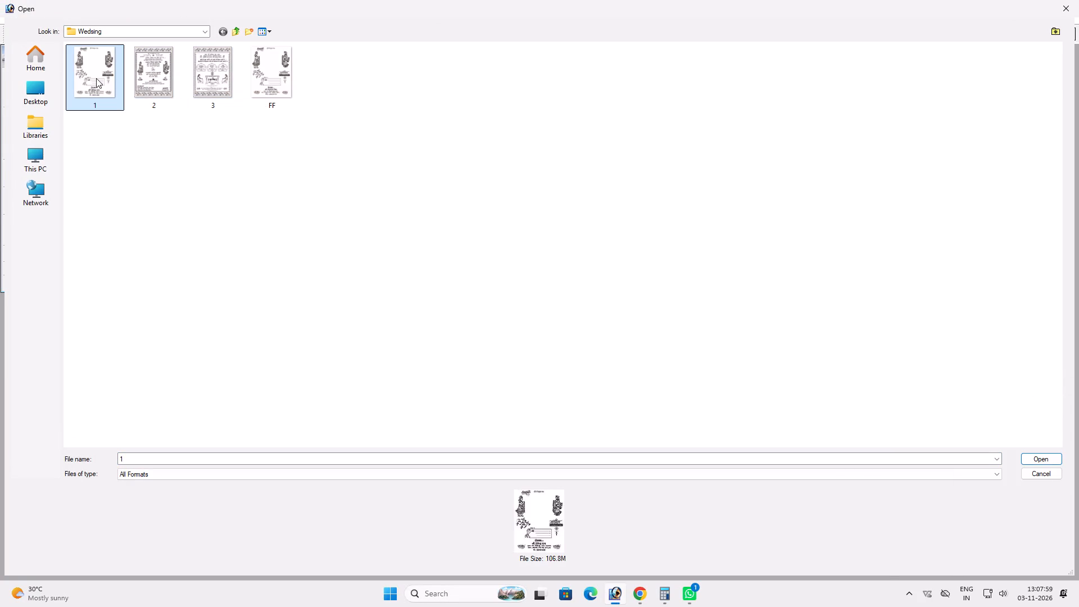
Select card design file 3 in the Wedsing folder for opening.
{"action": "left_click", "coordinate": [207, 85]}
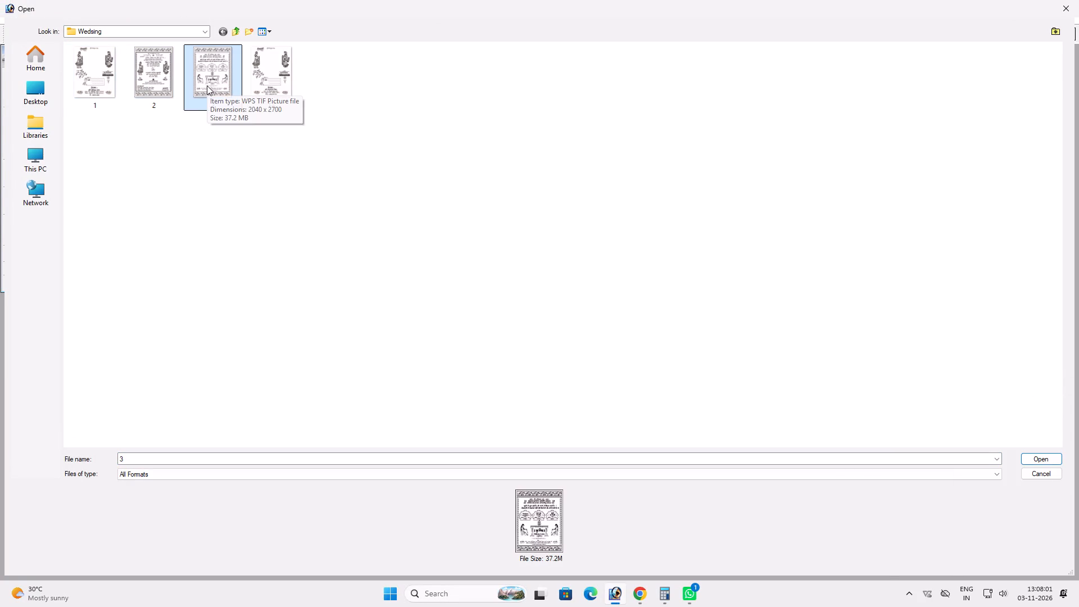
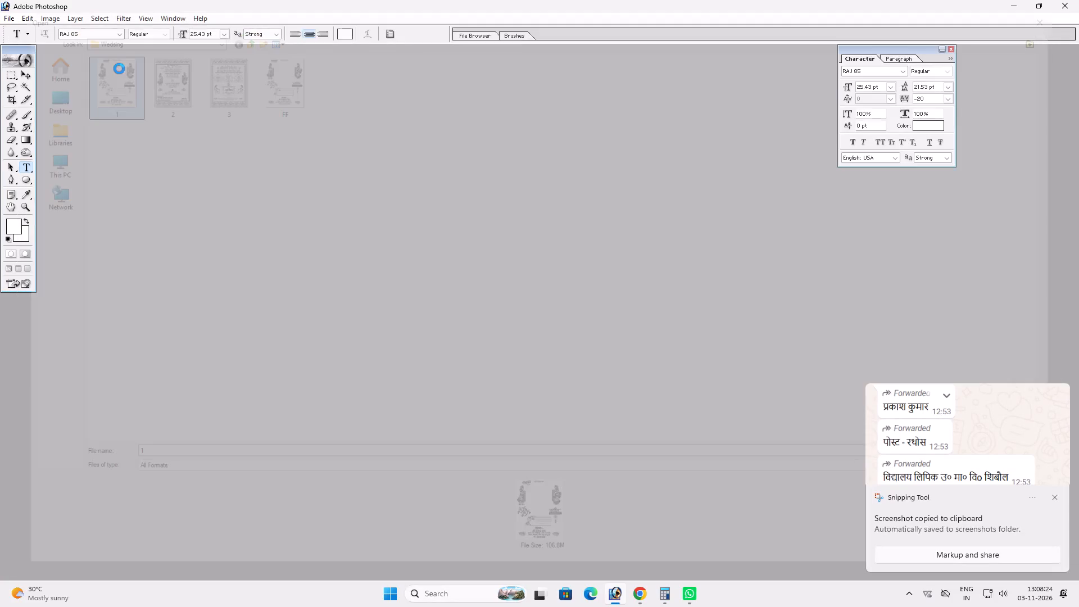
Close the opened card design 1 and delete file 1 from the Wedsing folder.
{"action": "key", "text": "ctrl+w"}
{"action": "left_click", "coordinate": [352, 333], "text": "ctrl"}
{"action": "left_click_drag", "start_coordinate": [350, 332], "coordinate": [334, 328]}
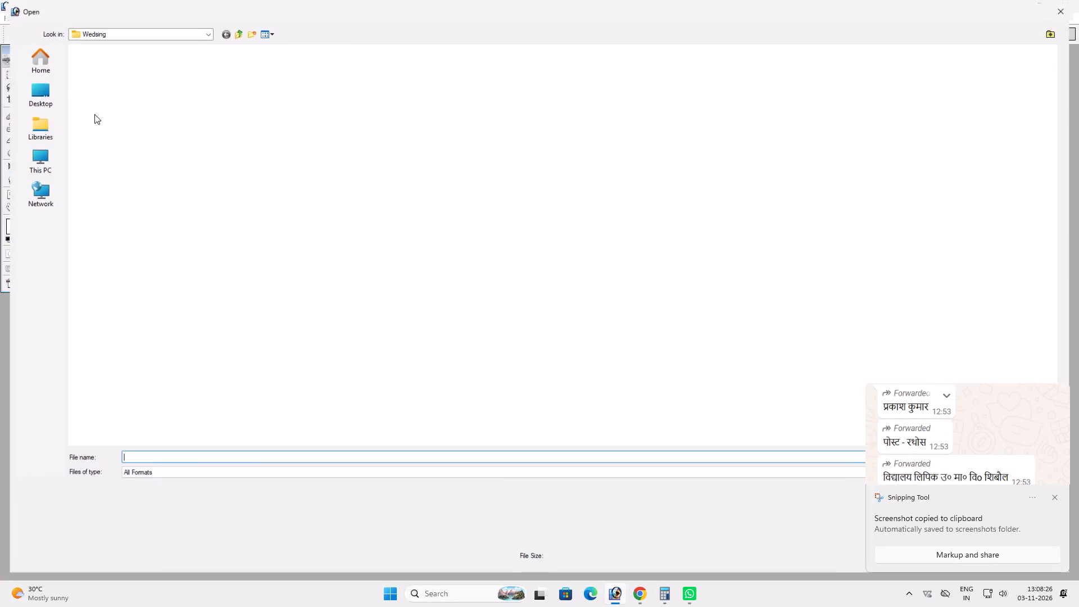
{"action": "left_click", "coordinate": [99, 68]}
{"action": "key", "text": "Delete"}
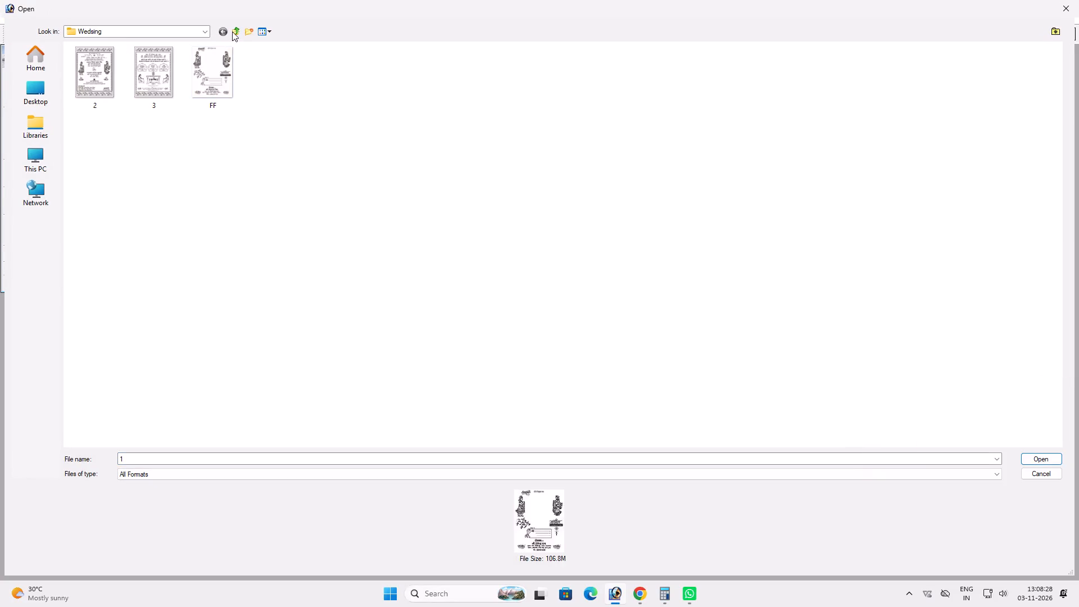
{"action": "left_click", "coordinate": [232, 31]}
{"action": "left_click", "coordinate": [485, 70]}
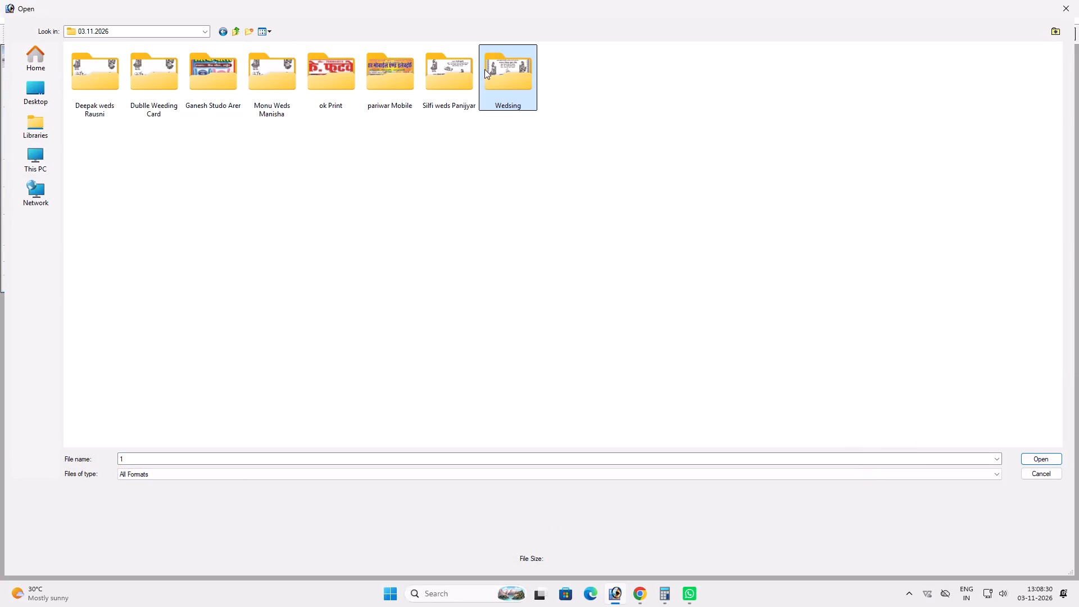
{"action": "key", "text": "F2"}
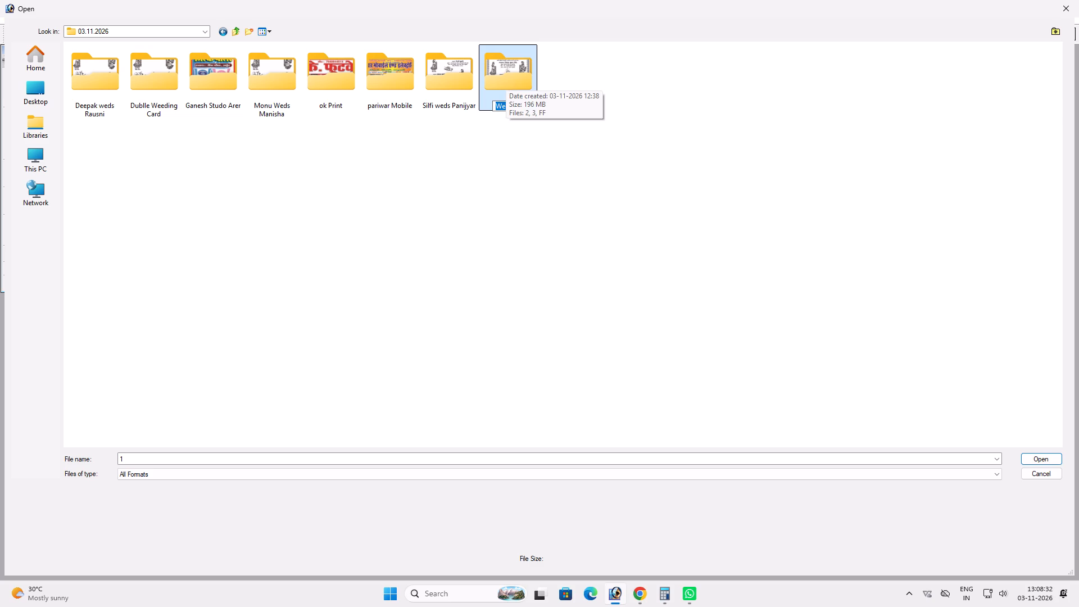
{"action": "type", "text": "Vikash weds oa"}
{"action": "key", "text": "BackSpace"}
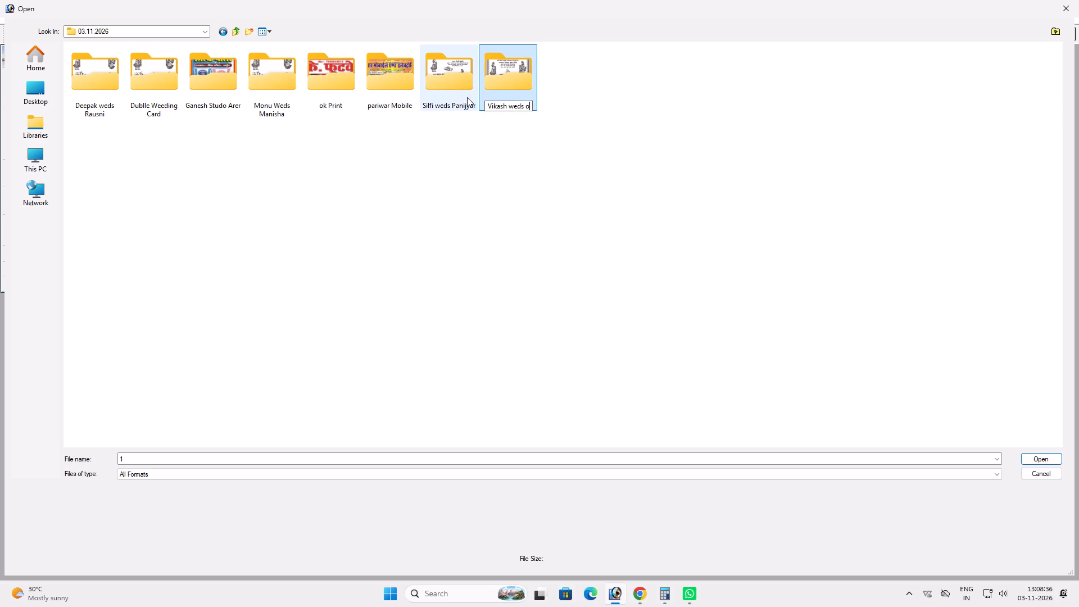
{"action": "key", "text": "BackSpace"}
{"action": "type", "text": "pata"}
{"action": "key", "text": "BackSpace"}
{"action": "key", "text": "BackSpace"}
{"action": "type", "text": "ya;"}
{"action": "key", "text": "BackSpace"}
{"action": "key", "text": "BackSpace"}
{"action": "key", "text": "l"}
{"action": "key", "text": "BackSpace"}
{"action": "type", "text": "al"}
{"action": "left_click", "coordinate": [519, 226]}
{"action": "left_click", "coordinate": [513, 74]}
Open all three card designs in the Deepak weds Rausni folder to check which wedding they belong to, and close them.
{"action": "left_click", "coordinate": [427, 103]}
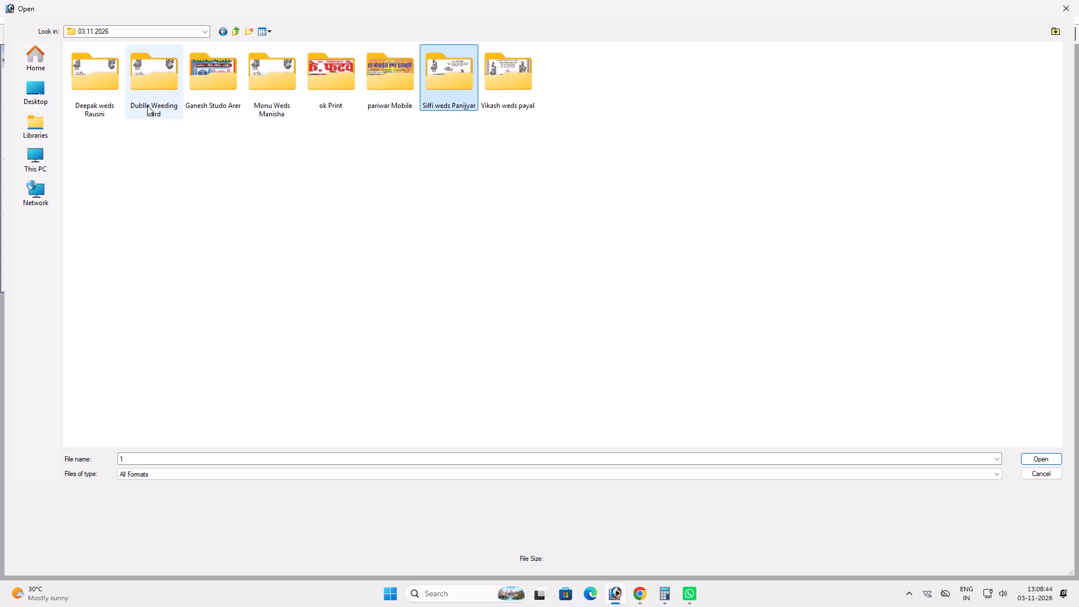
{"action": "left_click", "coordinate": [147, 106]}
{"action": "left_click", "coordinate": [101, 98]}
{"action": "key", "text": "Return"}
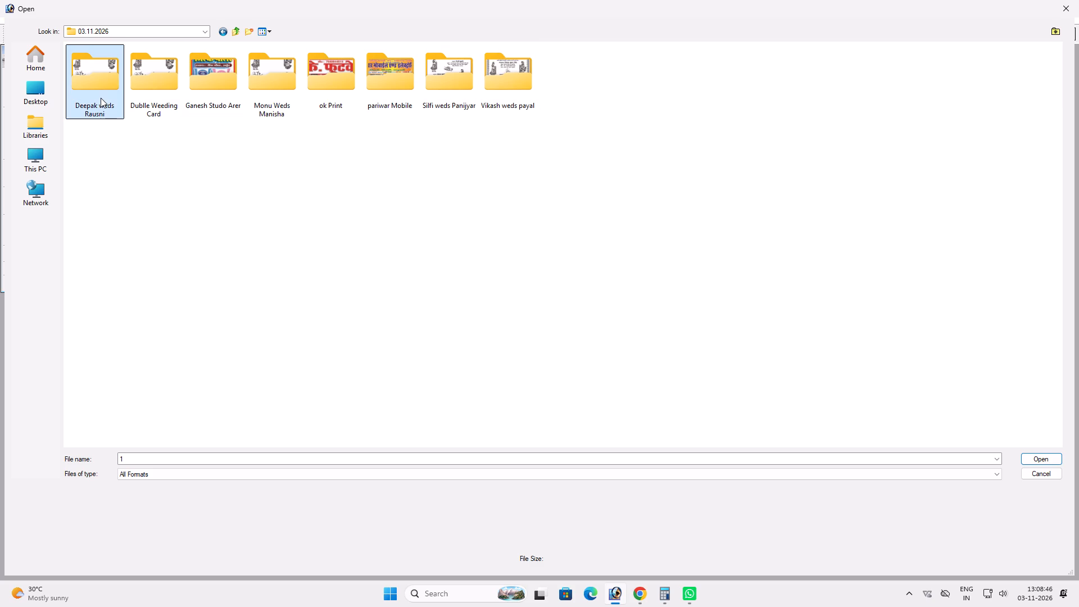
{"action": "key", "text": "ctrl+a"}
{"action": "key", "text": "Return"}
{"action": "key", "text": "space"}
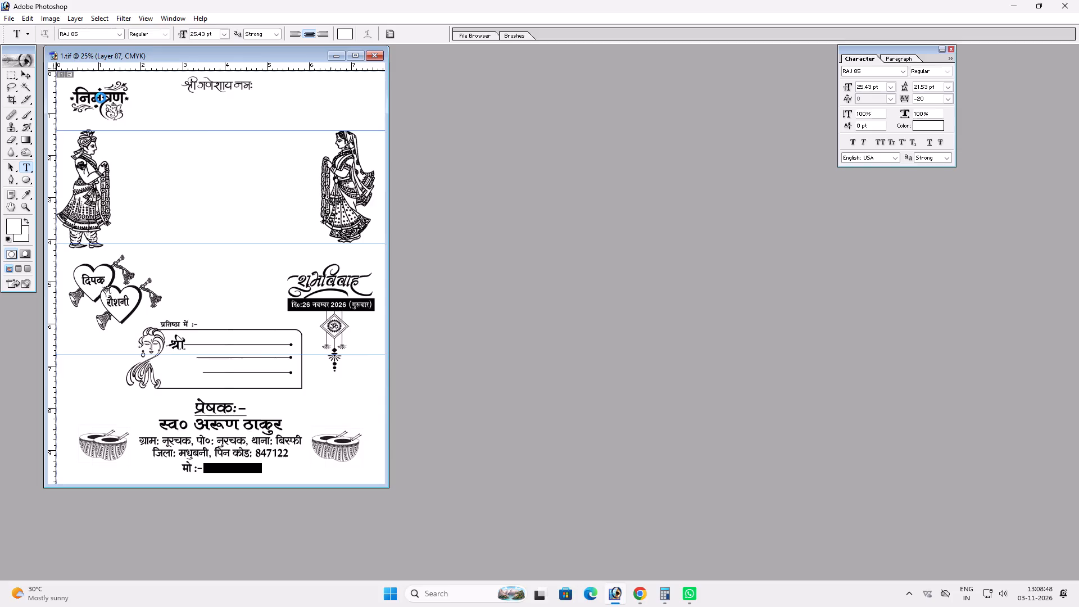
{"action": "key", "text": "Return"}
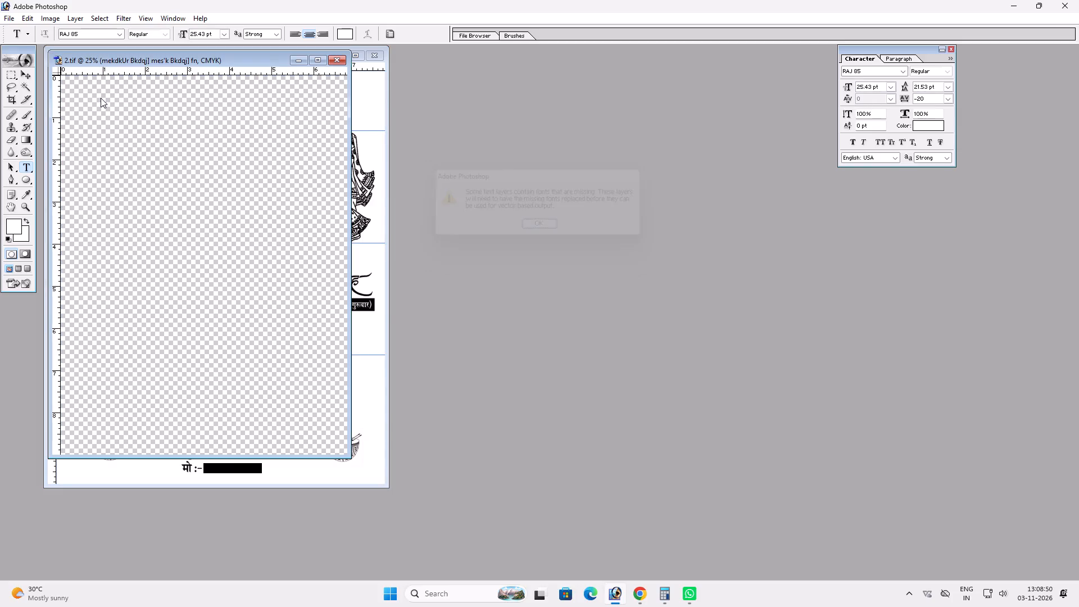
{"action": "key", "text": "Return"}
{"action": "key", "text": "Return"}
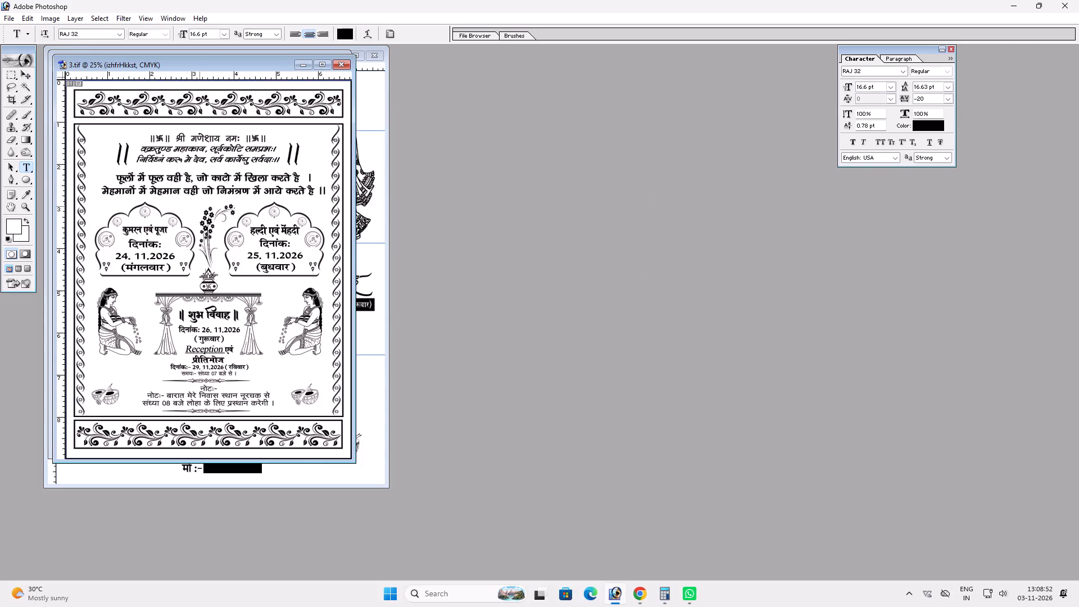
{"action": "key", "text": "ctrl+w"}
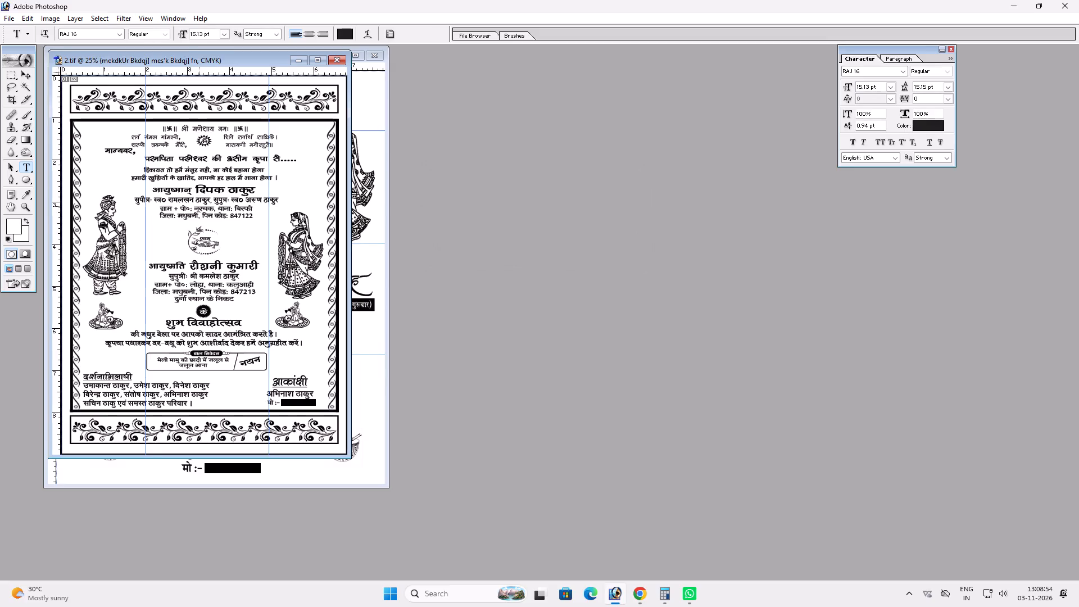
{"action": "key", "text": "ctrl+w"}
{"action": "key", "text": "ctrl+w"}
Open designs 1, 2 and 3 in the Monu Weds Manisha folder to check which wedding they belong to, and close them.
{"action": "double_click", "coordinate": [200, 206]}
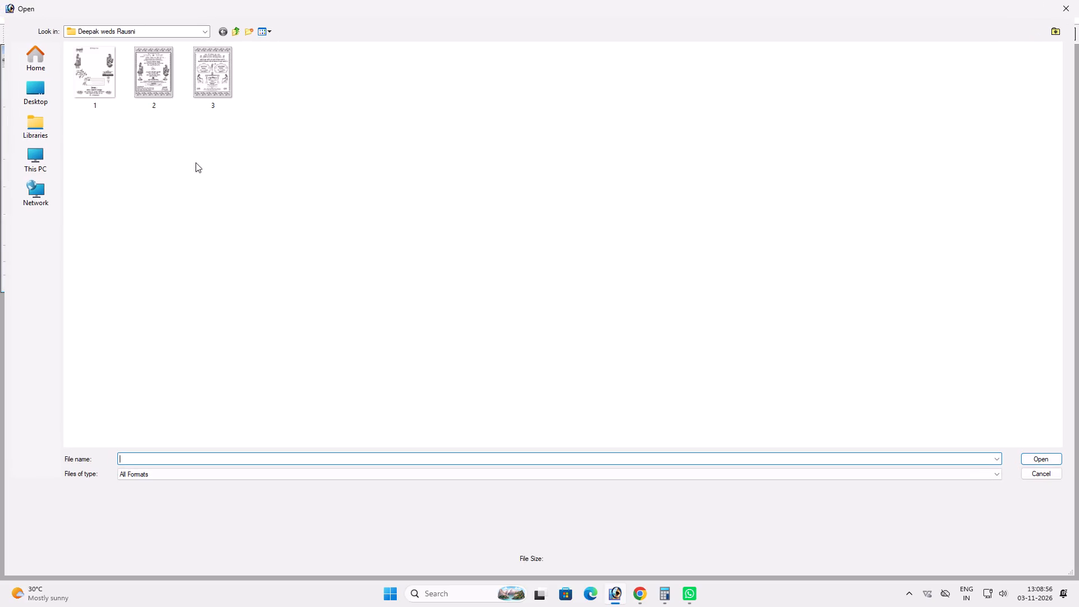
{"action": "left_click", "coordinate": [235, 30]}
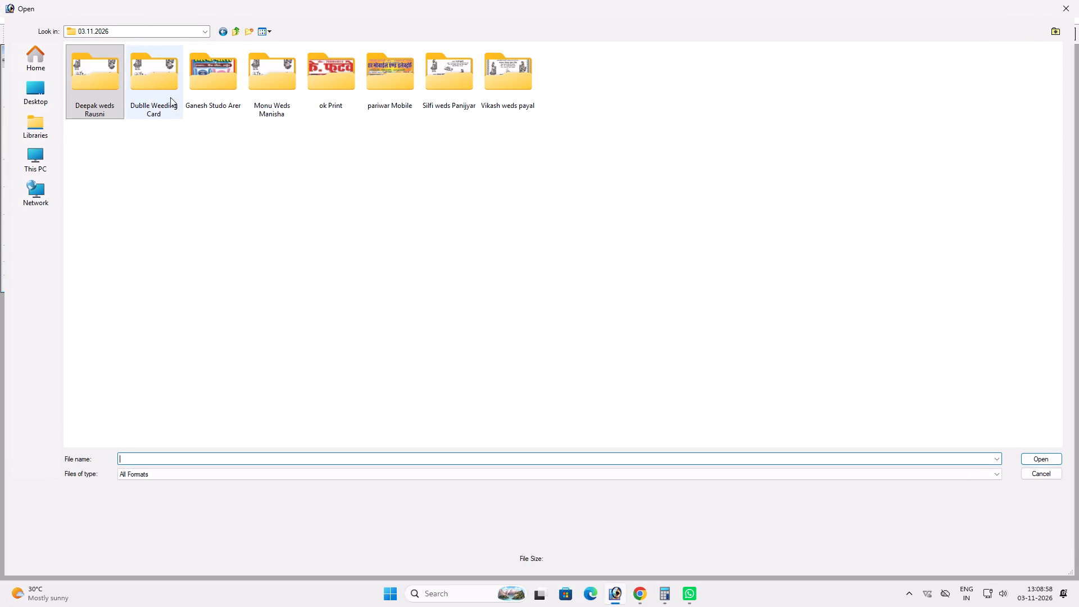
{"action": "left_click", "coordinate": [148, 97]}
{"action": "left_click", "coordinate": [252, 79]}
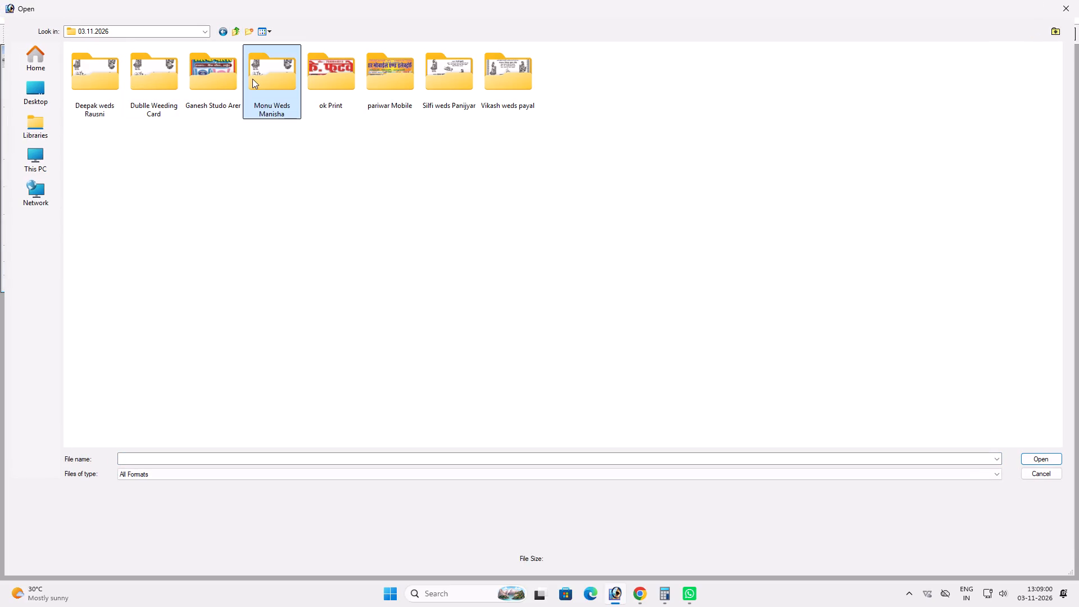
{"action": "key", "text": "Return"}
{"action": "key", "text": "ctrl+a"}
{"action": "key", "text": "Return"}
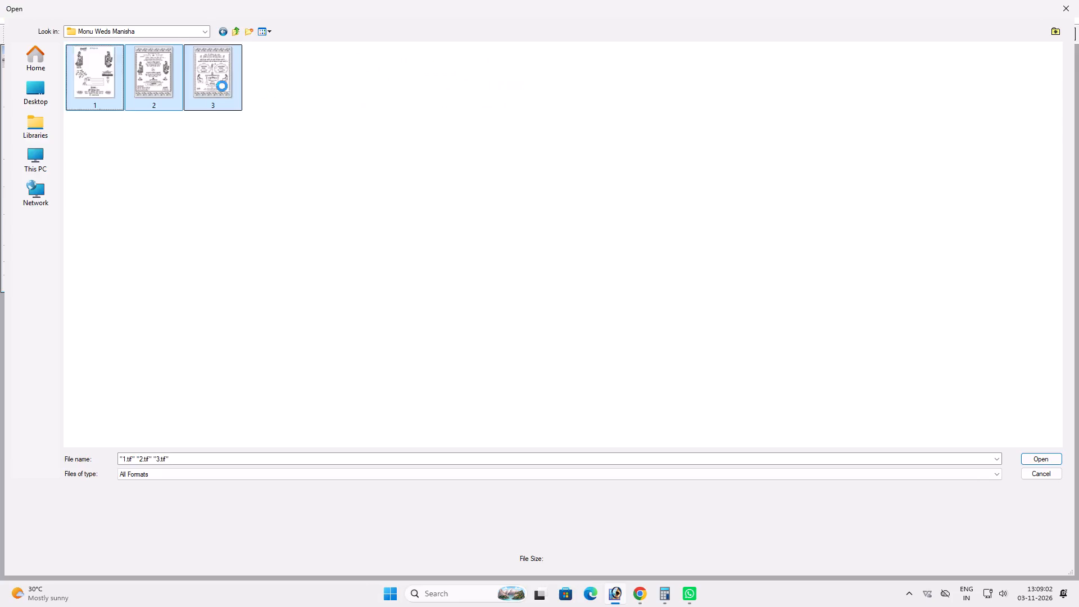
{"action": "key", "text": "ctrl+w"}
{"action": "key", "text": "ctrl+w"}
{"action": "key", "text": "ctrl+w"}
{"action": "key", "text": "ctrl+w"}
{"action": "key", "text": "ctrl+w"}
{"action": "key", "text": "ctrl+w"}
{"action": "key", "text": "ctrl+w"}
{"action": "key", "text": "ctrl+w"}
{"action": "key", "text": "ctrl+w"}
{"action": "key", "text": "ctrl+w"}
{"action": "key", "text": "ctrl+w"}
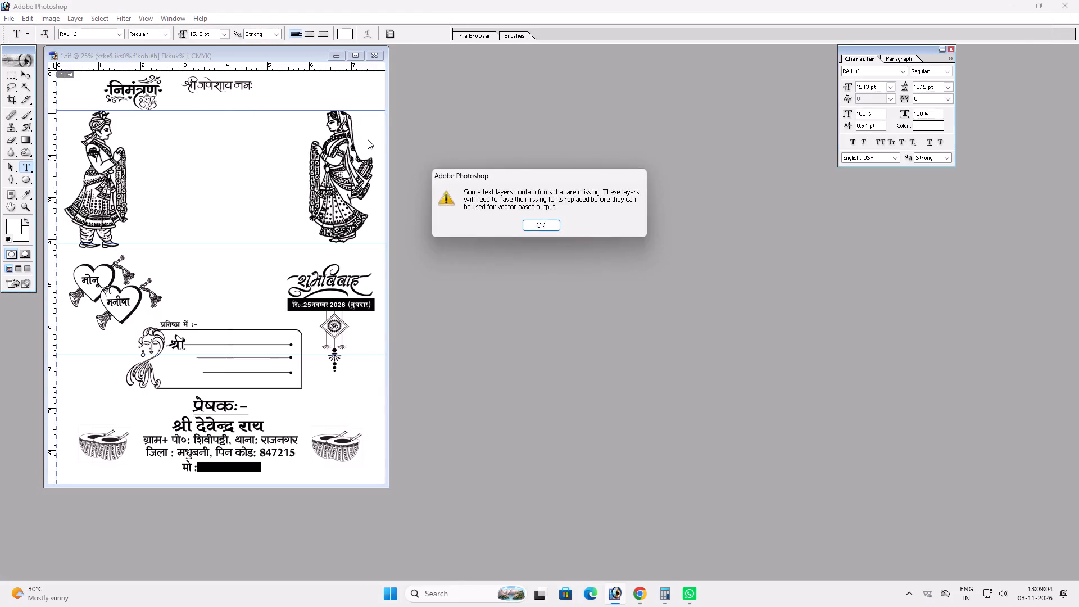
{"action": "key", "text": "ctrl+w"}
{"action": "key", "text": "ctrl+Return"}
{"action": "key", "text": "ctrl+w"}
{"action": "key", "text": "ctrl+w"}
{"action": "key", "text": "ctrl+w"}
{"action": "key", "text": "ctrl+Return"}
{"action": "key", "text": "ctrl+w"}
{"action": "key", "text": "ctrl+w"}
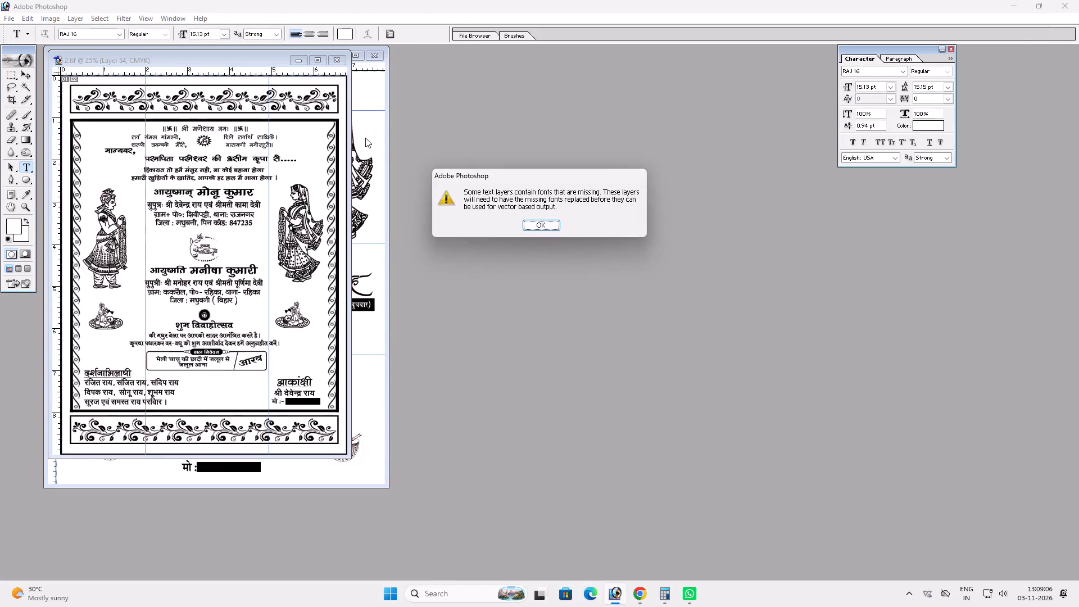
{"action": "key", "text": "ctrl+Return"}
{"action": "key", "text": "ctrl+w"}
{"action": "key", "text": "ctrl+w"}
{"action": "key", "text": "ctrl+w"}
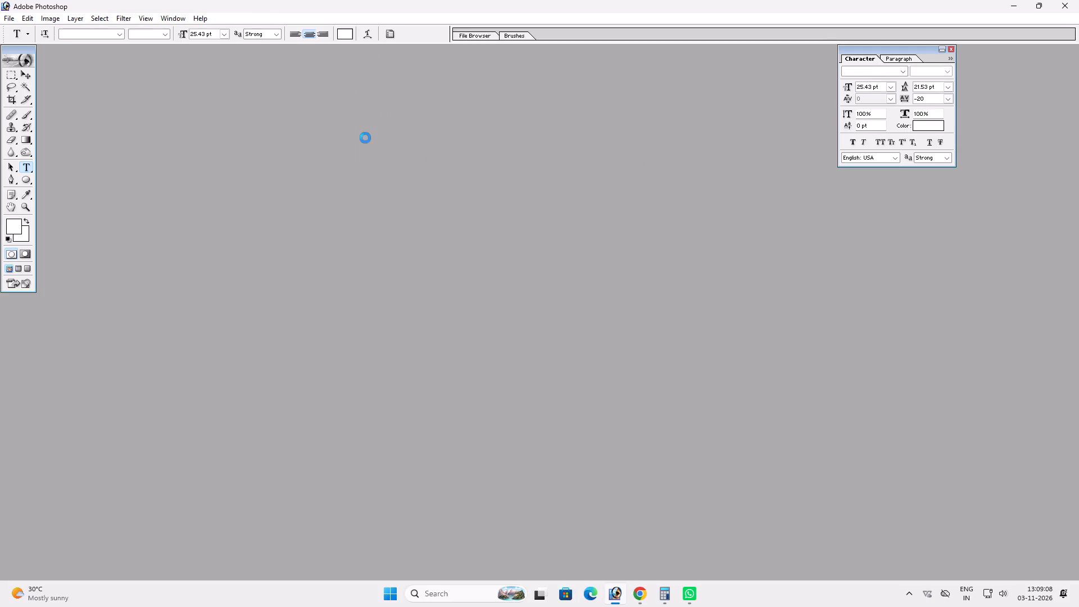
{"action": "double_click", "coordinate": [365, 138]}
{"action": "left_click", "coordinate": [239, 33]}
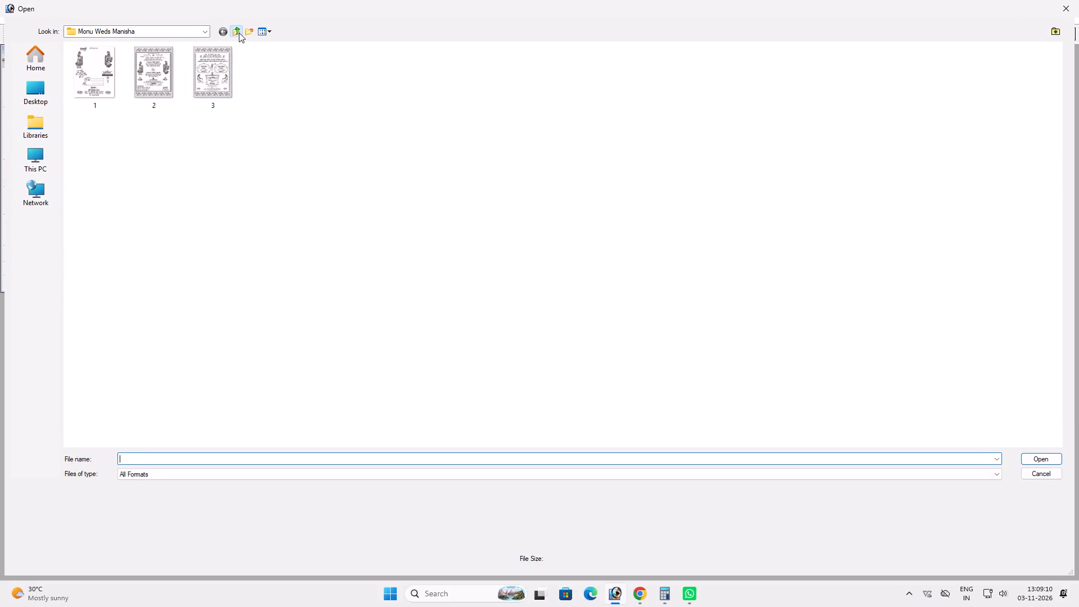
{"action": "left_click", "coordinate": [432, 74]}
{"action": "key", "text": "Return"}
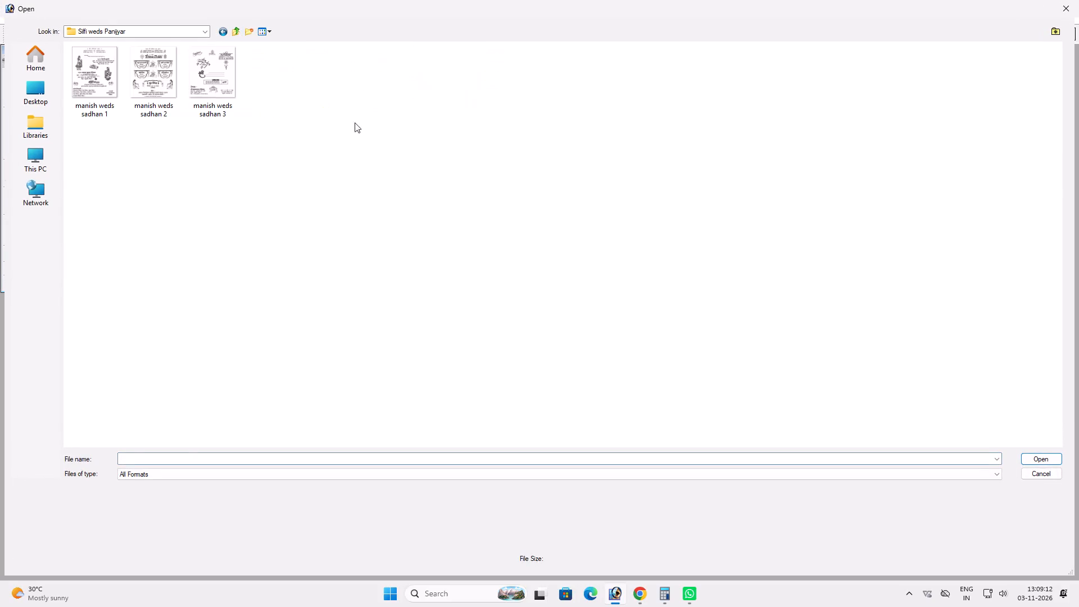
{"action": "key", "text": "ctrl+a"}
{"action": "key", "text": "Return"}
{"action": "key", "text": "space"}
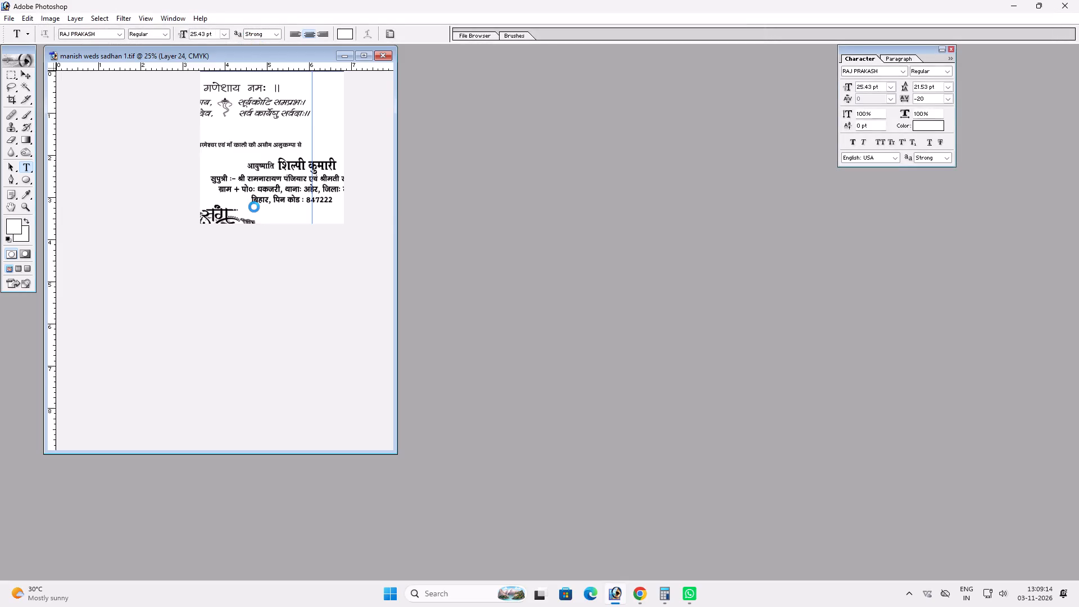
{"action": "key", "text": "Return"}
{"action": "key", "text": "f"}
{"action": "key", "text": "Return"}
{"action": "key", "text": "f"}
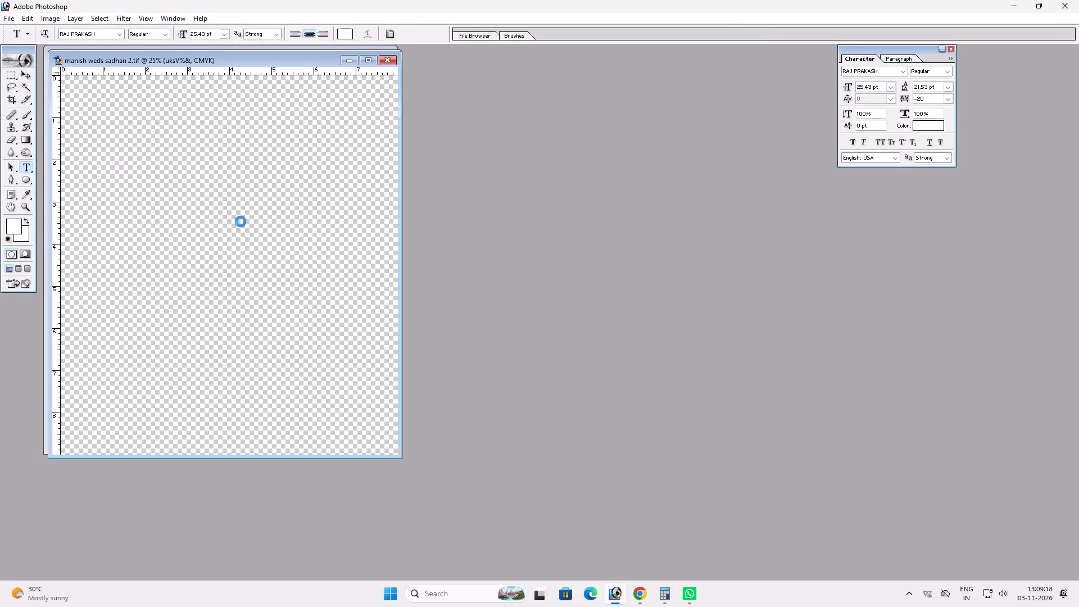
Paste the customer's correction note into manish weds sadhan 3, enlarge it, bring it to the front and move it clear of the hearts.
{"action": "key", "text": "ctrl+0"}
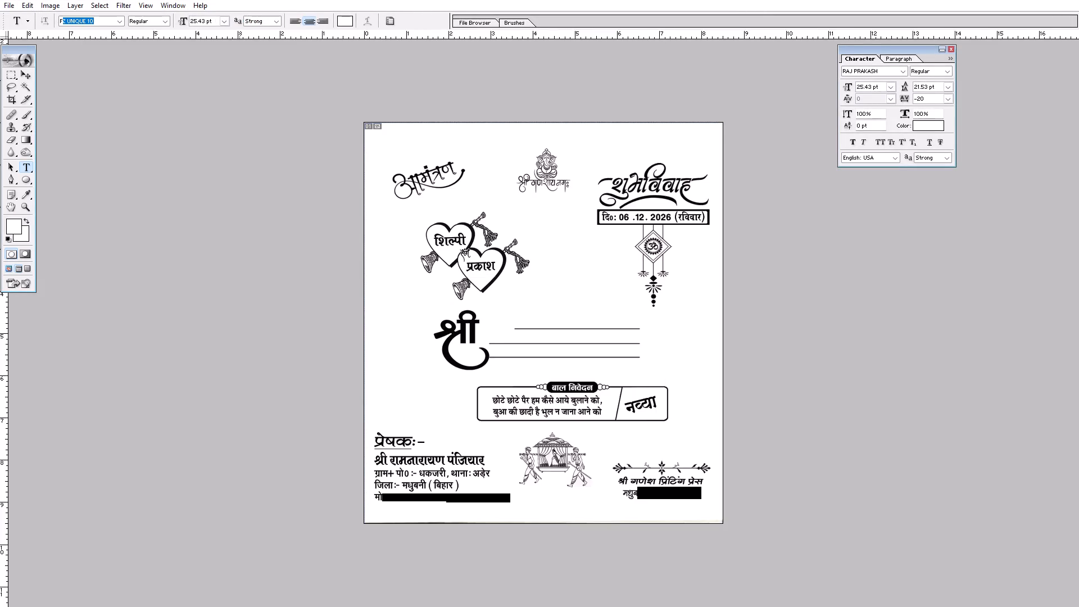
{"action": "key", "text": "alt+z"}
{"action": "key", "text": "ctrl+alt+z"}
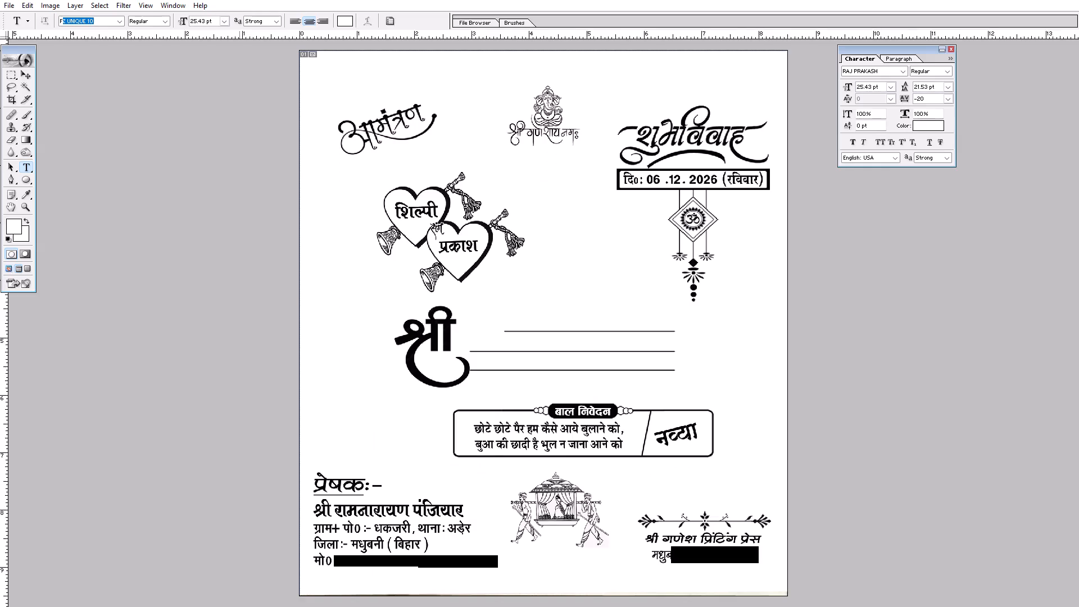
{"action": "left_click", "coordinate": [454, 250]}
{"action": "key", "text": "Return"}
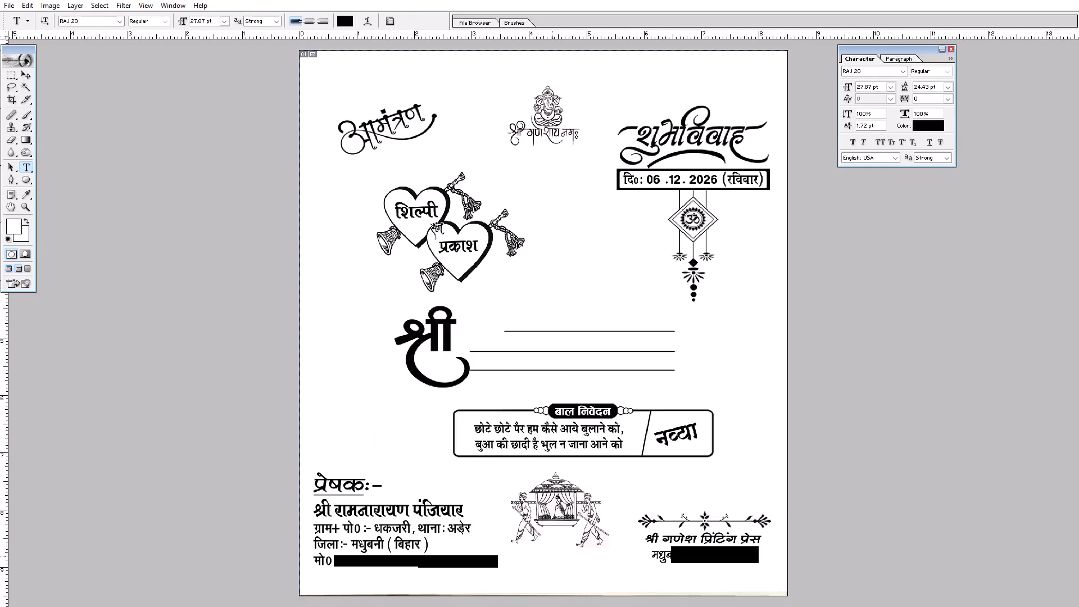
{"action": "key", "text": "ctrl+v"}
{"action": "key", "text": "ctrl+t"}
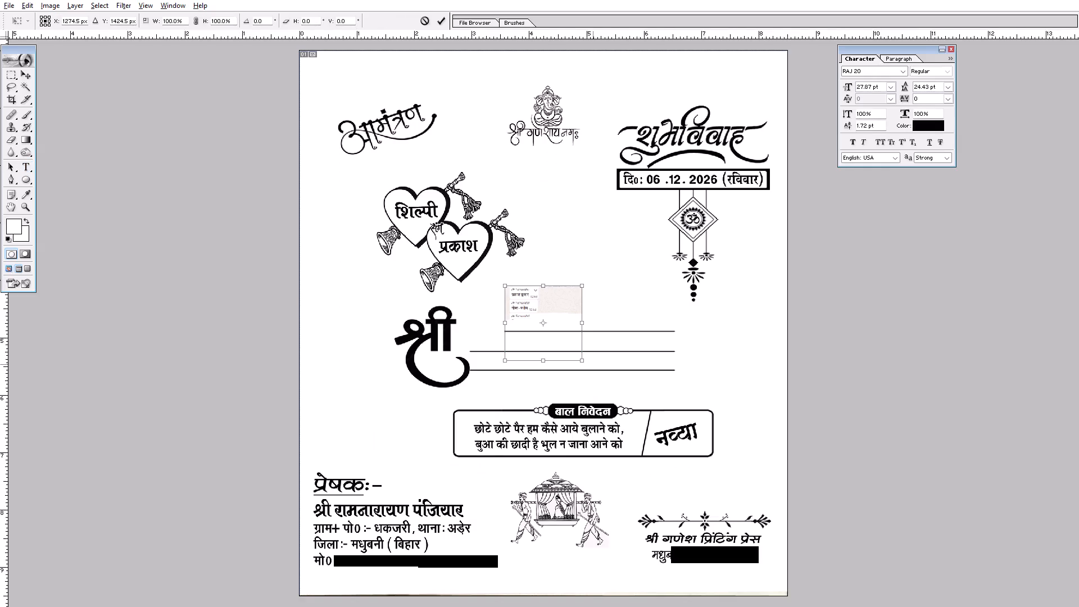
{"action": "left_click_drag", "start_coordinate": [584, 364], "coordinate": [656, 405], "text": "alt+shift"}
{"action": "key", "text": "Return"}
{"action": "key", "text": "ctrl+shift+bracketright"}
{"action": "key", "text": "v"}
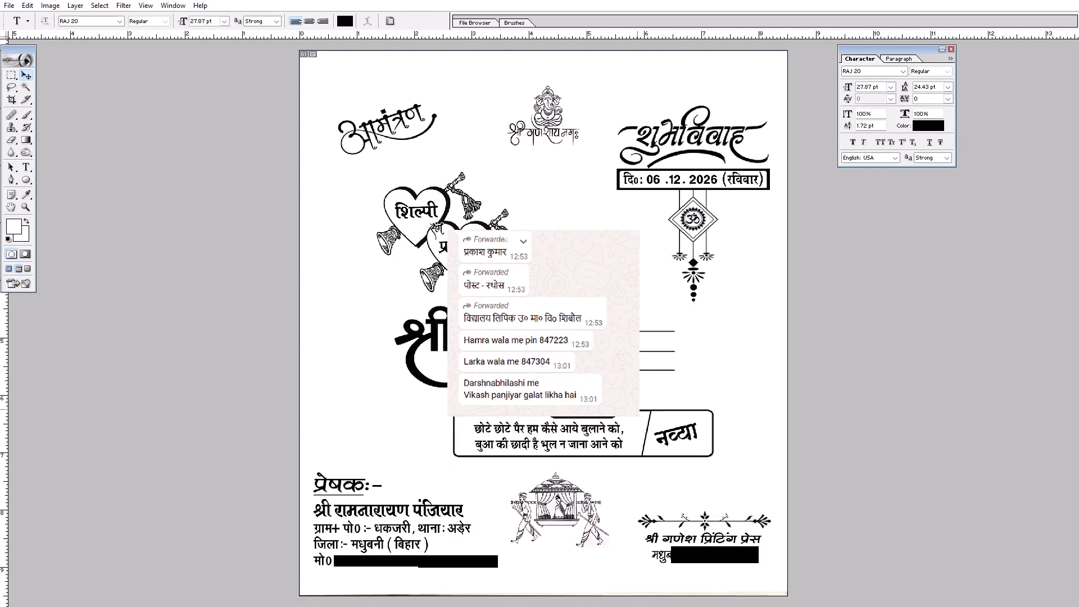
{"action": "left_click_drag", "start_coordinate": [445, 296], "coordinate": [529, 346]}
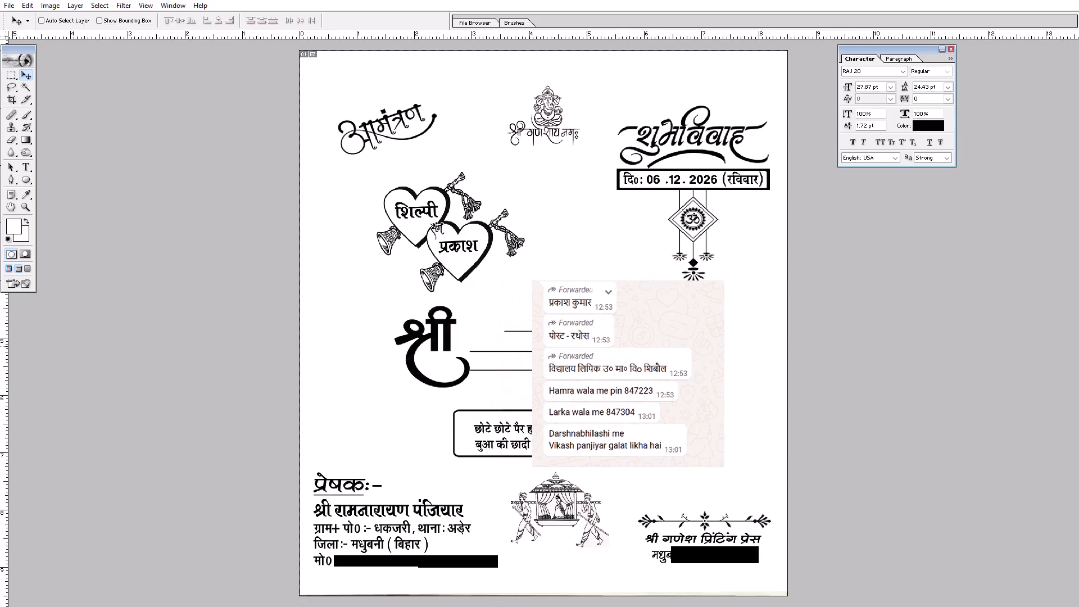
{"action": "left_click_drag", "start_coordinate": [529, 346], "coordinate": [549, 327]}
Cut the pasted note out of manish weds sadhan 3, and save and close that design.
{"action": "key", "text": "ctrl+a"}
{"action": "key", "text": "ctrl+x"}
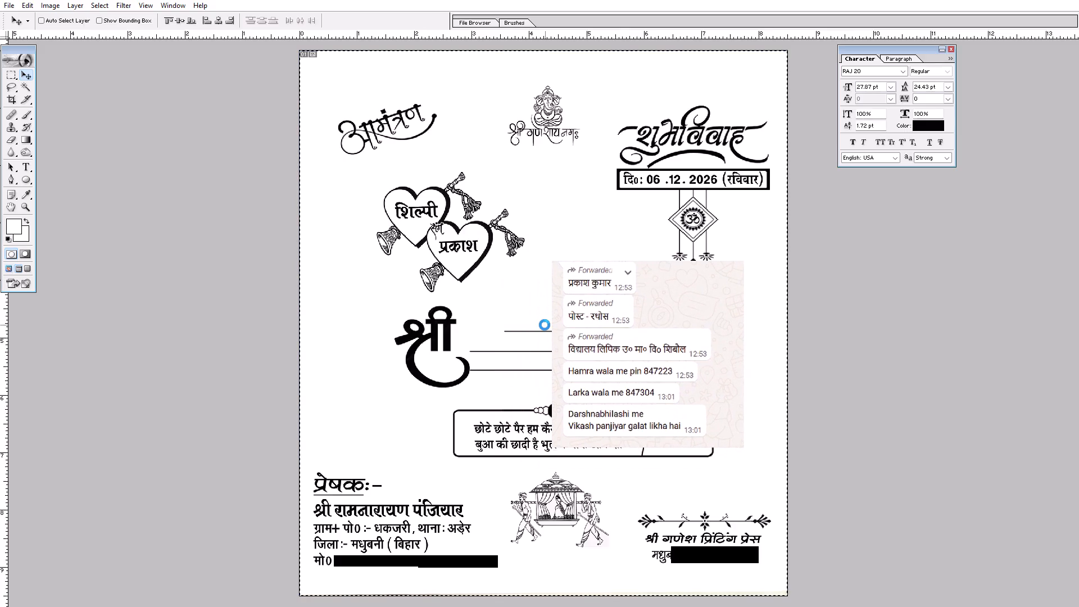
{"action": "key", "text": "ctrl+s"}
{"action": "key", "text": "ctrl+w"}
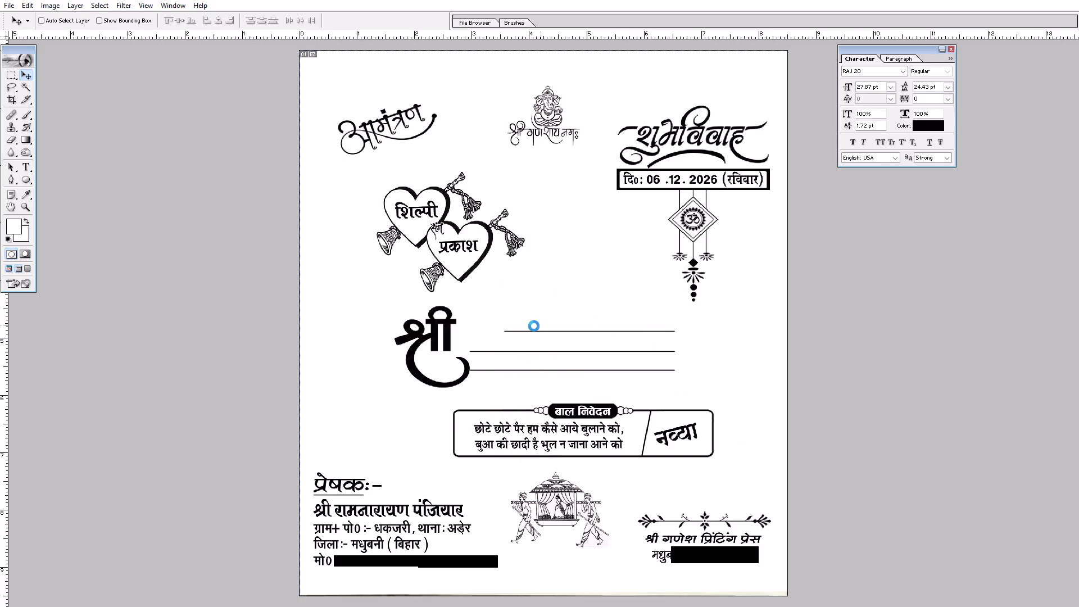
{"action": "left_click", "coordinate": [364, 60]}
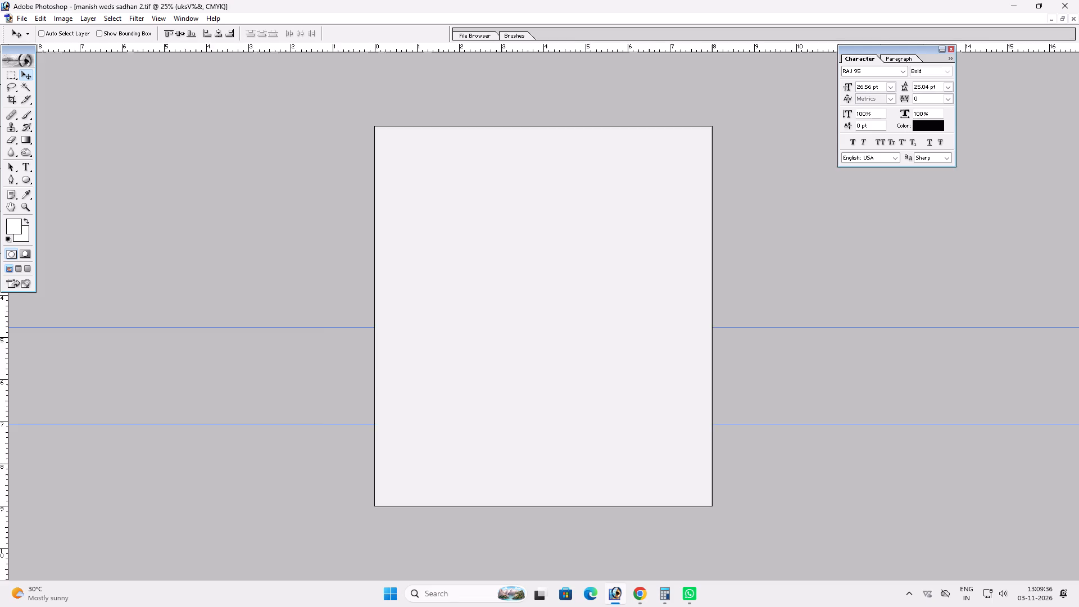
Paste the correction note into manish weds sadhan 1 as the top layer and shift it slightly downward over the card's middle.
{"action": "key", "text": "ctrl+0"}
{"action": "key", "text": "ctrl+Tab"}
{"action": "key", "text": "ctrl+0"}
{"action": "key", "text": "ctrl+v"}
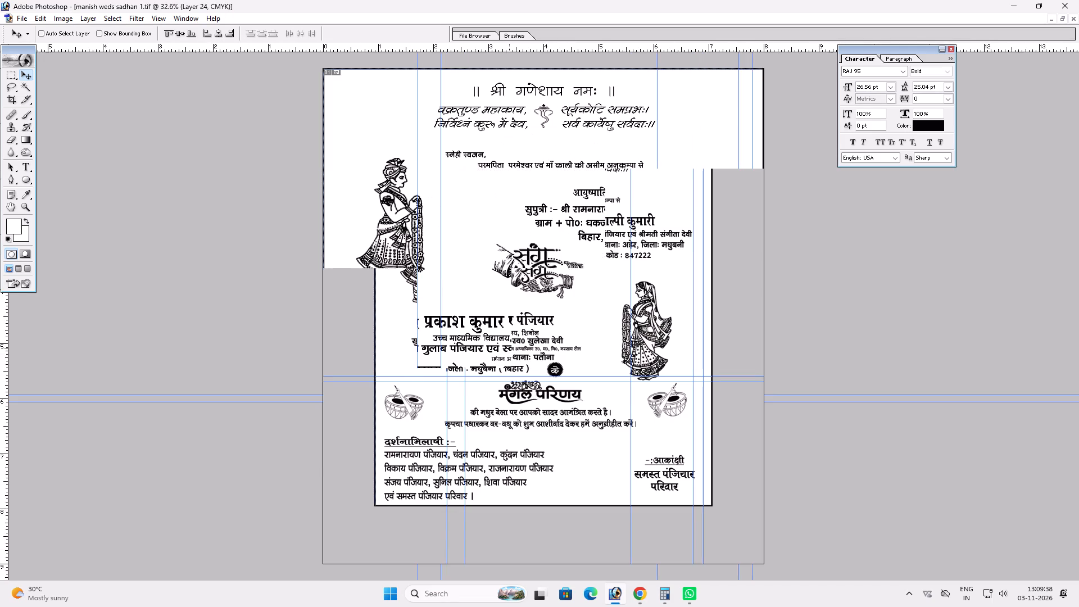
{"action": "key", "text": "ctrl+shift+bracketright"}
{"action": "key", "text": "v"}
{"action": "key", "text": "v"}
{"action": "left_click_drag", "start_coordinate": [525, 359], "coordinate": [532, 382]}
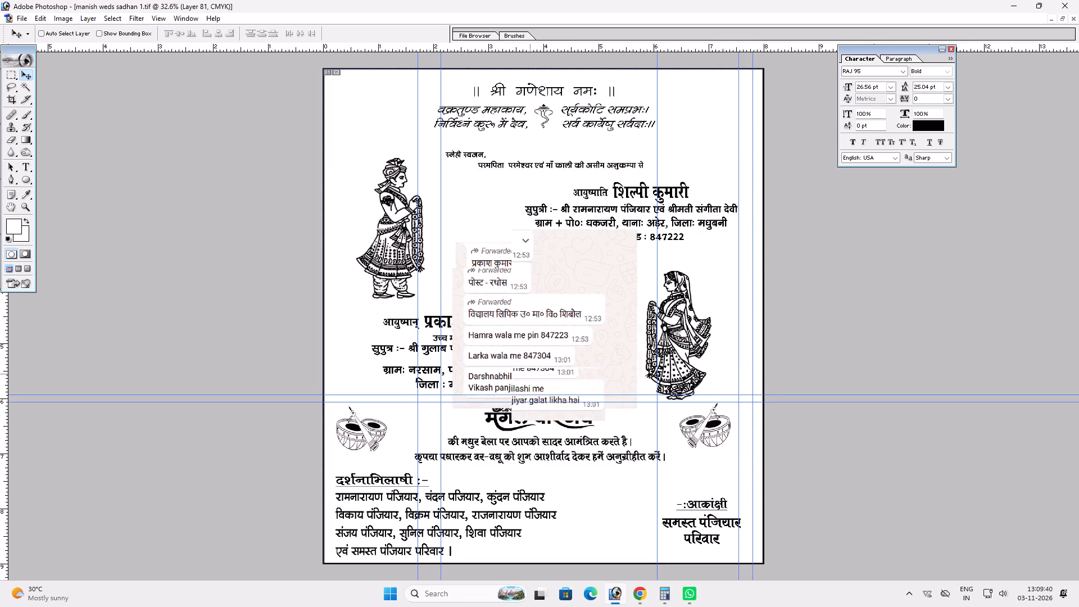
{"action": "left_click_drag", "start_coordinate": [532, 382], "coordinate": [614, 427]}
{"action": "key", "text": "ctrl+plus"}
{"action": "key", "text": "space"}
{"action": "key", "text": "ctrl+plus"}
{"action": "key", "text": "space"}
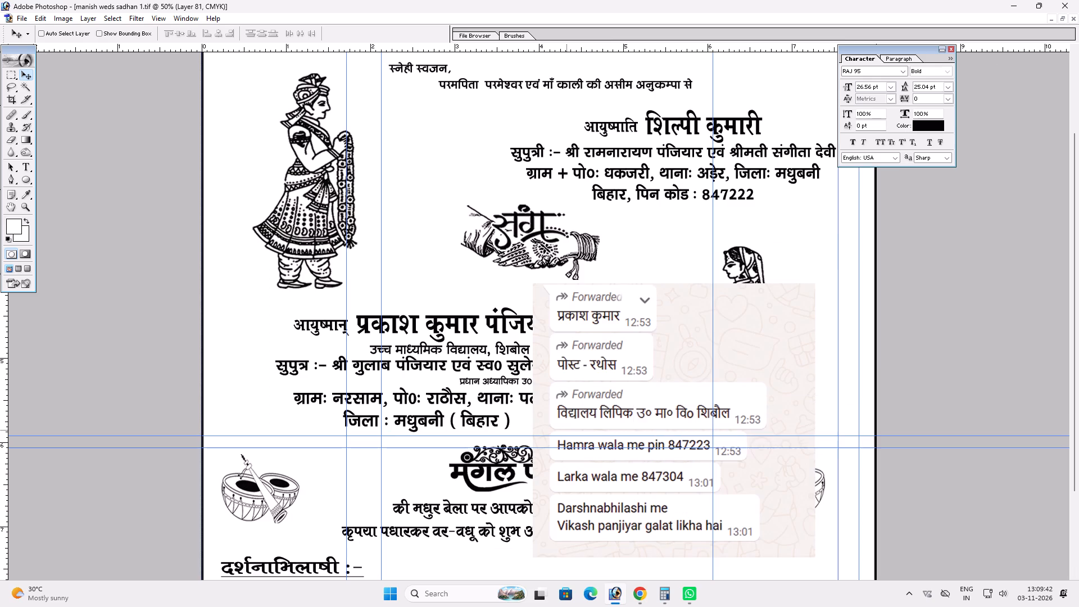
{"action": "left_click", "coordinate": [584, 352], "text": "ctrl"}
{"action": "left_click_drag", "start_coordinate": [587, 341], "coordinate": [591, 453], "text": "ctrl"}
{"action": "key", "text": "t"}
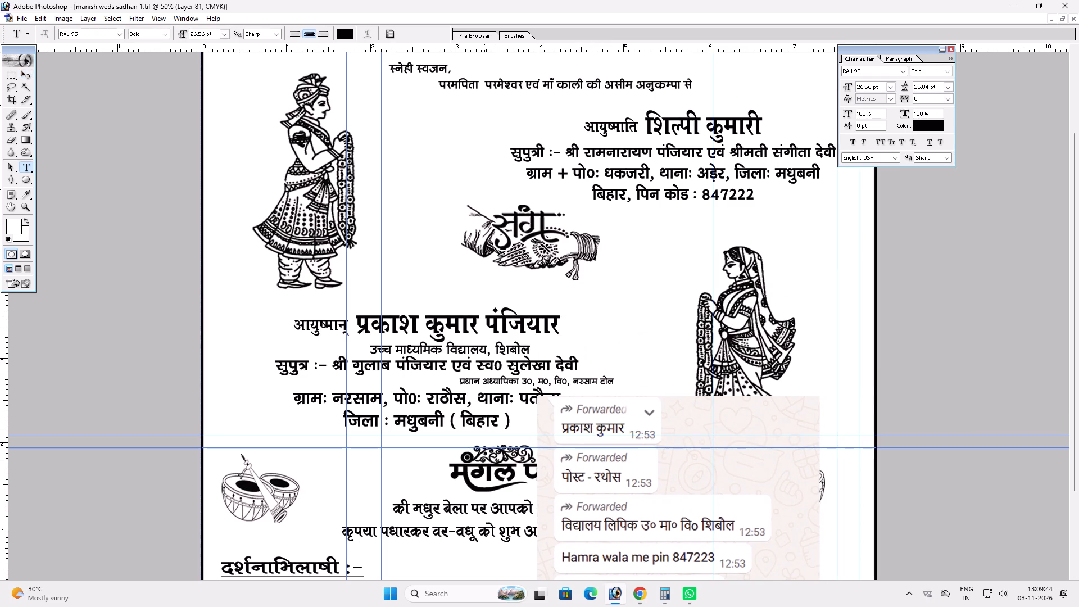
{"action": "left_click_drag", "start_coordinate": [484, 327], "coordinate": [557, 319]}
{"action": "key", "text": "BackSpace"}
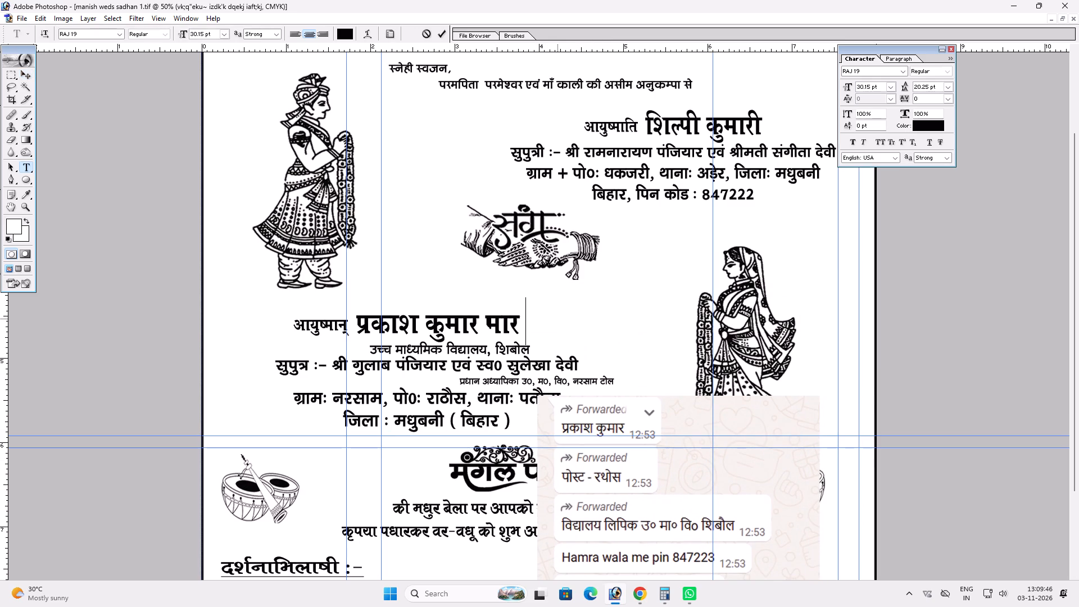
{"action": "key", "text": "Return"}
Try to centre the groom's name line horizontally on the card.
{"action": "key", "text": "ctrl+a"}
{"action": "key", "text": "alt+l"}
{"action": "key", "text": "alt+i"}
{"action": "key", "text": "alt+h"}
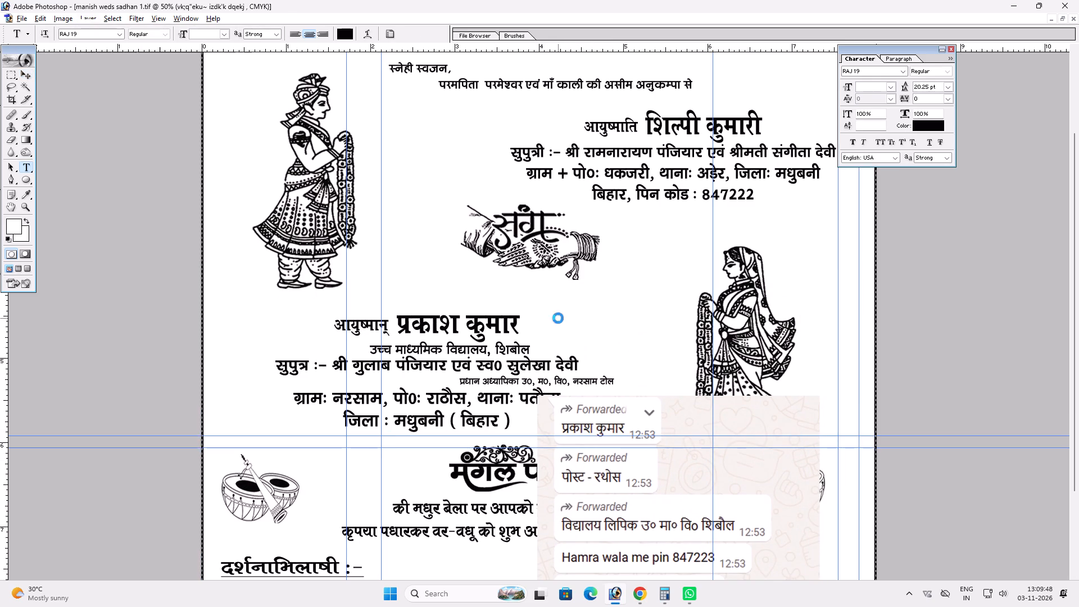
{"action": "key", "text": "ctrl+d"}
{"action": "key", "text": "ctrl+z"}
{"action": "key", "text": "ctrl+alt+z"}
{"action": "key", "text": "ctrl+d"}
Link the groom's name line with the occupation, parentage and address lines beneath it so they move as a group.
{"action": "key", "text": "v"}
{"action": "left_click_drag", "start_coordinate": [461, 336], "coordinate": [474, 338]}
{"action": "key", "text": "ctrl+z"}
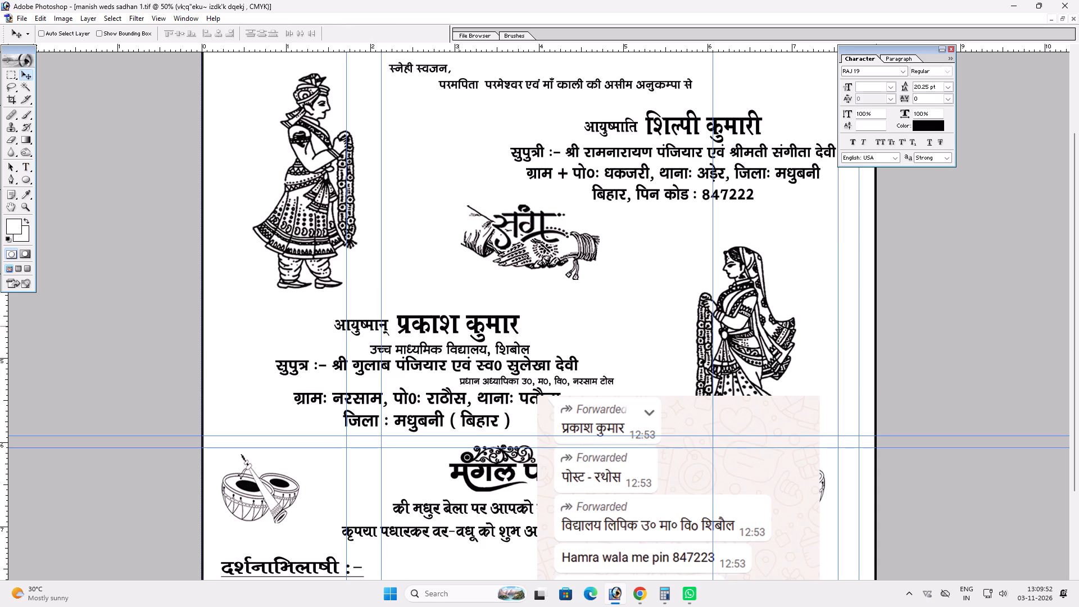
{"action": "right_click", "coordinate": [453, 319], "text": "ctrl+shift"}
{"action": "left_click", "coordinate": [473, 327], "text": "ctrl+shift"}
{"action": "left_click_drag", "start_coordinate": [464, 323], "coordinate": [485, 333]}
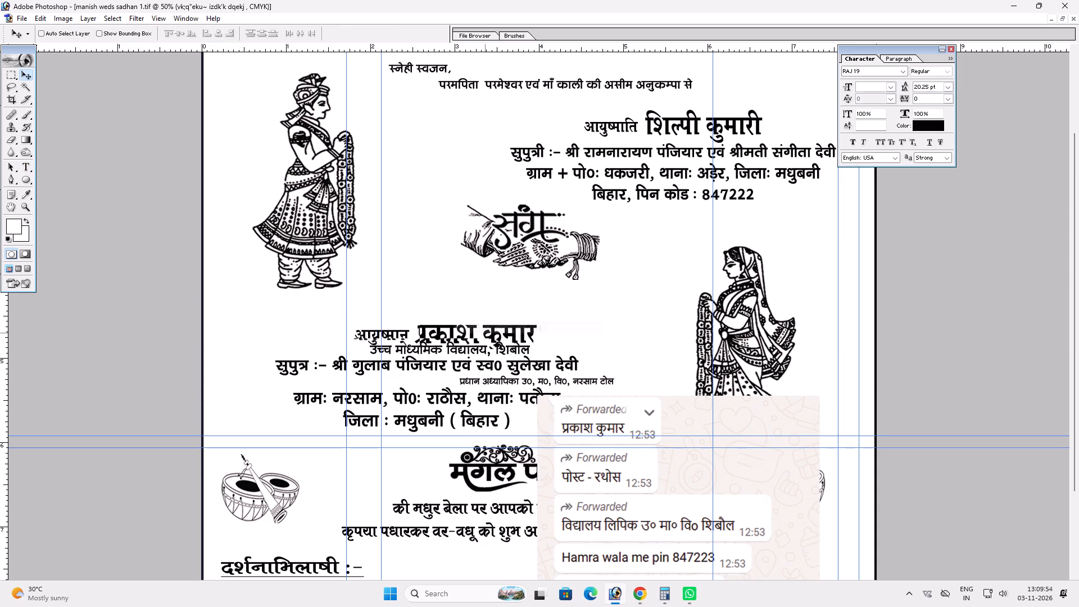
{"action": "left_click_drag", "start_coordinate": [485, 333], "coordinate": [489, 335]}
{"action": "key", "text": "ctrl+z"}
{"action": "left_click", "coordinate": [478, 347], "text": "ctrl+shift"}
{"action": "left_click_drag", "start_coordinate": [478, 347], "coordinate": [499, 352]}
{"action": "key", "text": "ctrl+z"}
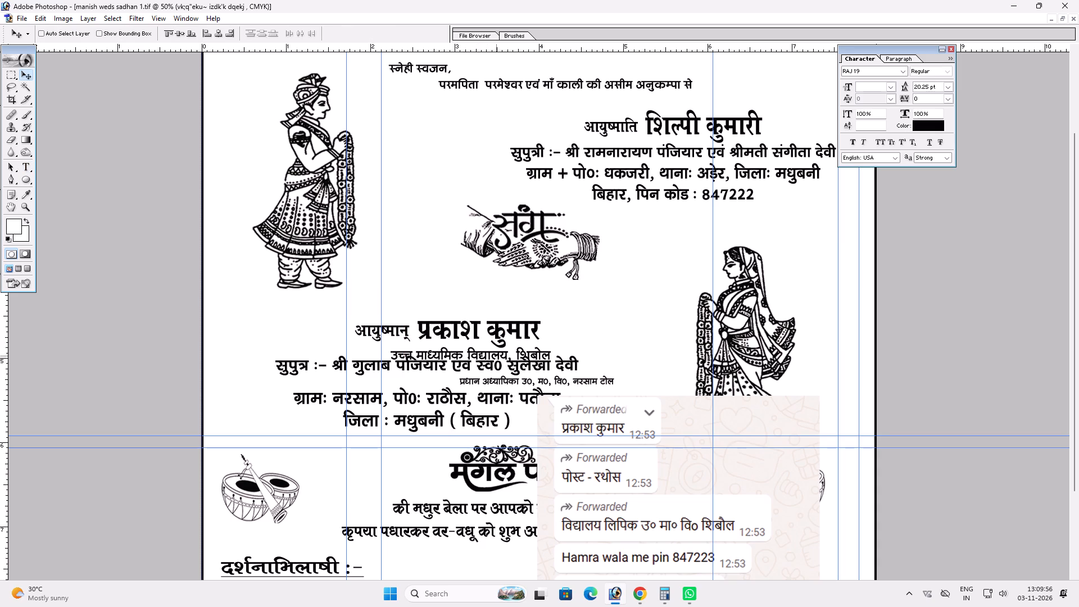
{"action": "left_click", "coordinate": [491, 363], "text": "ctrl+shift"}
{"action": "left_click_drag", "start_coordinate": [491, 363], "coordinate": [505, 372]}
{"action": "key", "text": "ctrl+z"}
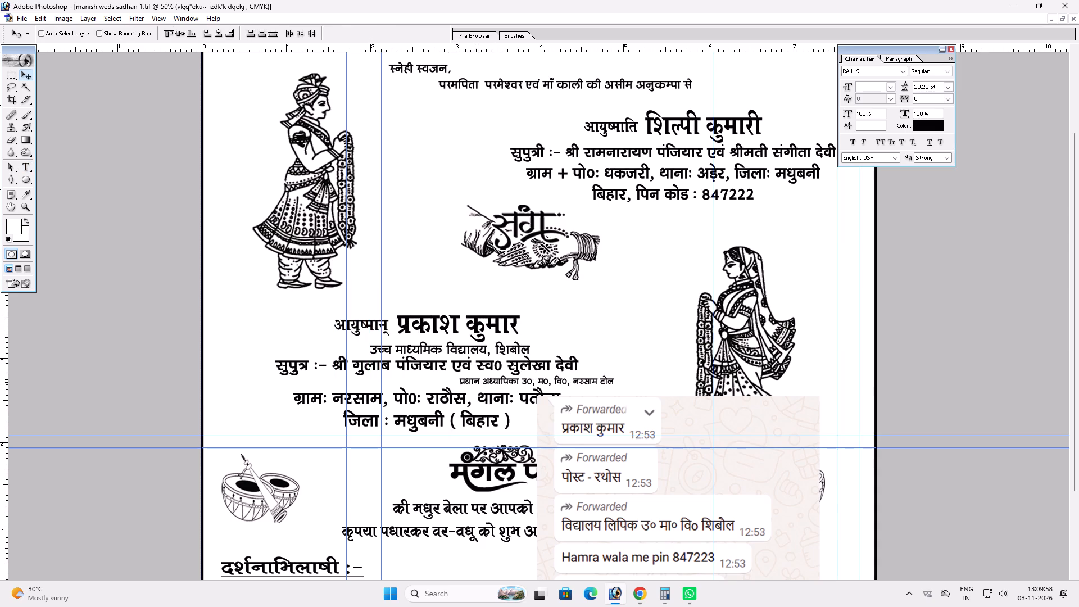
{"action": "left_click", "coordinate": [464, 395], "text": "ctrl+shift"}
{"action": "left_click_drag", "start_coordinate": [464, 395], "coordinate": [478, 401]}
{"action": "key", "text": "ctrl+z"}
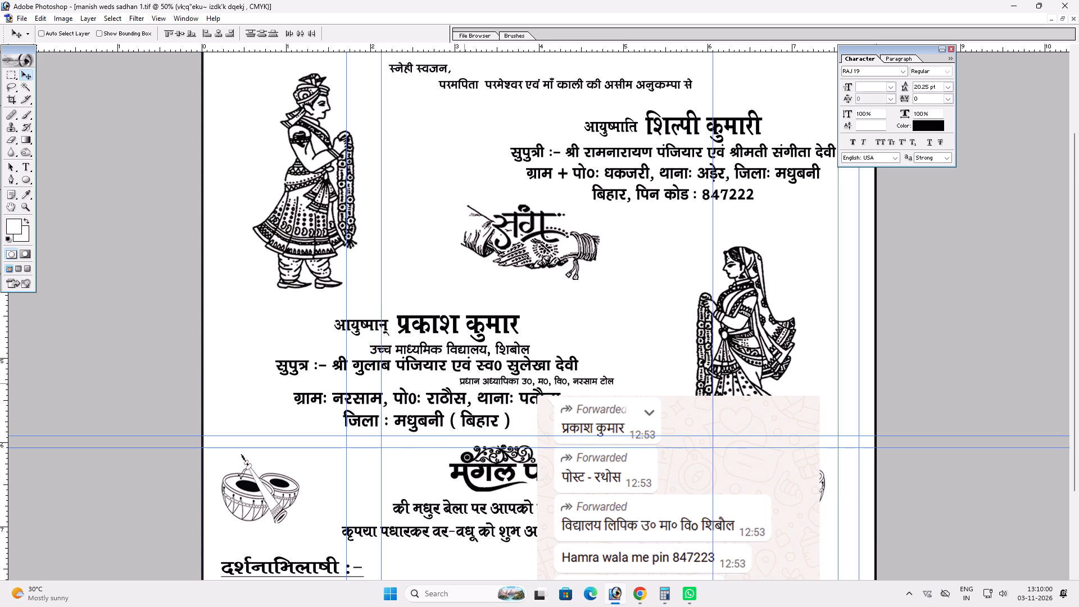
{"action": "left_click", "coordinate": [464, 382], "text": "ctrl+shift"}
{"action": "left_click_drag", "start_coordinate": [464, 382], "coordinate": [479, 382]}
{"action": "key", "text": "ctrl+z"}
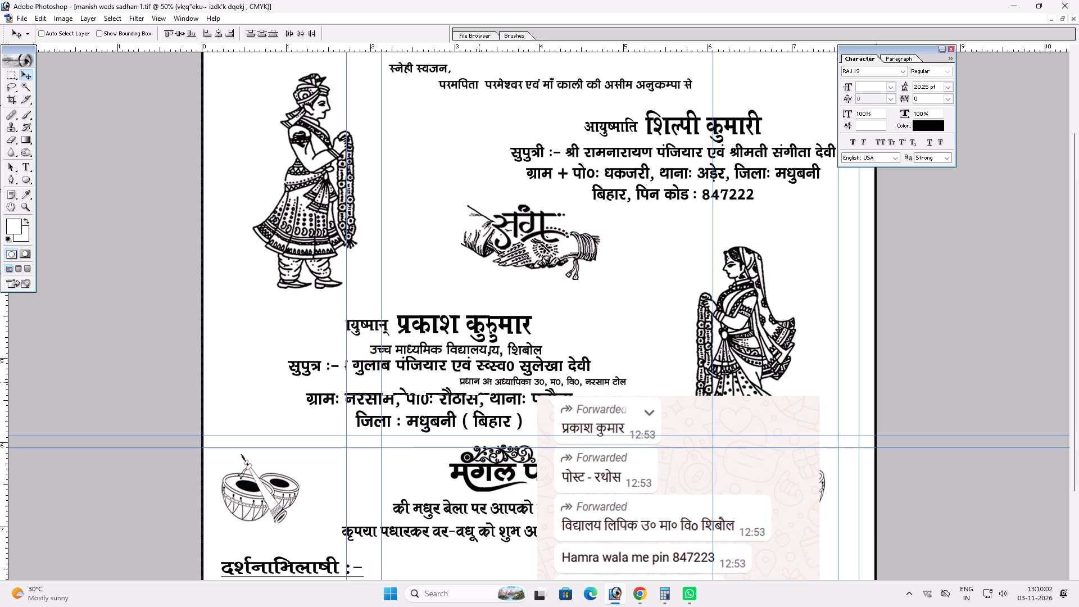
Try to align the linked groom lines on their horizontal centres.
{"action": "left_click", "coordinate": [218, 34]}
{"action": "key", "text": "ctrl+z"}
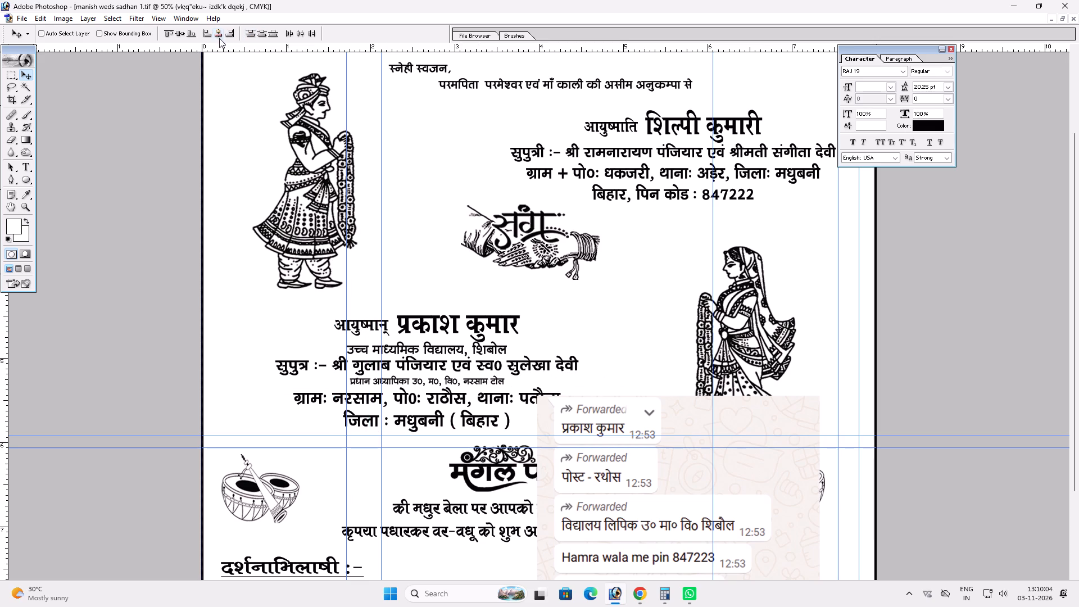
Save the manish weds sadhan 1 design.
{"action": "key", "text": "ctrl+s"}
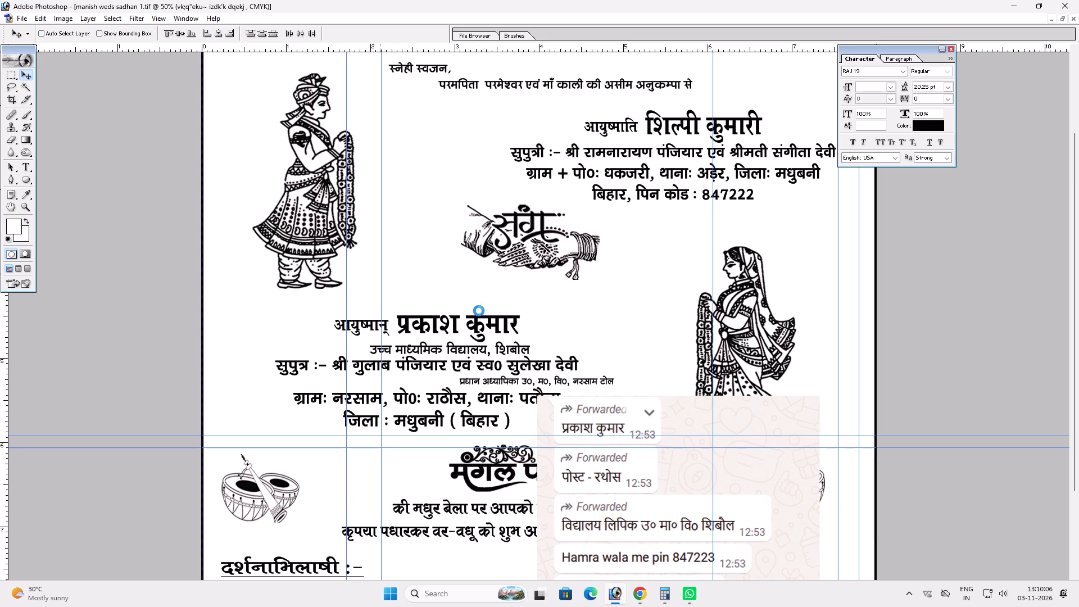
Move the correction note off the groom's address line and change its post office name to राथौस.
{"action": "left_click", "coordinate": [619, 487], "text": "ctrl"}
{"action": "left_click_drag", "start_coordinate": [619, 487], "coordinate": [686, 411]}
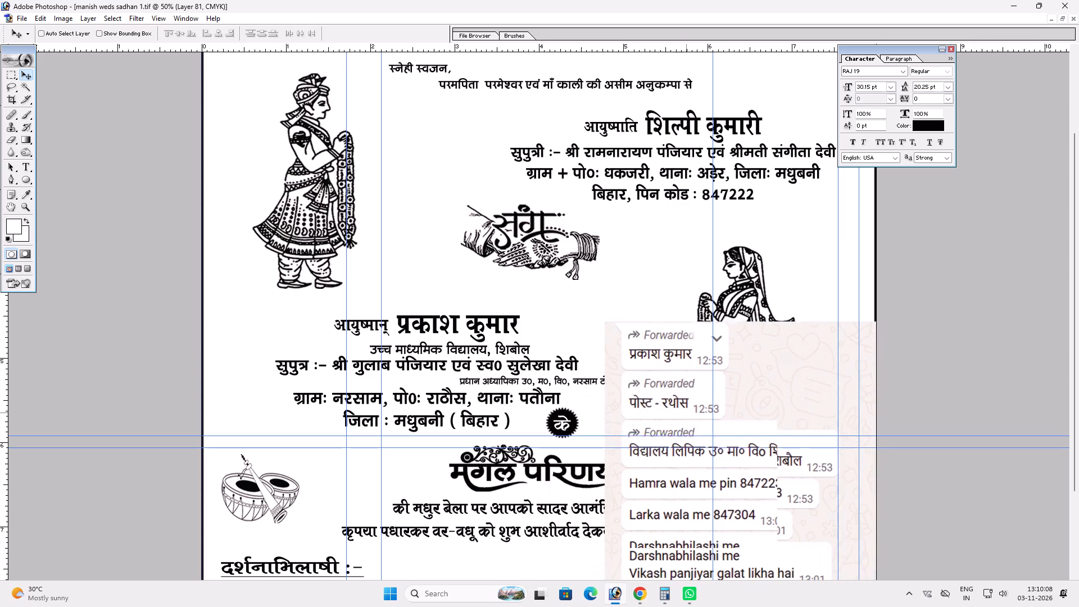
{"action": "left_click_drag", "start_coordinate": [686, 411], "coordinate": [675, 379]}
{"action": "key", "text": "t"}
{"action": "left_click", "coordinate": [448, 404]}
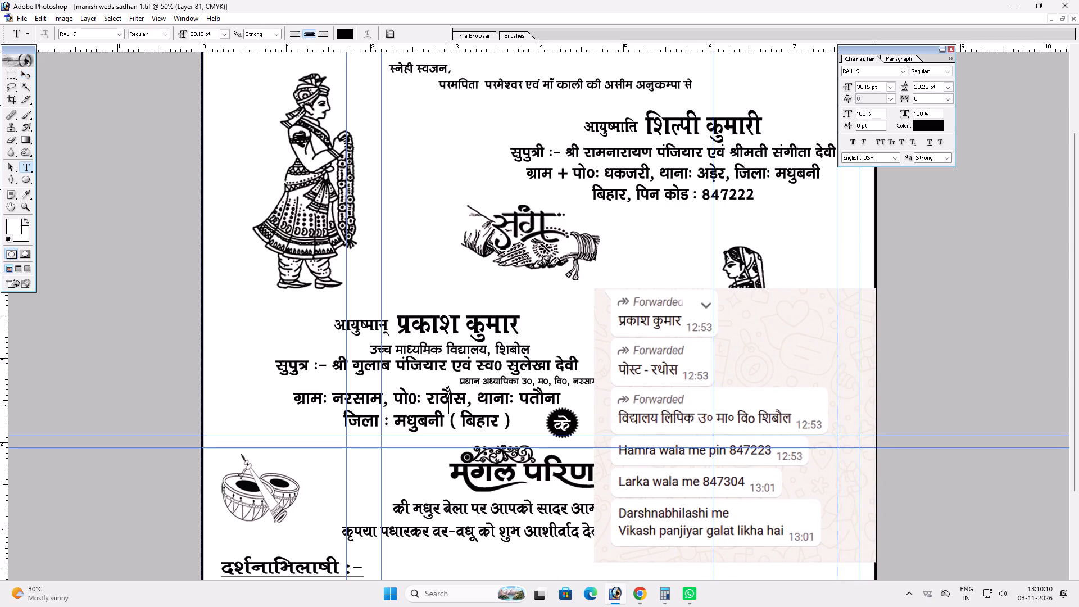
{"action": "type", "text": "Fk"}
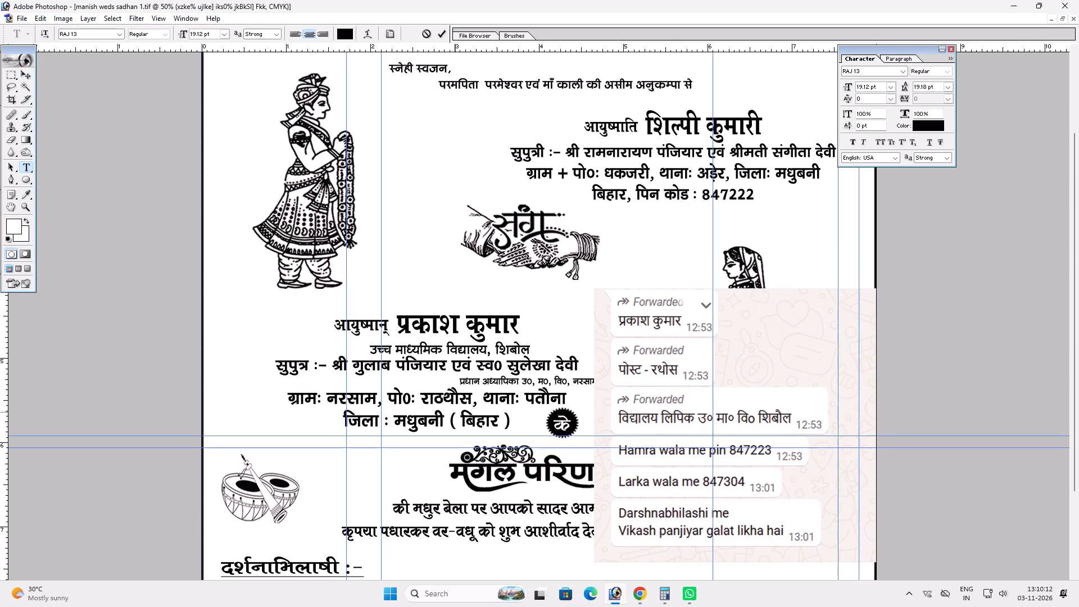
{"action": "key", "text": "BackSpace"}
{"action": "key", "text": "BackSpace"}
{"action": "key", "text": "BackSpace"}
{"action": "type", "text": "Fk"}
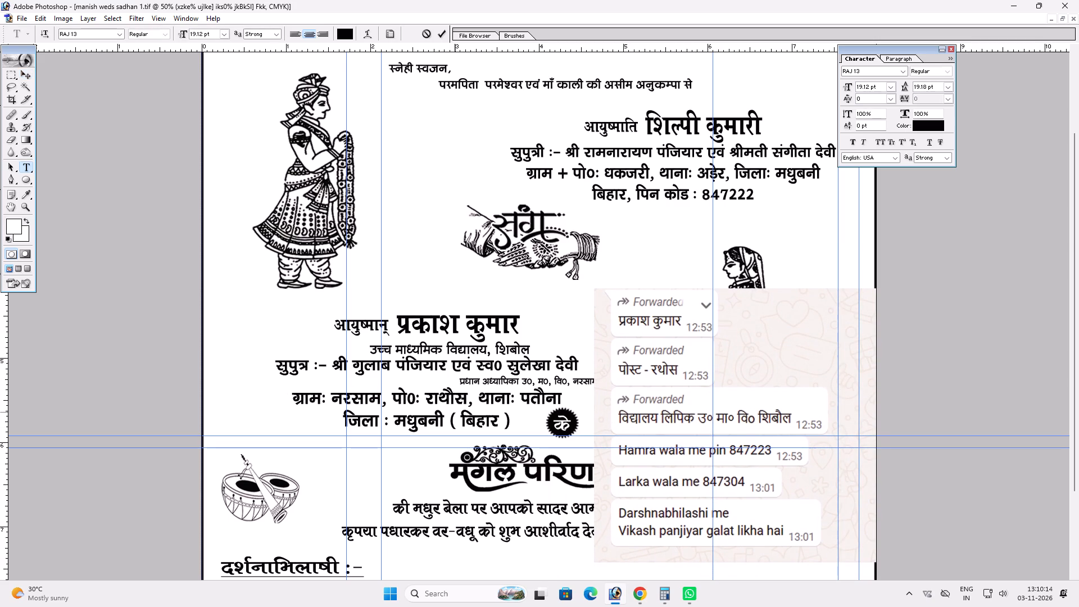
{"action": "key", "text": "Return"}
{"action": "key", "text": "v"}
{"action": "key", "text": "v"}
Move the correction note higher and replace the occupation line under the groom's name with विद्यालय लिपिक उ0 मा0 वि0, शिबौल.
{"action": "left_click", "coordinate": [643, 378], "text": "ctrl"}
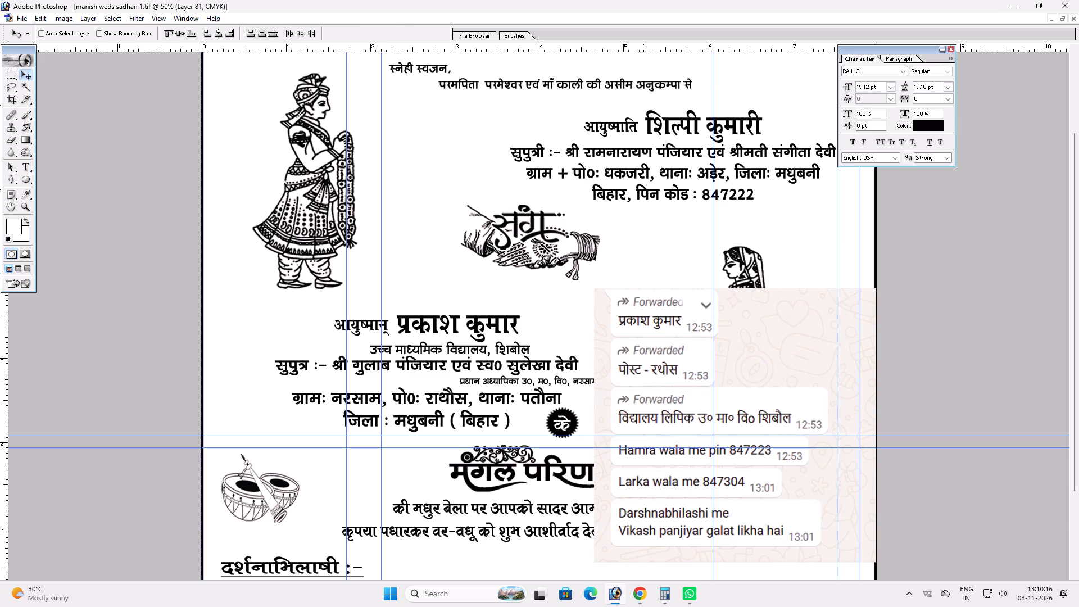
{"action": "left_click_drag", "start_coordinate": [643, 378], "coordinate": [654, 270]}
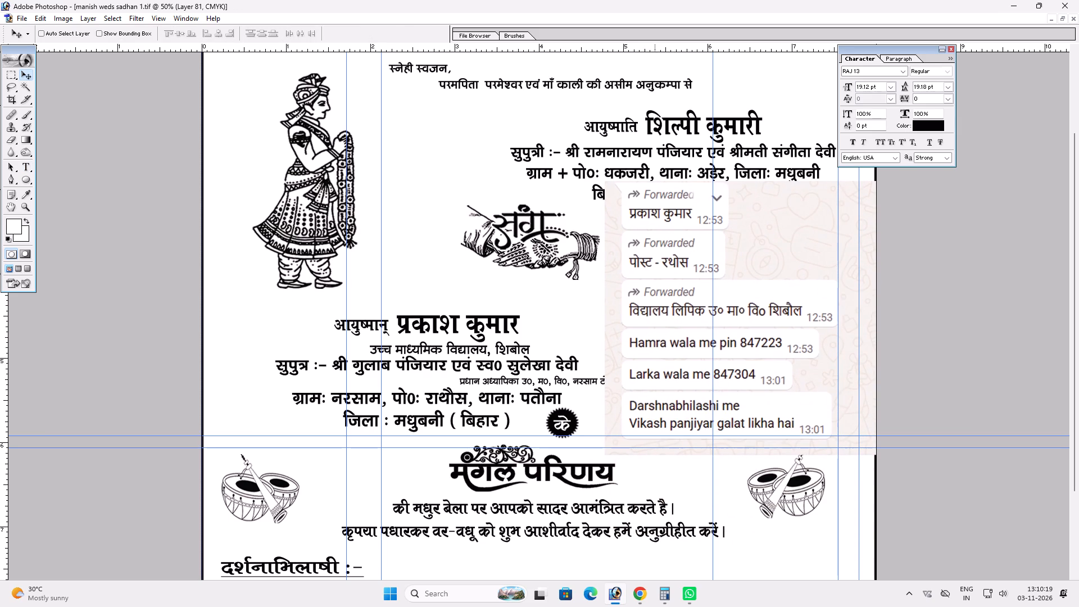
{"action": "key", "text": "t"}
{"action": "left_click", "coordinate": [438, 353]}
{"action": "key", "text": "ctrl+a"}
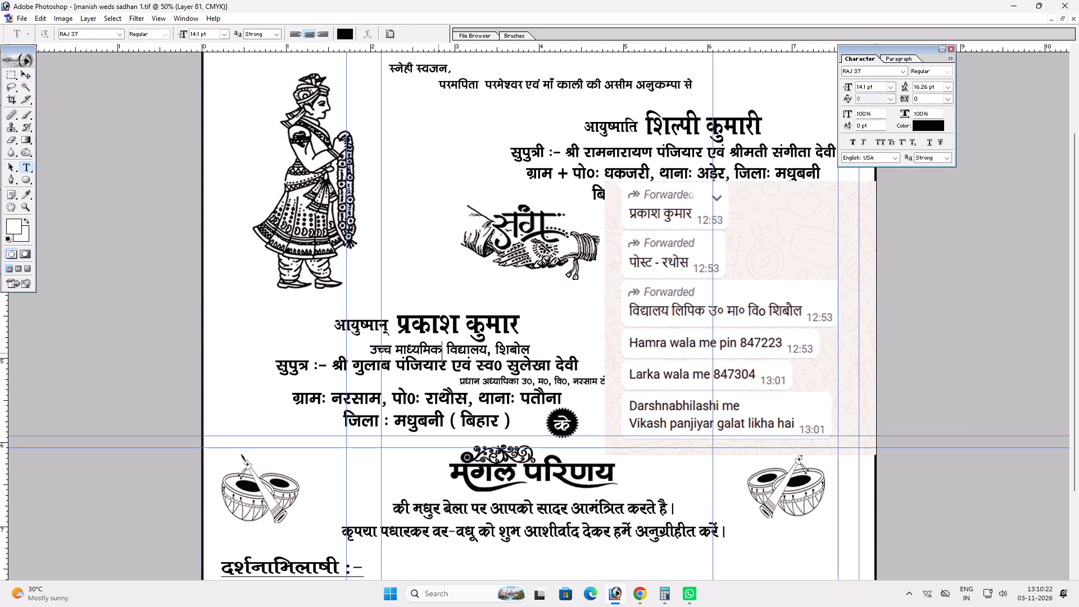
{"action": "type", "text": "fo"}
{"action": "type", "text": "|ky;"}
{"action": "key", "text": "space"}
{"action": "type", "text": "fu"}
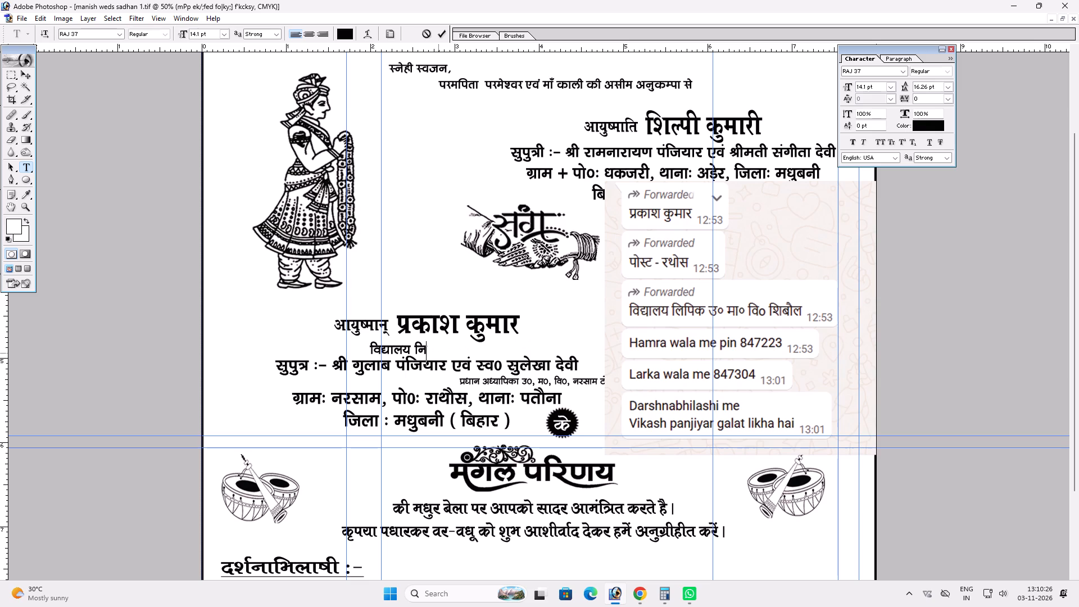
{"action": "key", "text": "BackSpace"}
{"action": "type", "text": "ydi"}
{"action": "key", "text": "BackSpace"}
{"action": "key", "text": "BackSpace"}
{"action": "key", "text": "i"}
{"action": "key", "text": "BackSpace"}
{"action": "type", "text": "di"}
{"action": "key", "text": "BackSpace"}
{"action": "key", "text": "BackSpace"}
{"action": "type", "text": "fid"}
{"action": "key", "text": "space"}
{"action": "type", "text": "m0"}
{"action": "key", "text": "space"}
{"action": "type", "text": "ek0"}
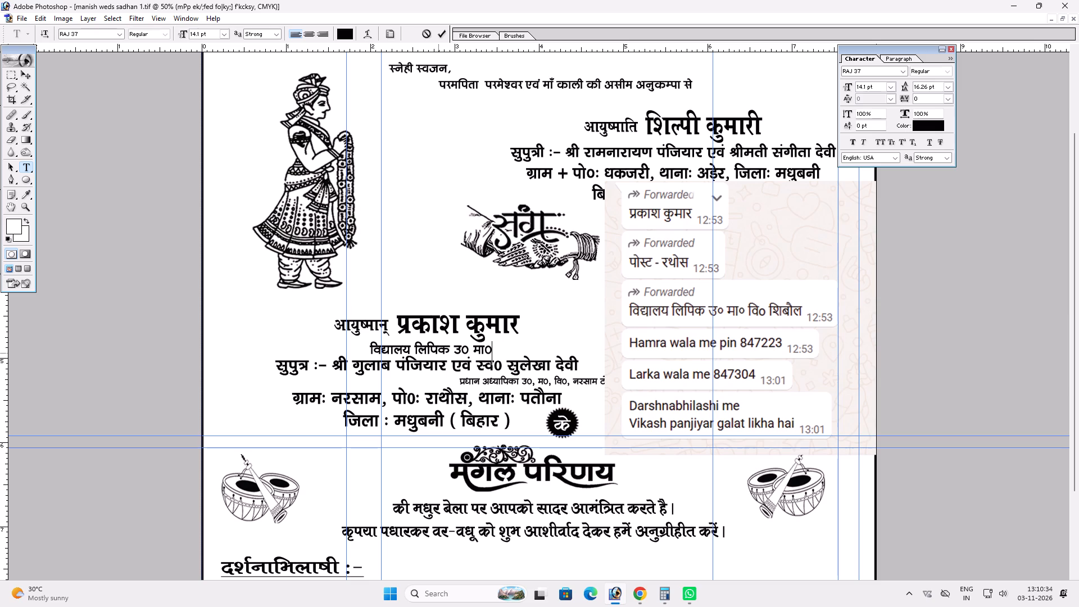
{"action": "key", "text": "space"}
{"action": "type", "text": "fi"}
{"action": "key", "text": "BackSpace"}
{"action": "key", "text": "o"}
{"action": "type", "text": "0"}
{"action": "key", "text": "space"}
{"action": "key", "text": "BackSpace"}
{"action": "type", "text": "] f'kckS"}
{"action": "key", "text": "y"}
{"action": "key", "text": "Return"}
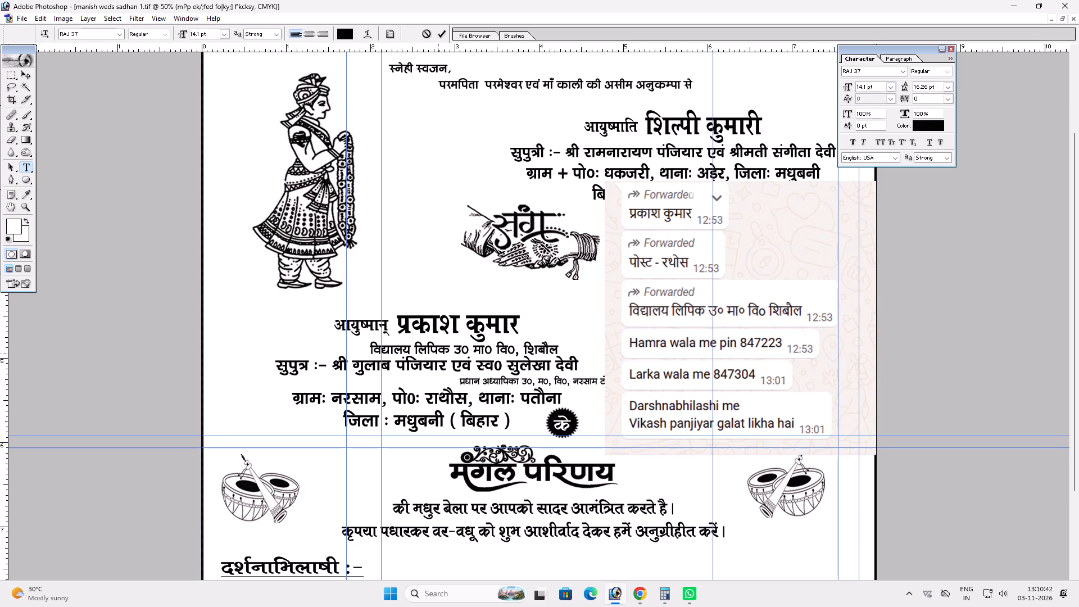
{"action": "type", "text": "vvv"}
{"action": "left_click_drag", "start_coordinate": [443, 354], "coordinate": [437, 356], "text": "shift"}
{"action": "key", "text": "ctrl+z"}
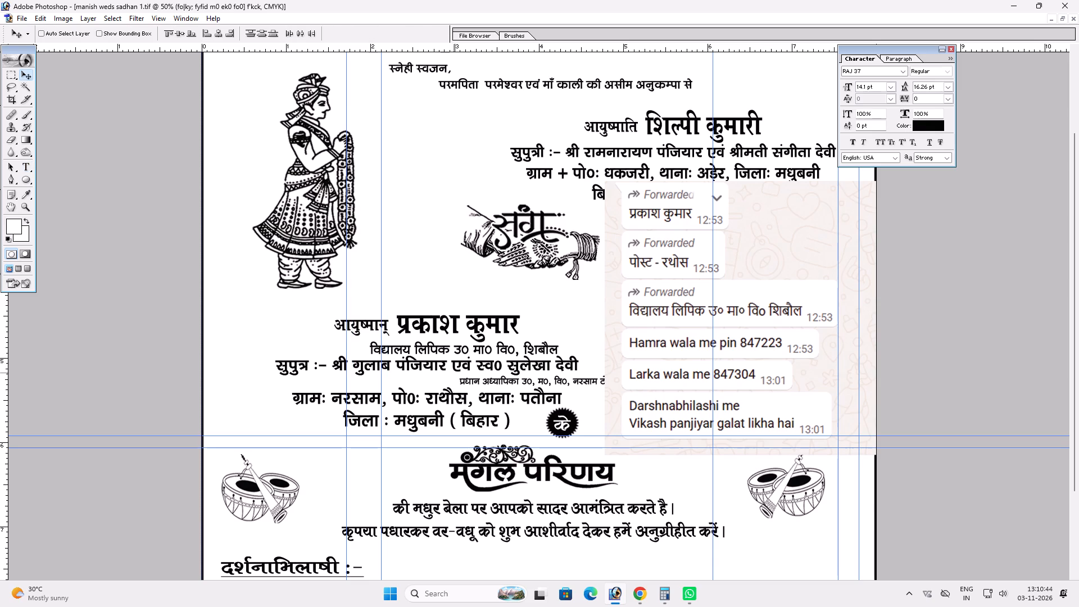
{"action": "left_click", "coordinate": [624, 382], "text": "ctrl"}
{"action": "left_click", "coordinate": [628, 381], "text": "ctrl"}
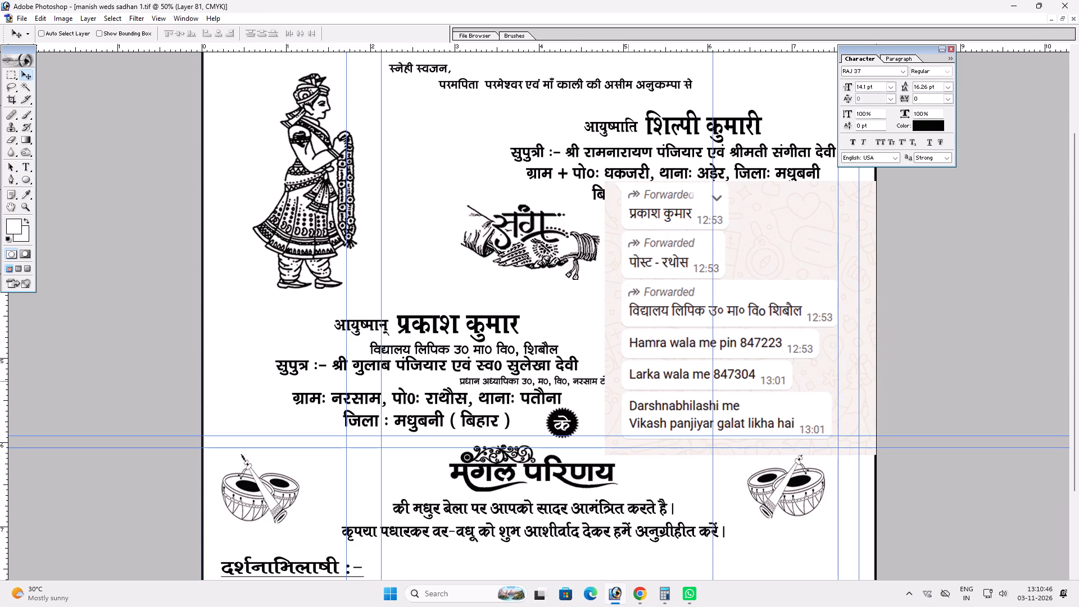
{"action": "left_click_drag", "start_coordinate": [631, 380], "coordinate": [628, 425]}
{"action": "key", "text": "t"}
{"action": "left_click_drag", "start_coordinate": [748, 198], "coordinate": [755, 197]}
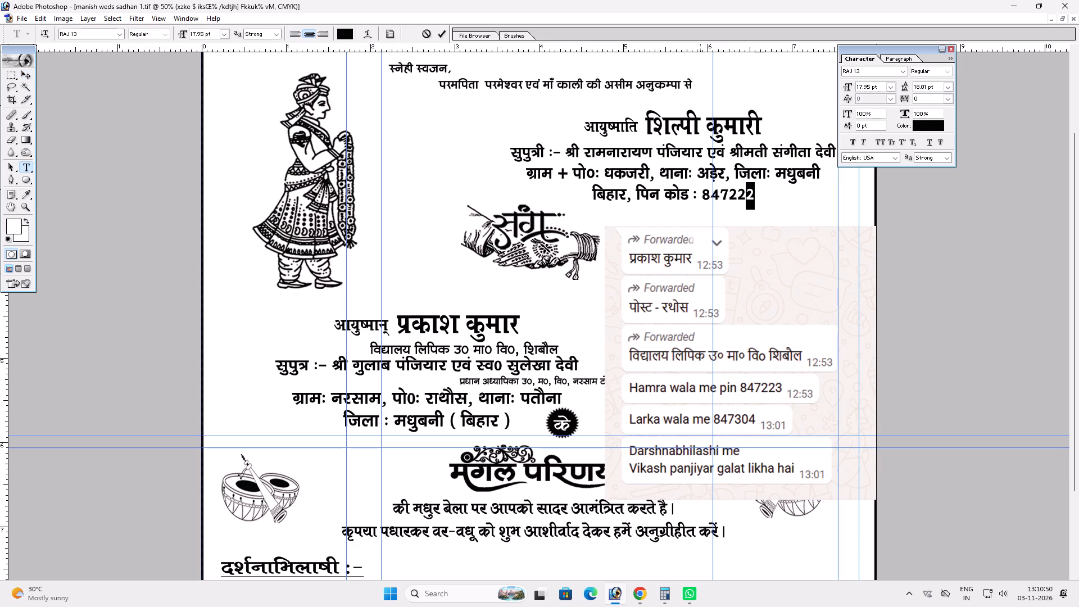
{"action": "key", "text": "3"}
{"action": "key", "text": "Return"}
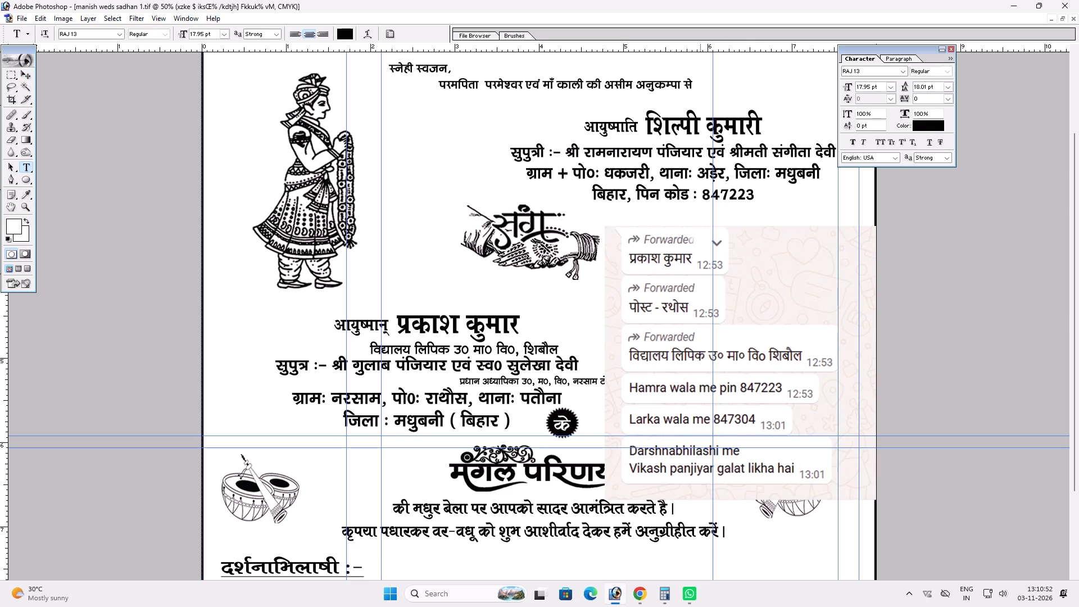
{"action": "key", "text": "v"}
{"action": "left_click", "coordinate": [691, 330], "text": "ctrl"}
{"action": "left_click_drag", "start_coordinate": [691, 330], "coordinate": [702, 284]}
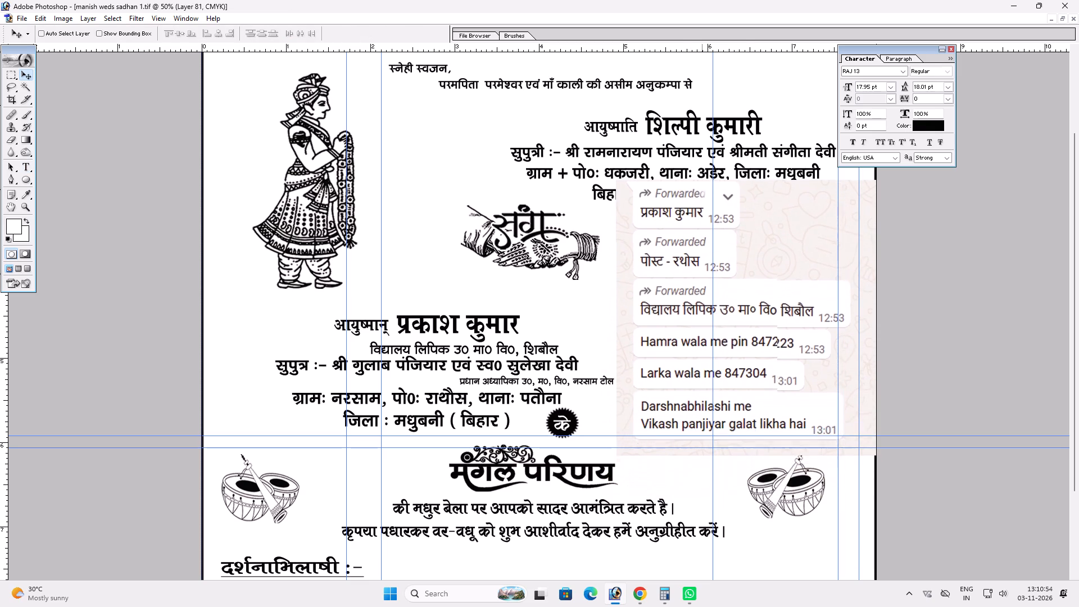
{"action": "left_click_drag", "start_coordinate": [702, 284], "coordinate": [696, 232]}
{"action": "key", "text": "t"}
{"action": "left_click", "coordinate": [508, 415]}
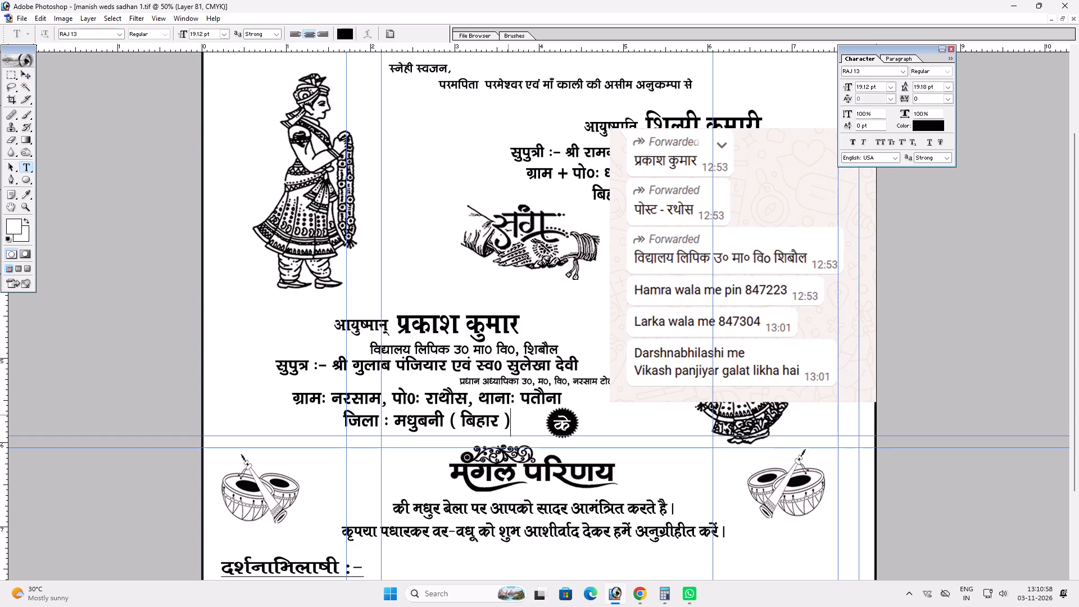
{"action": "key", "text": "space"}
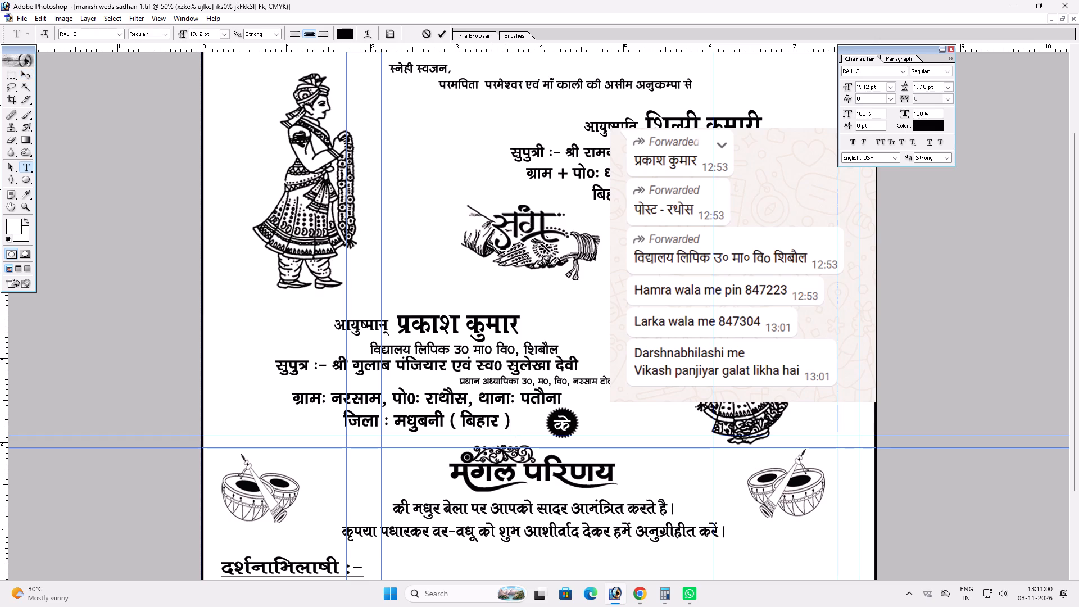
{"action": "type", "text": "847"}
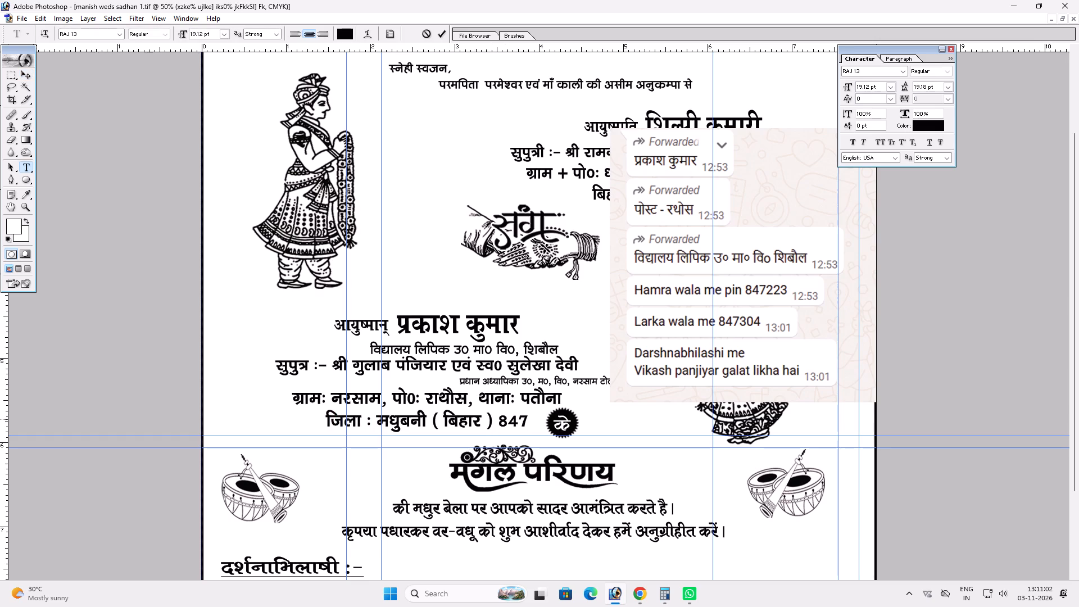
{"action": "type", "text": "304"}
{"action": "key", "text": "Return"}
Shift the linked groom details slightly up and left on the card, and move the round के badge slightly right.
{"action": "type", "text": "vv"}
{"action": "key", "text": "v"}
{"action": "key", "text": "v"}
{"action": "left_click_drag", "start_coordinate": [507, 393], "coordinate": [490, 382]}
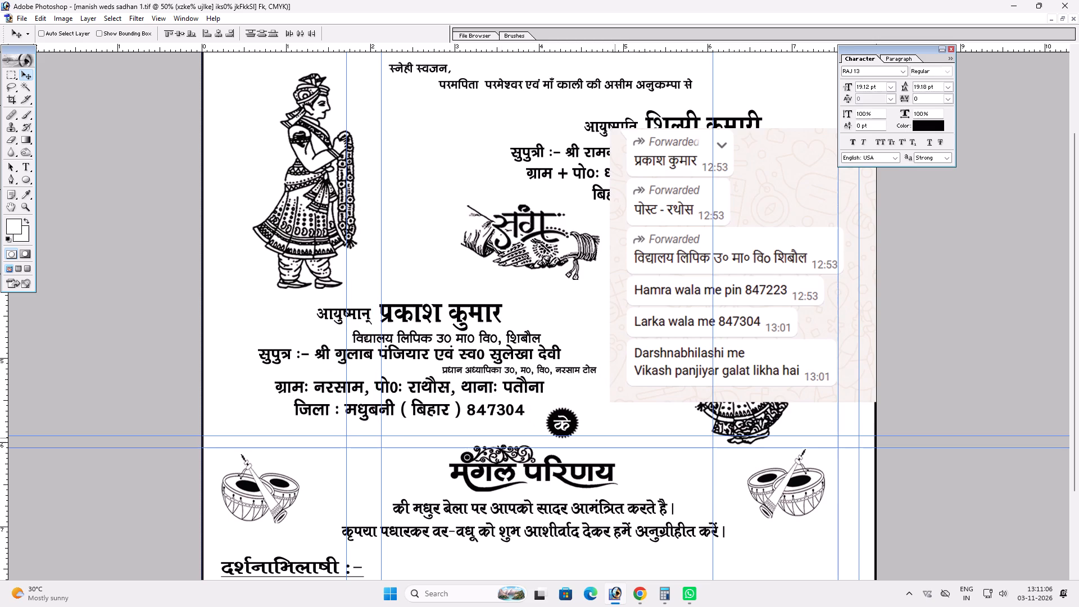
{"action": "left_click", "coordinate": [569, 423], "text": "ctrl"}
{"action": "left_click_drag", "start_coordinate": [569, 422], "coordinate": [597, 416]}
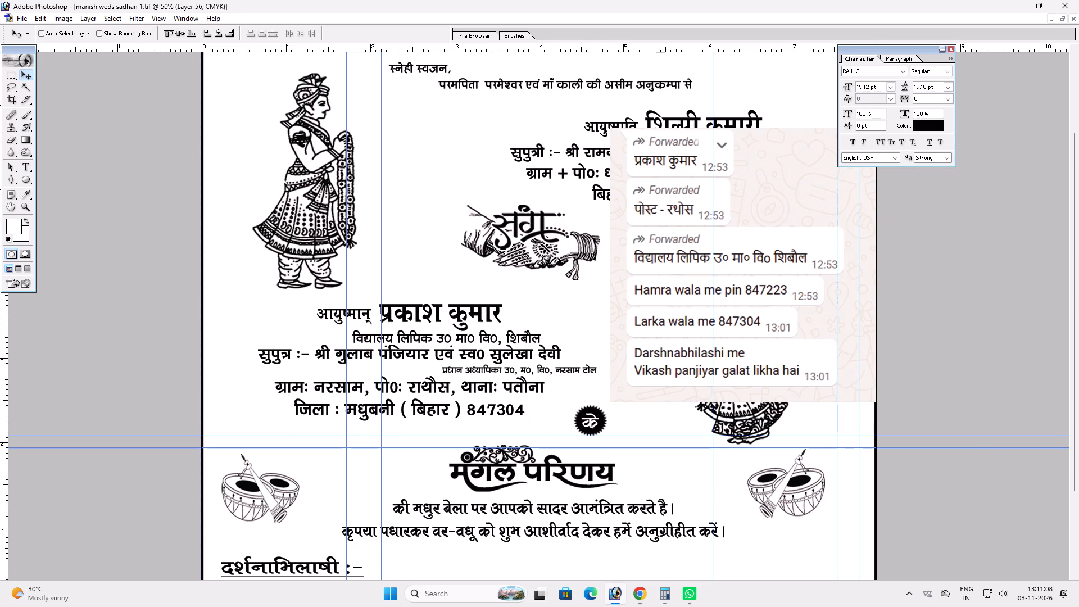
Move the correction note up and left on the card for checking its दर्शनाभिलाषी correction against the names list.
{"action": "left_click", "coordinate": [673, 369], "text": "ctrl"}
{"action": "left_click_drag", "start_coordinate": [672, 368], "coordinate": [613, 327]}
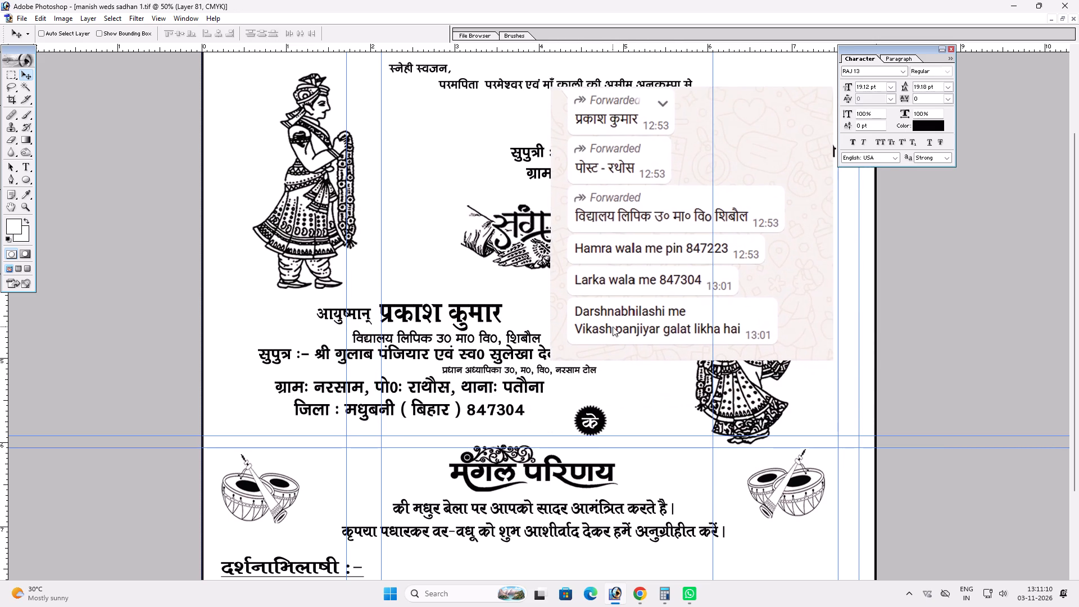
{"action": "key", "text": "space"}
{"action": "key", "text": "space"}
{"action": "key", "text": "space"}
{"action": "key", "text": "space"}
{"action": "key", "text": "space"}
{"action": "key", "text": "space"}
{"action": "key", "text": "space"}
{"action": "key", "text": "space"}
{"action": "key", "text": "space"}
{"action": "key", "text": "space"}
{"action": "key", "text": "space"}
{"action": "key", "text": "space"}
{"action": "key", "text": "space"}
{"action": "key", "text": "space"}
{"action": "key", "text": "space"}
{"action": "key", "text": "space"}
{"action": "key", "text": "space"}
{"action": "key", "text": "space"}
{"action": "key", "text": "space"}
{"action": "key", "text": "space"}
{"action": "left_click_drag", "start_coordinate": [633, 404], "coordinate": [619, 270]}
{"action": "left_click_drag", "start_coordinate": [447, 436], "coordinate": [449, 398]}
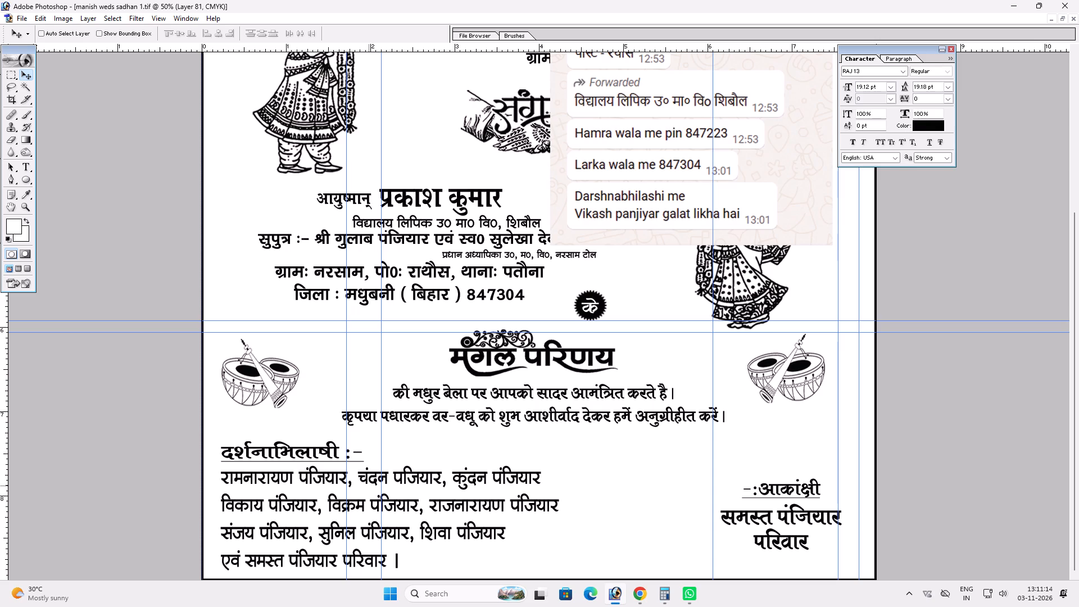
Correct the first name on the second line of the दर्शनाभिलाषी list to विकास.
{"action": "key", "text": "t"}
{"action": "left_click", "coordinate": [260, 509]}
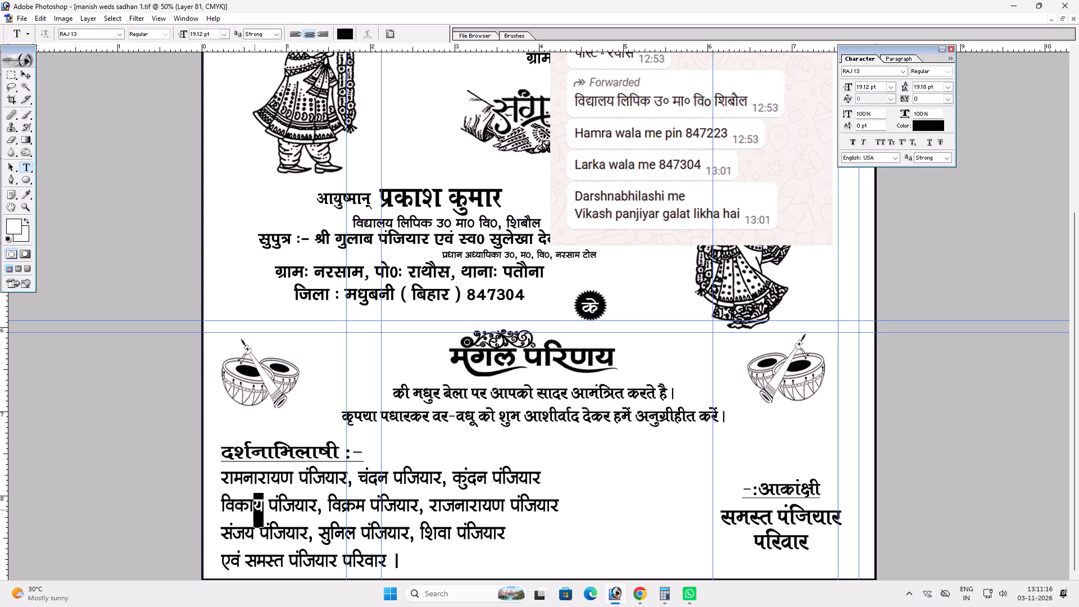
{"action": "key", "text": "l"}
{"action": "key", "text": "Return"}
{"action": "type", "text": "vv"}
Send the correction note to the back of the layer stack, behind the card.
{"action": "key", "text": "space"}
{"action": "key", "text": "space"}
{"action": "key", "text": "space"}
{"action": "key", "text": "space"}
{"action": "key", "text": "space"}
{"action": "key", "text": "space"}
{"action": "key", "text": "space"}
{"action": "key", "text": "space"}
{"action": "key", "text": "space"}
{"action": "key", "text": "space"}
{"action": "key", "text": "space"}
{"action": "key", "text": "space"}
{"action": "key", "text": "space"}
{"action": "key", "text": "space"}
{"action": "key", "text": "space"}
{"action": "key", "text": "space"}
{"action": "key", "text": "space"}
{"action": "key", "text": "space"}
{"action": "key", "text": "space"}
{"action": "key", "text": "space"}
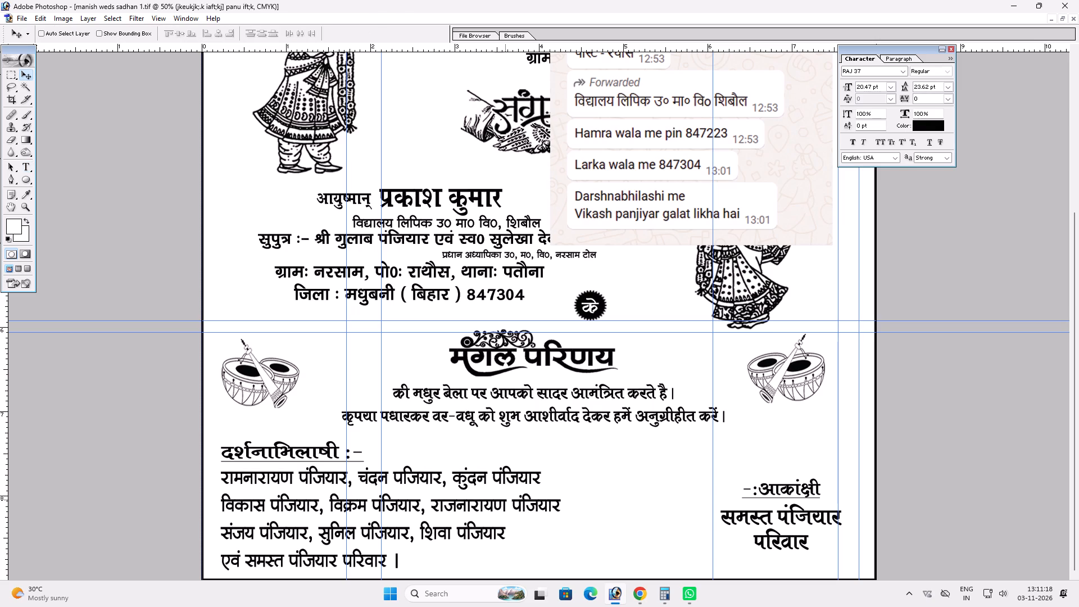
{"action": "left_click_drag", "start_coordinate": [539, 283], "coordinate": [537, 451]}
{"action": "left_click", "coordinate": [599, 299], "text": "ctrl"}
{"action": "key", "text": "ctrl+shift+bracketleft"}
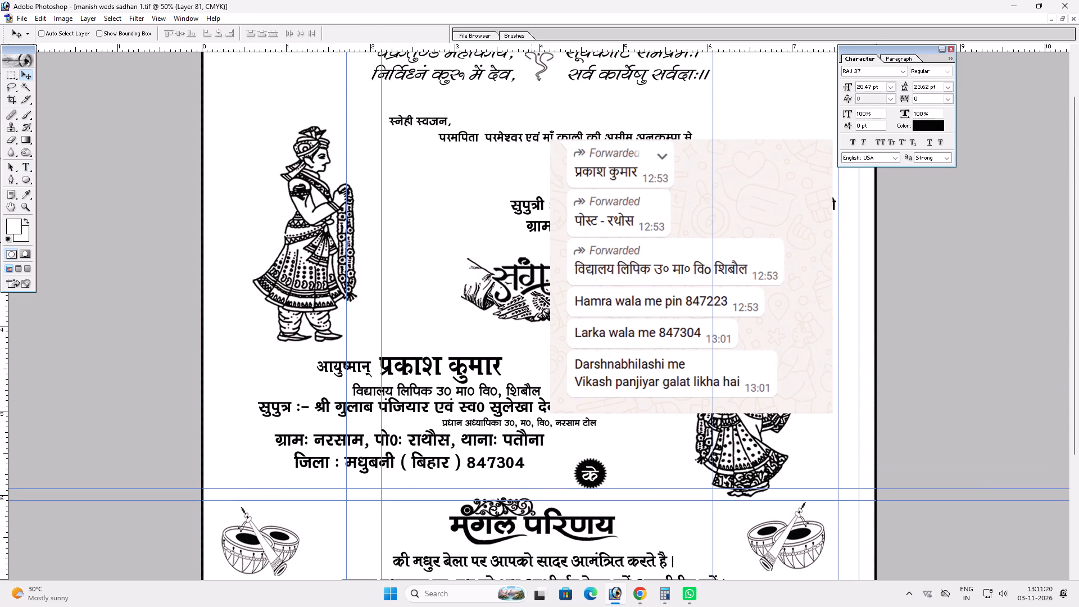
Hide the guides and save the manish weds sadhan 1 design.
{"action": "key", "text": "space"}
{"action": "key", "text": "space"}
{"action": "key", "text": "space"}
{"action": "key", "text": "space"}
{"action": "key", "text": "space"}
{"action": "key", "text": "space"}
{"action": "key", "text": "space"}
{"action": "key", "text": "space"}
{"action": "key", "text": "space"}
{"action": "key", "text": "space"}
{"action": "key", "text": "space"}
{"action": "key", "text": "space"}
{"action": "right_click", "coordinate": [529, 287]}
{"action": "left_click_drag", "start_coordinate": [536, 289], "coordinate": [543, 292]}
{"action": "key", "text": "ctrl+h"}
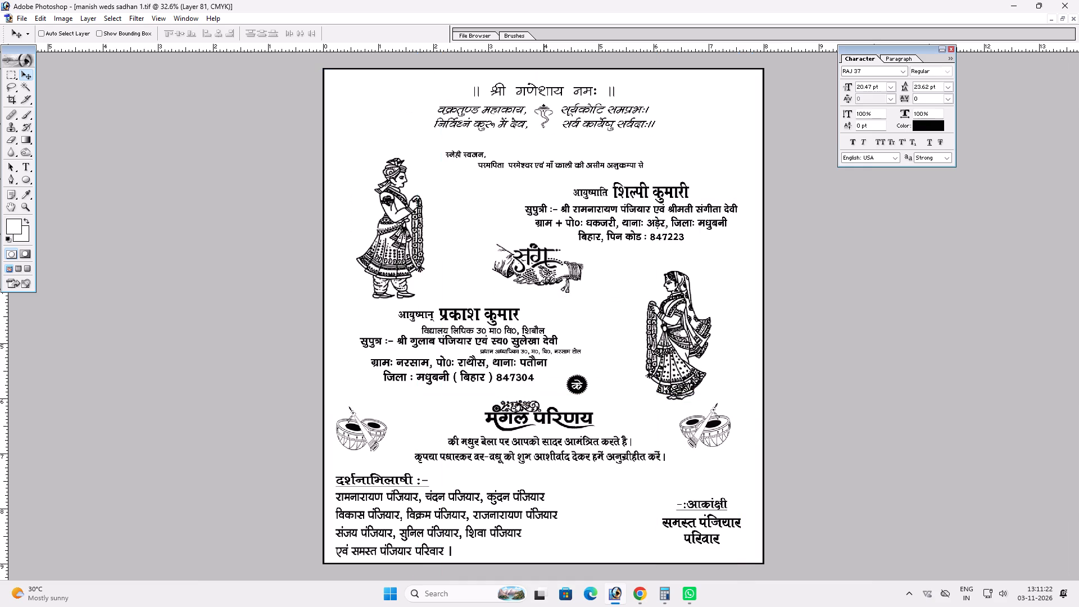
{"action": "key", "text": "ctrl+s"}
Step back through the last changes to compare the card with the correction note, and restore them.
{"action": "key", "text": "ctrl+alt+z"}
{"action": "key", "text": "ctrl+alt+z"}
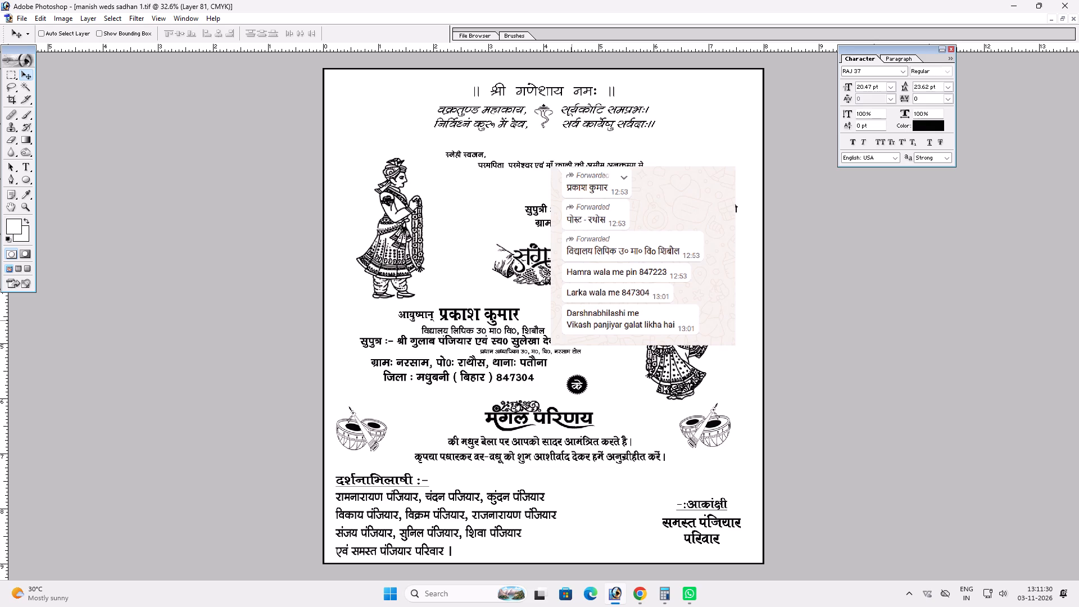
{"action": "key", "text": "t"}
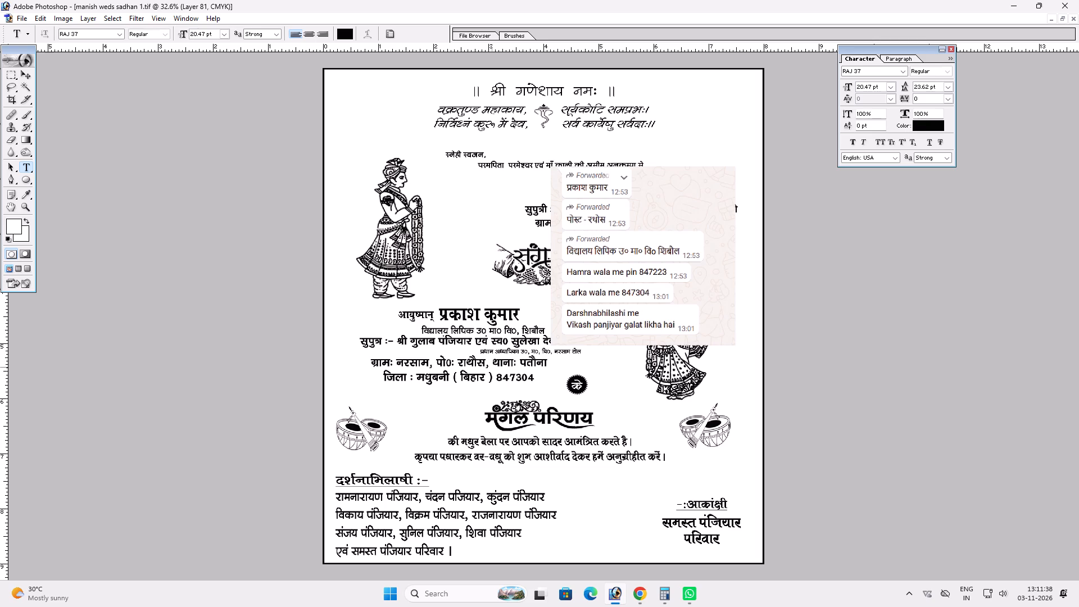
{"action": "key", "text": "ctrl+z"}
Save the corrected design and capture a screenshot of the full card.
{"action": "key", "text": "ctrl+s"}
{"action": "key", "text": "Print"}
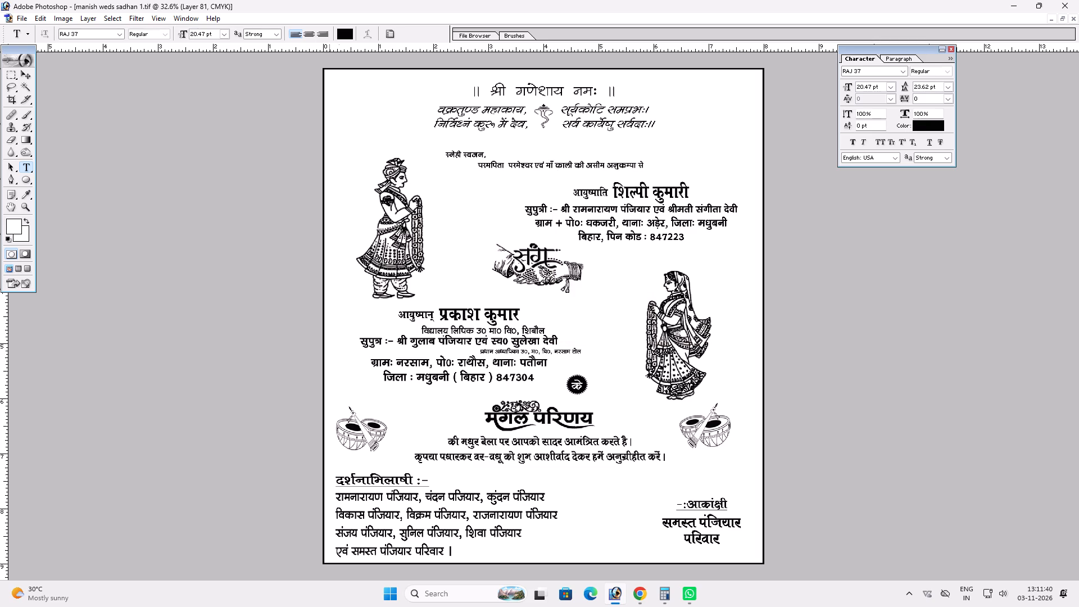
Capture a screenshot of the wedding card, framing the card area from its upper corner to the family names at the bottom.
{"action": "left_click_drag", "start_coordinate": [320, 66], "coordinate": [759, 537]}
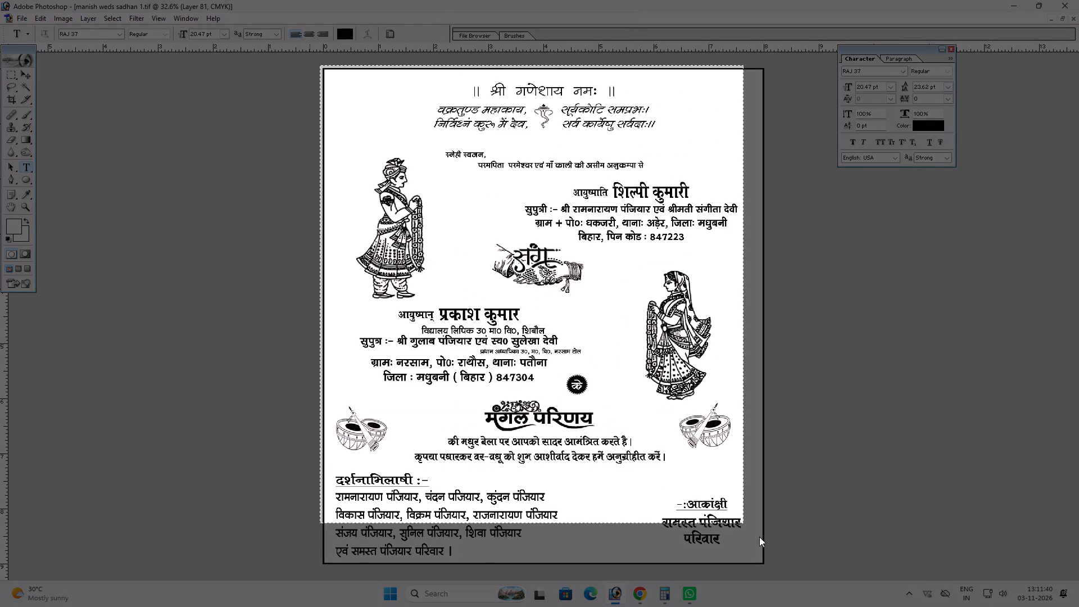
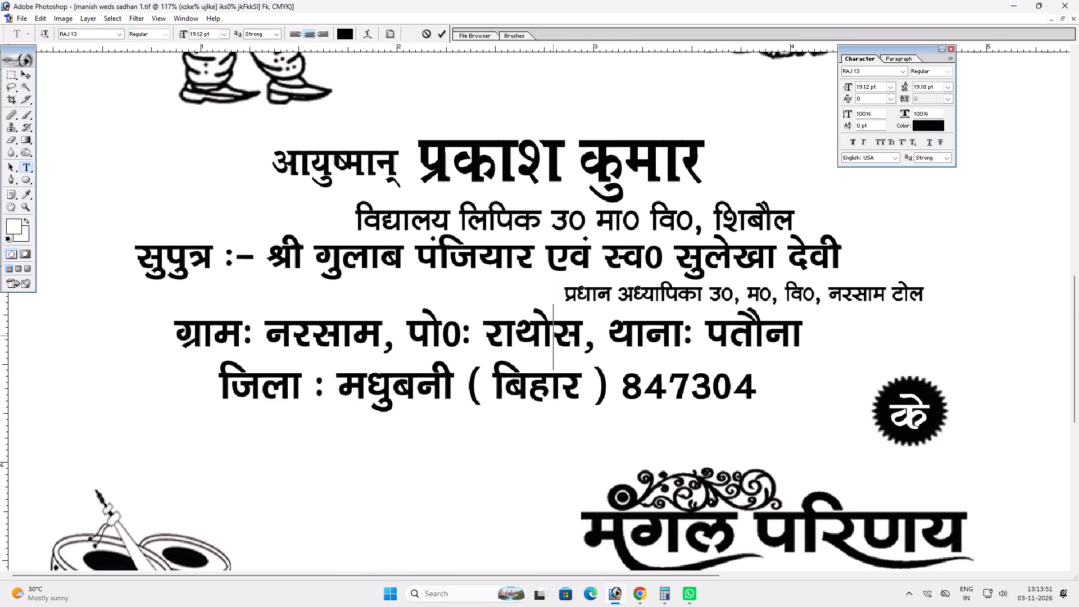
Commit the text edit in the groom's address block and save the manish weds sadhan 1 design.
{"action": "key", "text": "Return"}
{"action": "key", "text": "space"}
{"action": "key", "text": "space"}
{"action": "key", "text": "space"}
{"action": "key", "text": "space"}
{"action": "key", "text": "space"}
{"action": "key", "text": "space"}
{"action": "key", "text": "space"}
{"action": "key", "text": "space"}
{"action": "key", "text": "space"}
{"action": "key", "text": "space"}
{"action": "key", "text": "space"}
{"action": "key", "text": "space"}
{"action": "right_click", "coordinate": [519, 342]}
{"action": "left_click_drag", "start_coordinate": [528, 347], "coordinate": [536, 349]}
{"action": "key", "text": "ctrl+s"}
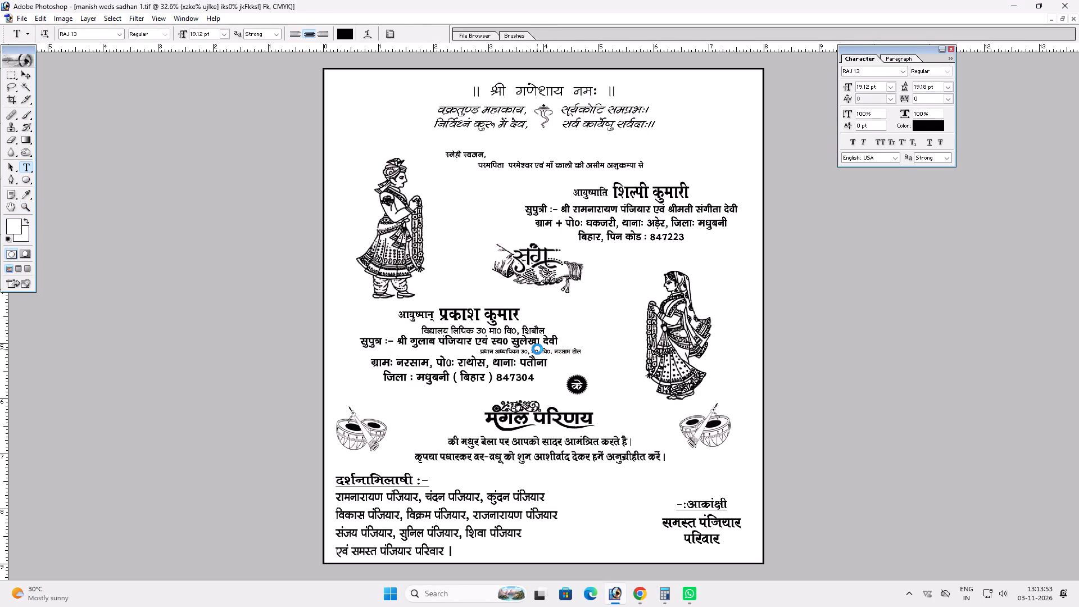
Capture a screenshot of the corrected wedding card, starting from its top-left corner.
{"action": "key", "text": "Print"}
{"action": "left_click_drag", "start_coordinate": [320, 66], "coordinate": [761, 542]}
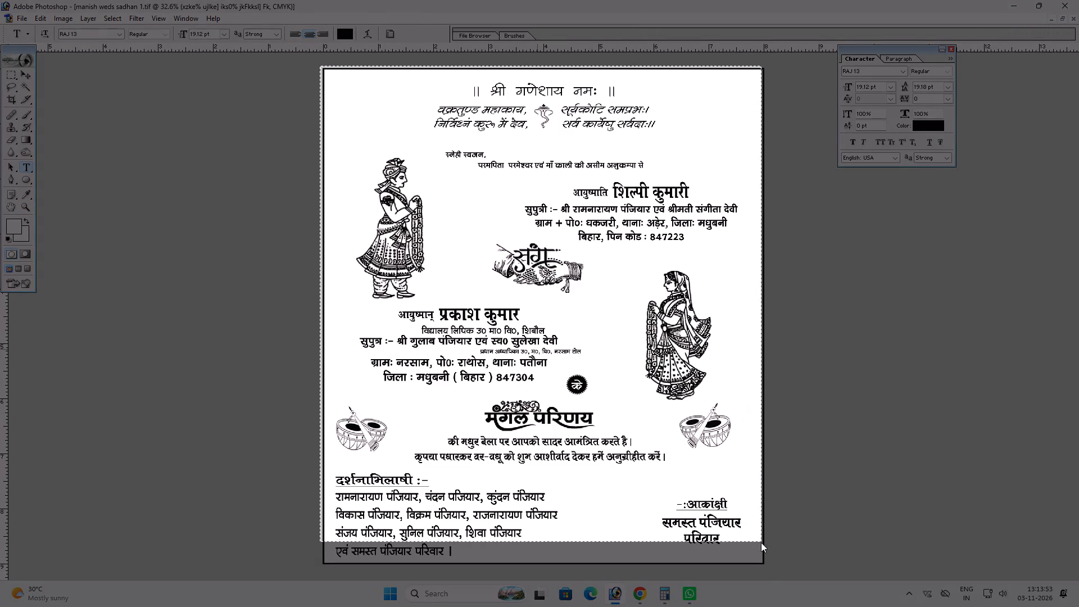
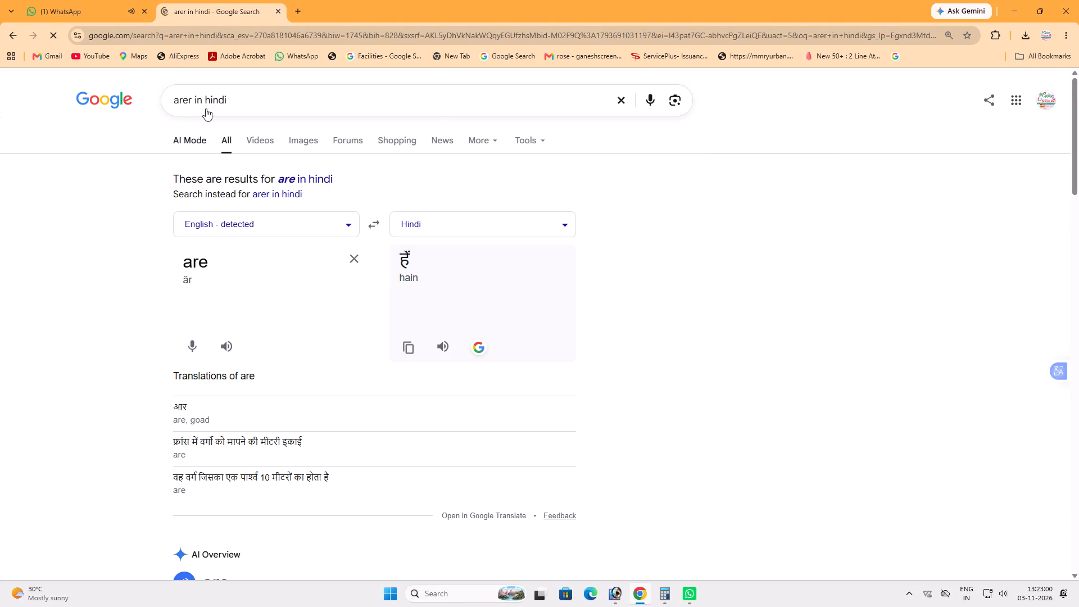
Switch the web search to the corrected spelling "are in hindi".
{"action": "left_click", "coordinate": [289, 174]}
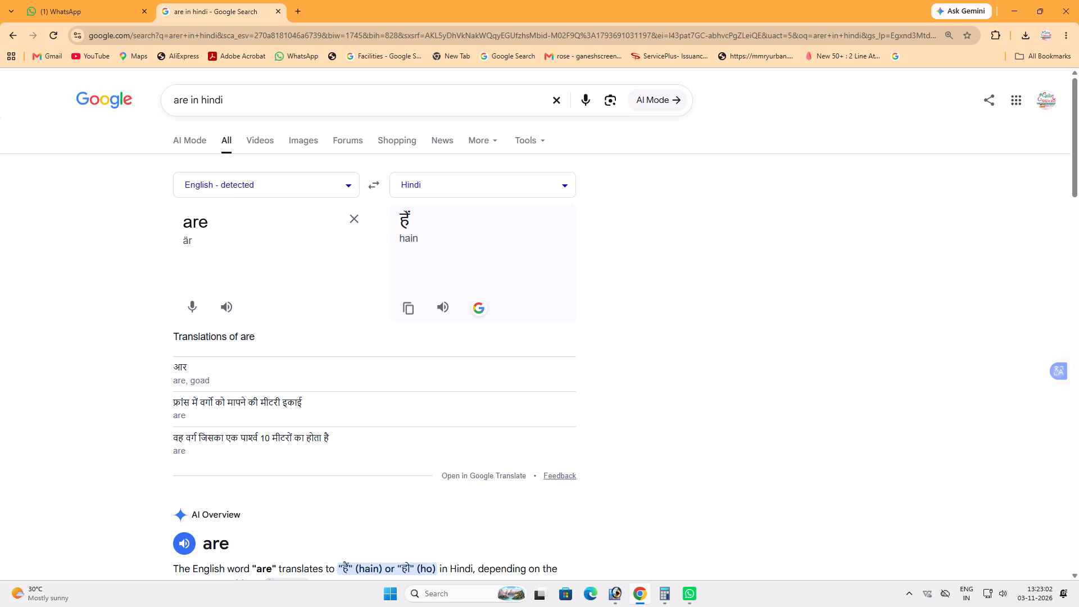
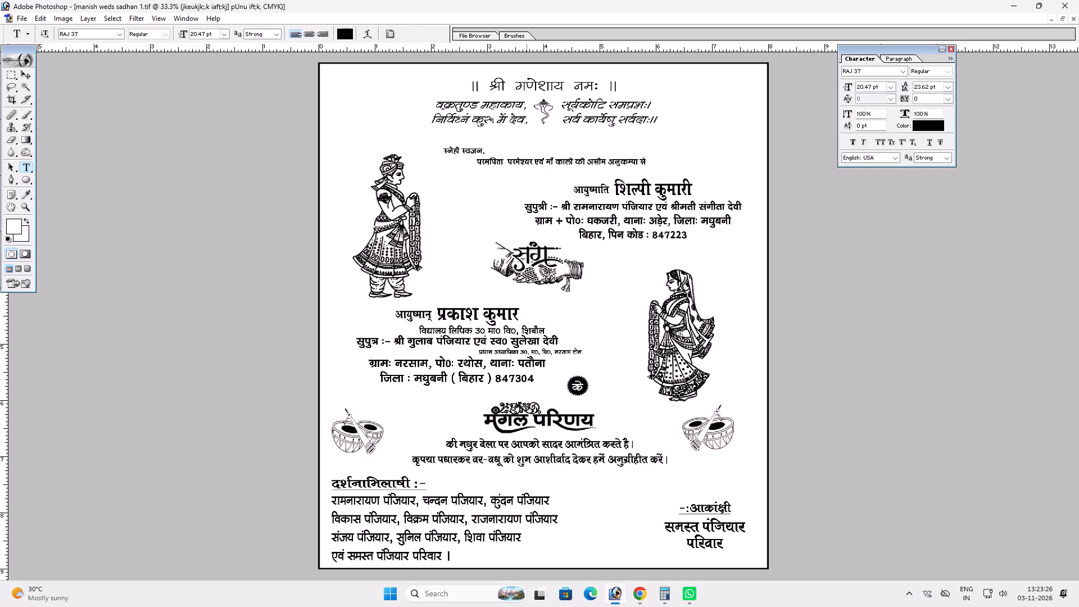
Open the bride's address text for editing within the thana name on the village and post office line.
{"action": "left_click", "coordinate": [663, 222]}
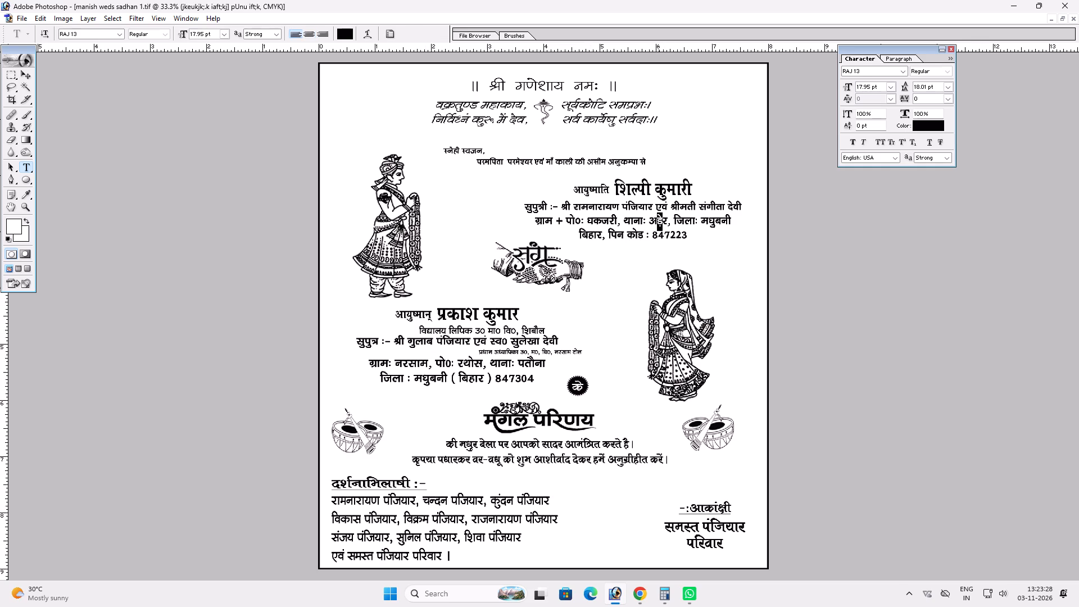
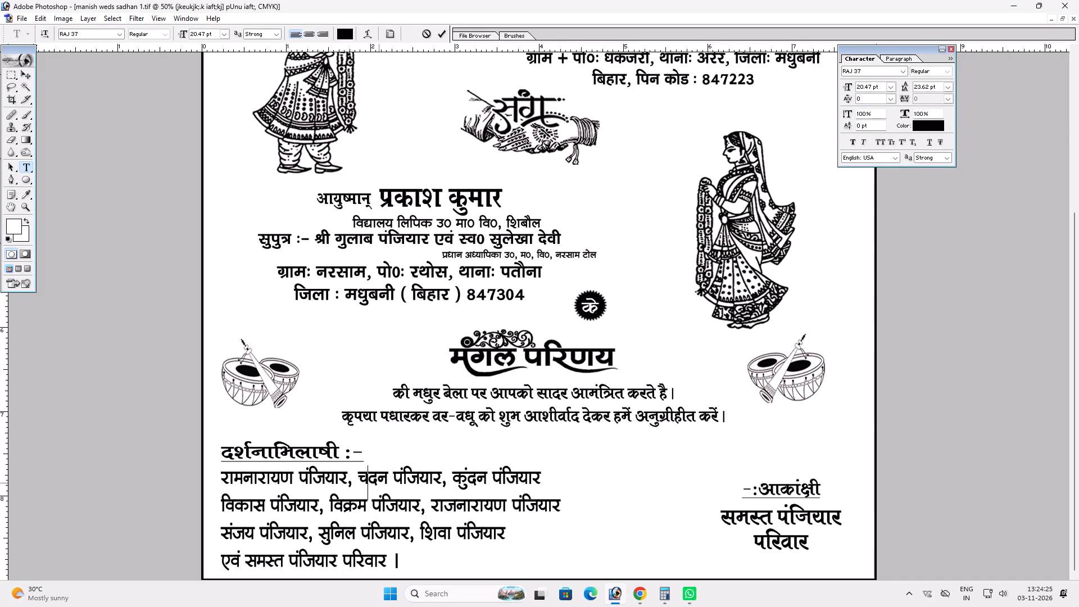
Add the missing anusvara so the second name in the first line under दर्शनाभिलाषी reads चंदन.
{"action": "key", "text": "a"}
{"action": "key", "text": "Return"}
Save the corrected manish weds sadhan 1 design and capture a screenshot of the full card.
{"action": "key", "text": "space"}
{"action": "key", "text": "space"}
{"action": "key", "text": "space"}
{"action": "key", "text": "space"}
{"action": "key", "text": "space"}
{"action": "key", "text": "space"}
{"action": "key", "text": "space"}
{"action": "key", "text": "space"}
{"action": "key", "text": "space"}
{"action": "key", "text": "space"}
{"action": "key", "text": "space"}
{"action": "key", "text": "space"}
{"action": "key", "text": "space"}
{"action": "key", "text": "space"}
{"action": "key", "text": "space"}
{"action": "key", "text": "space"}
{"action": "key", "text": "space"}
{"action": "key", "text": "space"}
{"action": "key", "text": "space"}
{"action": "key", "text": "space"}
{"action": "left_click_drag", "start_coordinate": [404, 492], "coordinate": [445, 362]}
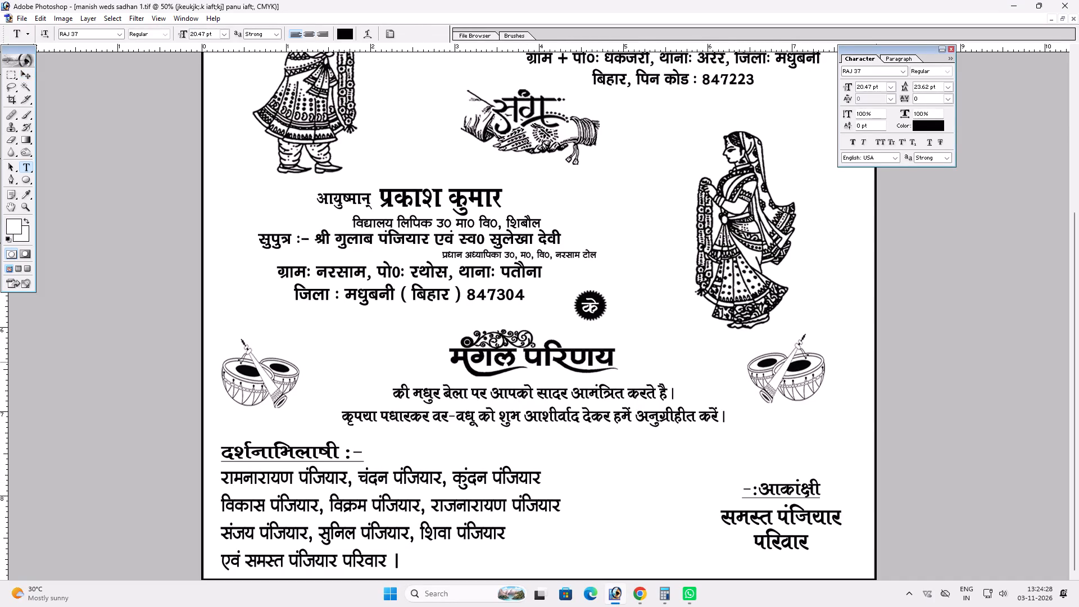
{"action": "left_click_drag", "start_coordinate": [445, 362], "coordinate": [449, 361]}
{"action": "right_click", "coordinate": [440, 423]}
{"action": "left_click", "coordinate": [457, 429]}
{"action": "key", "text": "ctrl+s"}
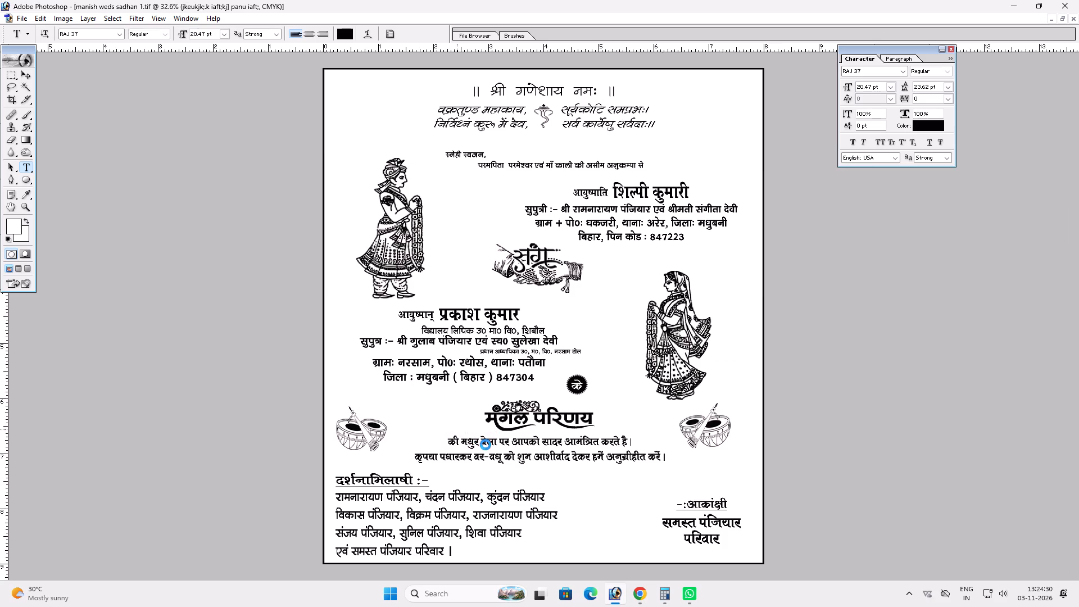
{"action": "key", "text": "Print"}
{"action": "left_click_drag", "start_coordinate": [319, 66], "coordinate": [749, 576]}
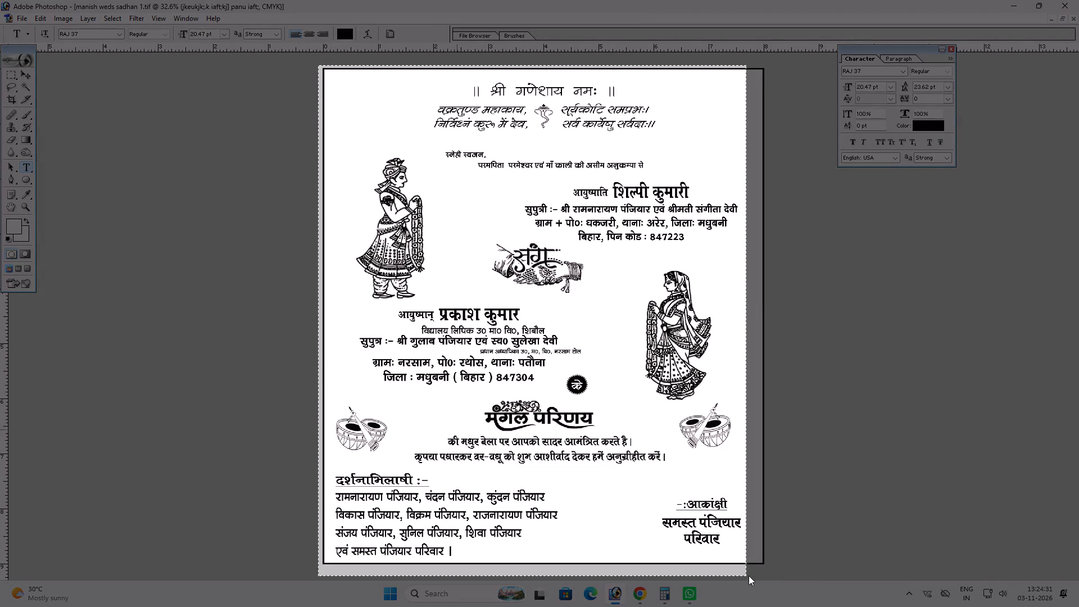
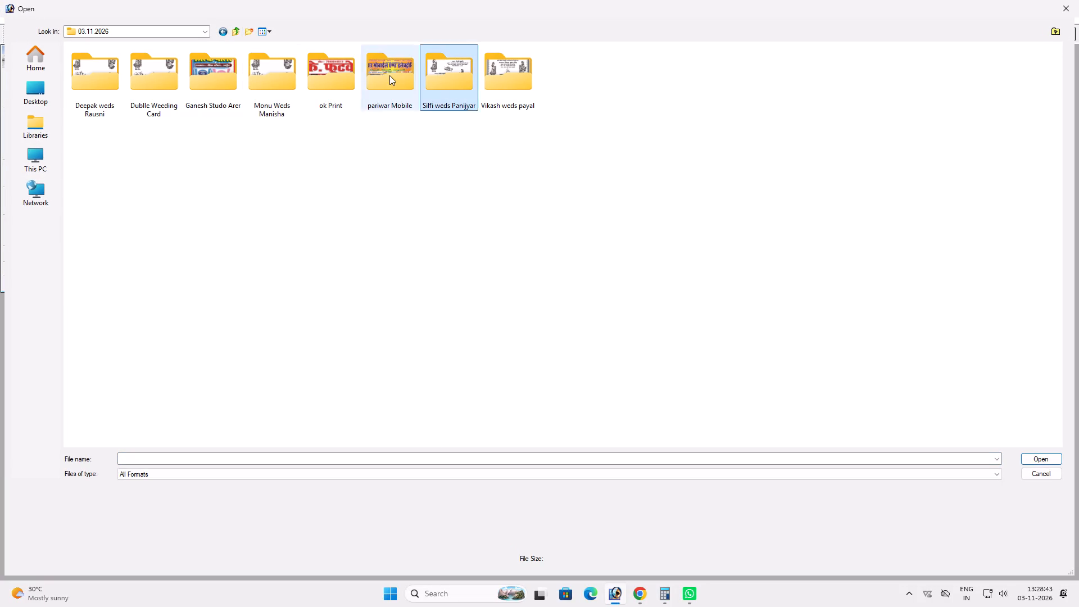
Look through the ok Print and pariwar Mobile folders and the other job folders in 03.11.2026.
{"action": "left_click", "coordinate": [389, 75]}
{"action": "left_click", "coordinate": [341, 79]}
{"action": "double_click", "coordinate": [341, 79]}
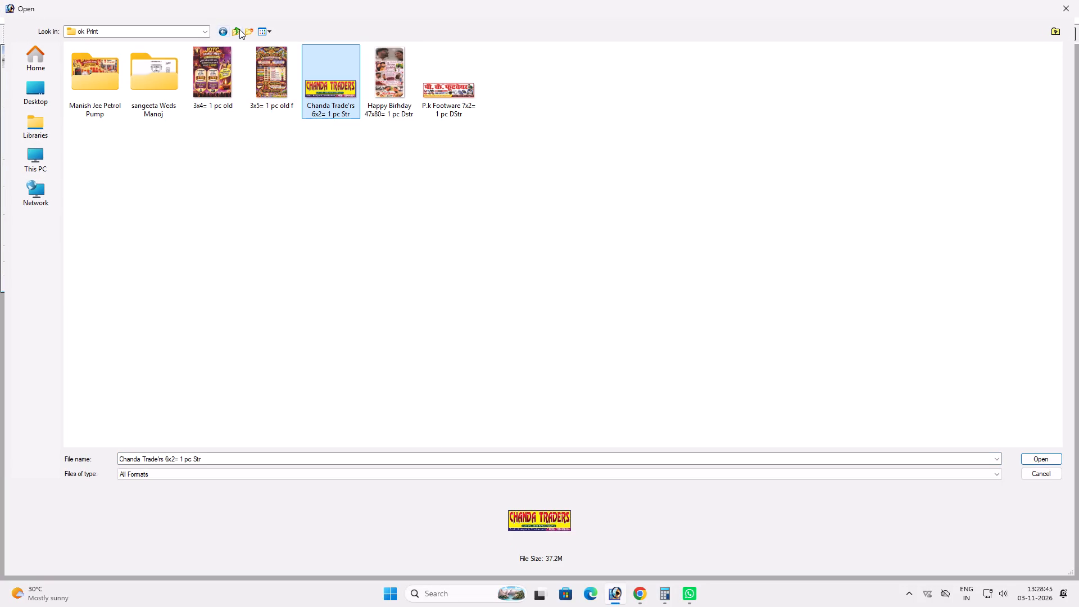
{"action": "left_click", "coordinate": [239, 29]}
{"action": "left_click", "coordinate": [298, 160]}
{"action": "left_click", "coordinate": [229, 84]}
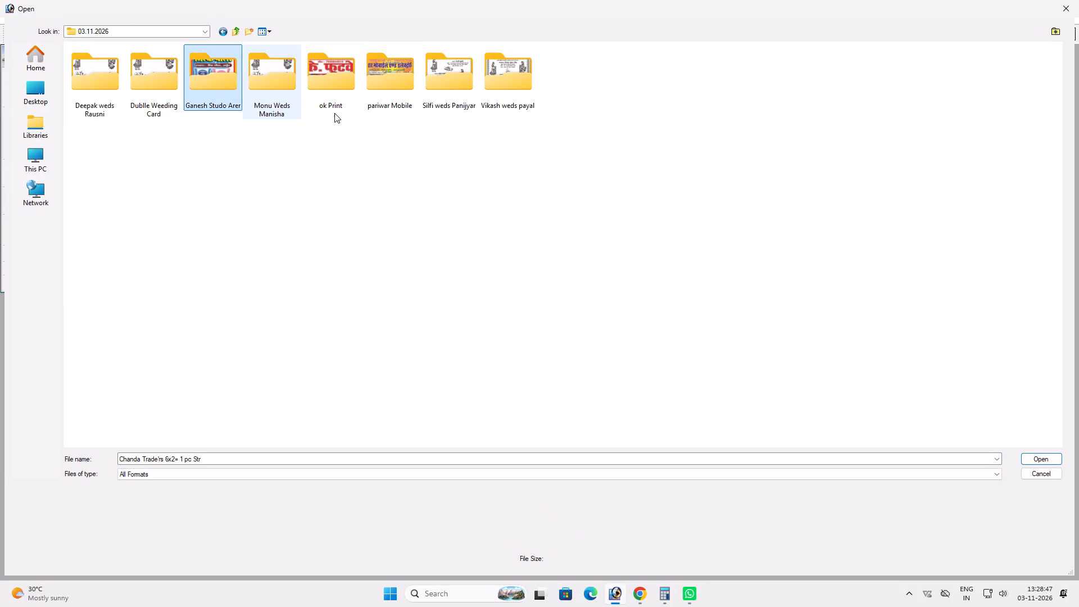
{"action": "left_click", "coordinate": [389, 90]}
{"action": "left_click", "coordinate": [389, 90]}
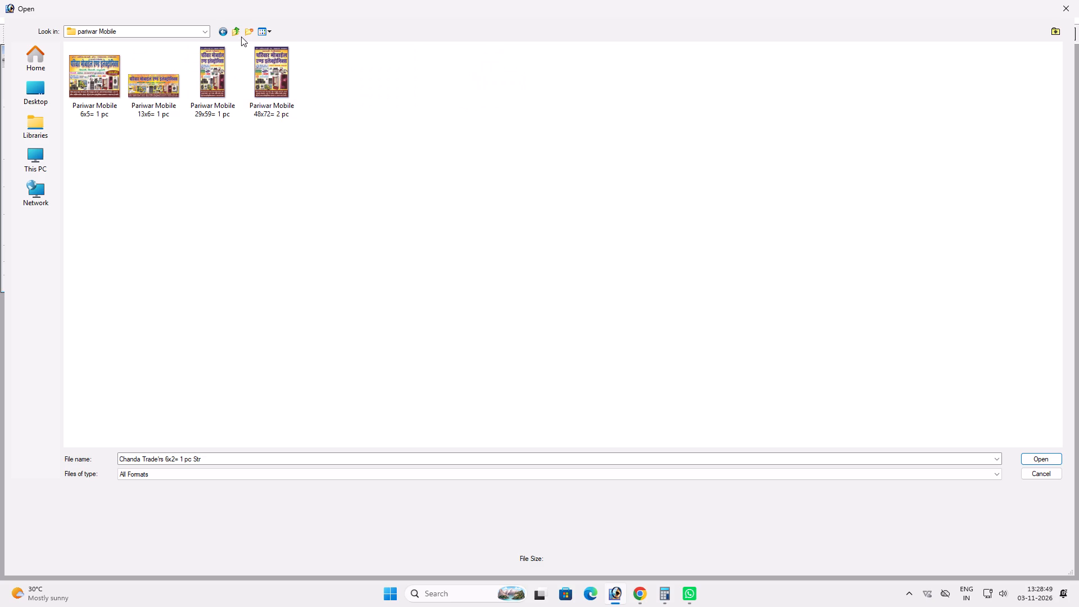
{"action": "left_click", "coordinate": [239, 34]}
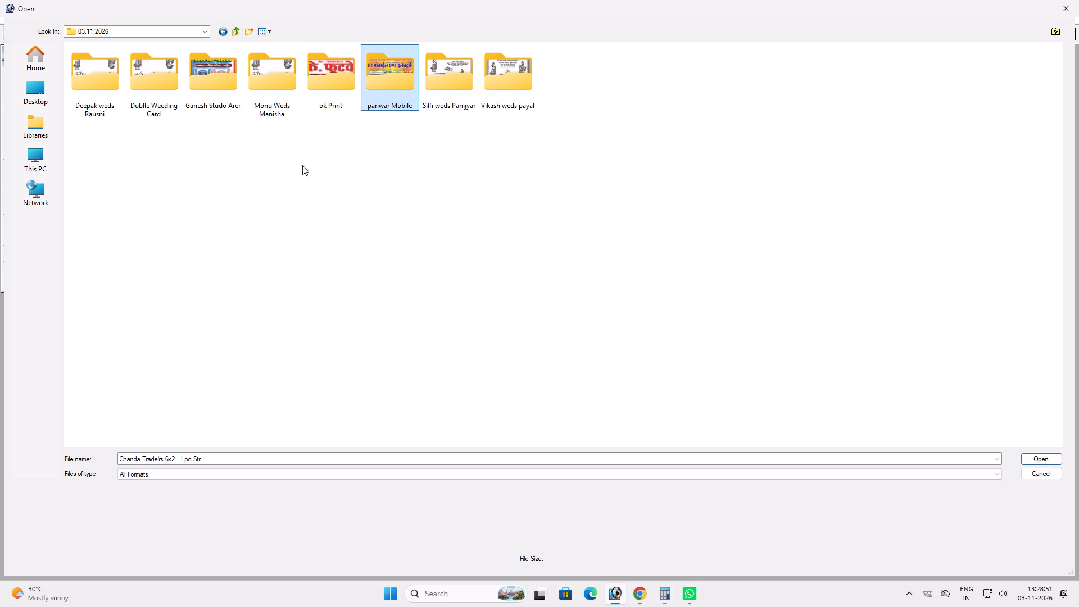
{"action": "left_click", "coordinate": [325, 90]}
{"action": "left_click", "coordinate": [273, 102]}
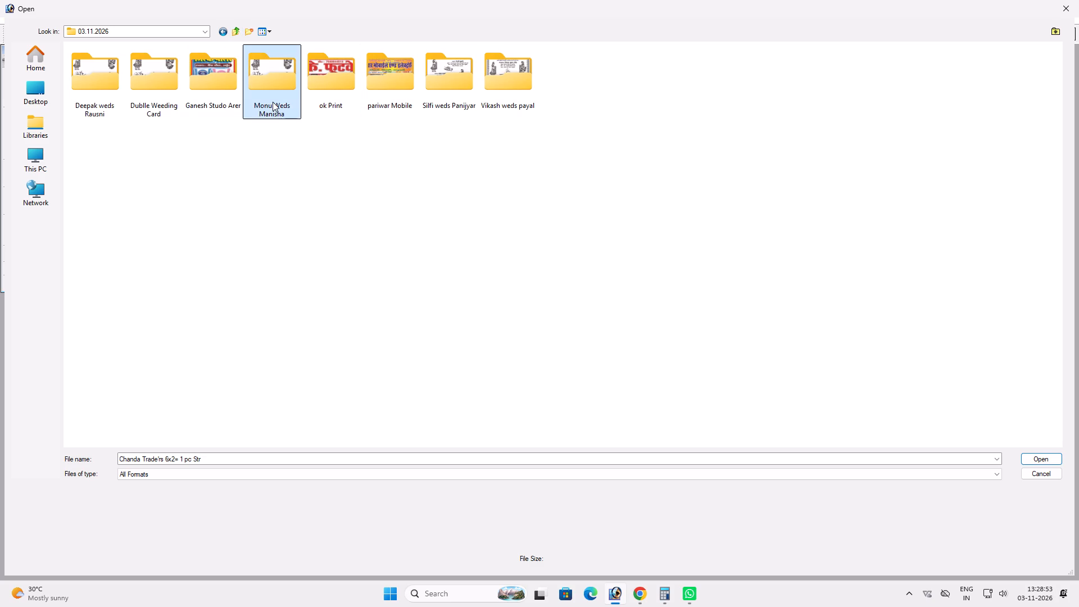
{"action": "left_click", "coordinate": [433, 78]}
{"action": "left_click", "coordinate": [499, 79]}
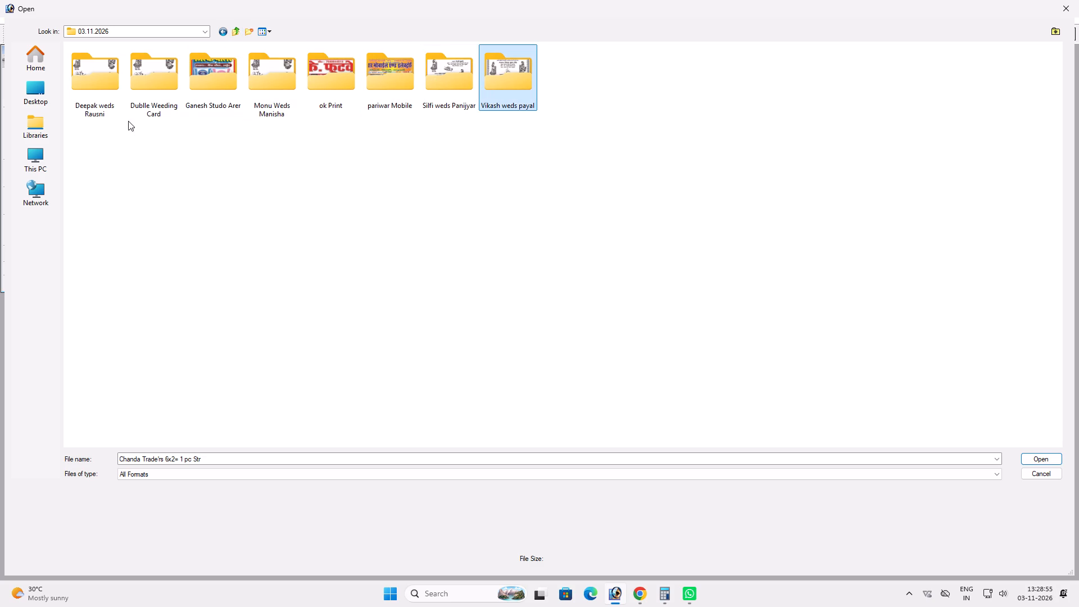
Open card 1 from the Deepak weds Rausni folder to check the design, and close it.
{"action": "double_click", "coordinate": [101, 89]}
{"action": "left_click", "coordinate": [100, 87]}
{"action": "key", "text": "Return"}
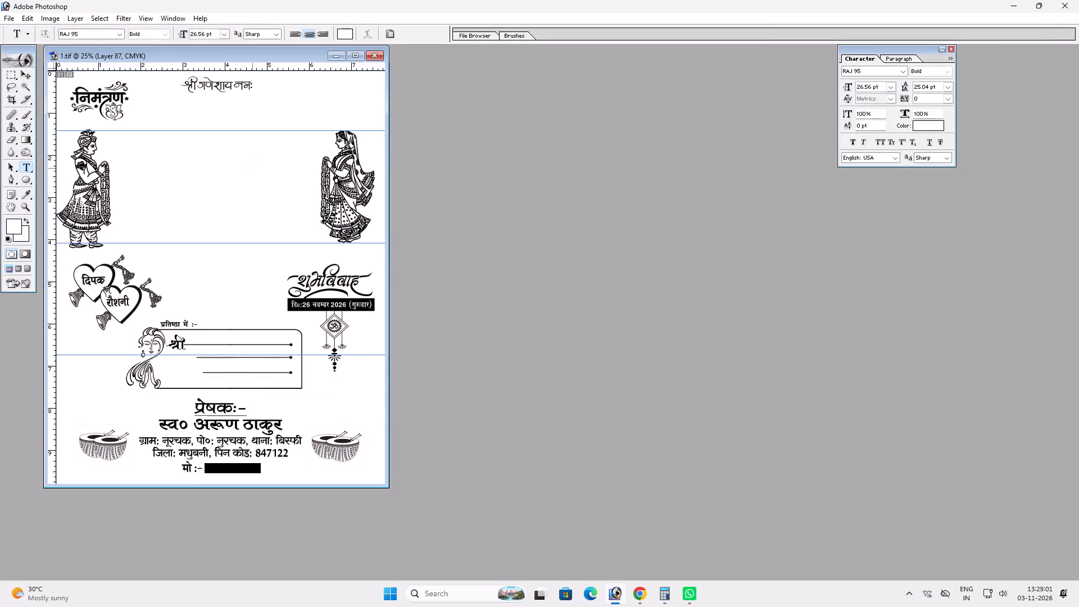
{"action": "left_click", "coordinate": [373, 54]}
{"action": "left_click", "coordinate": [361, 137]}
{"action": "left_click", "coordinate": [356, 137]}
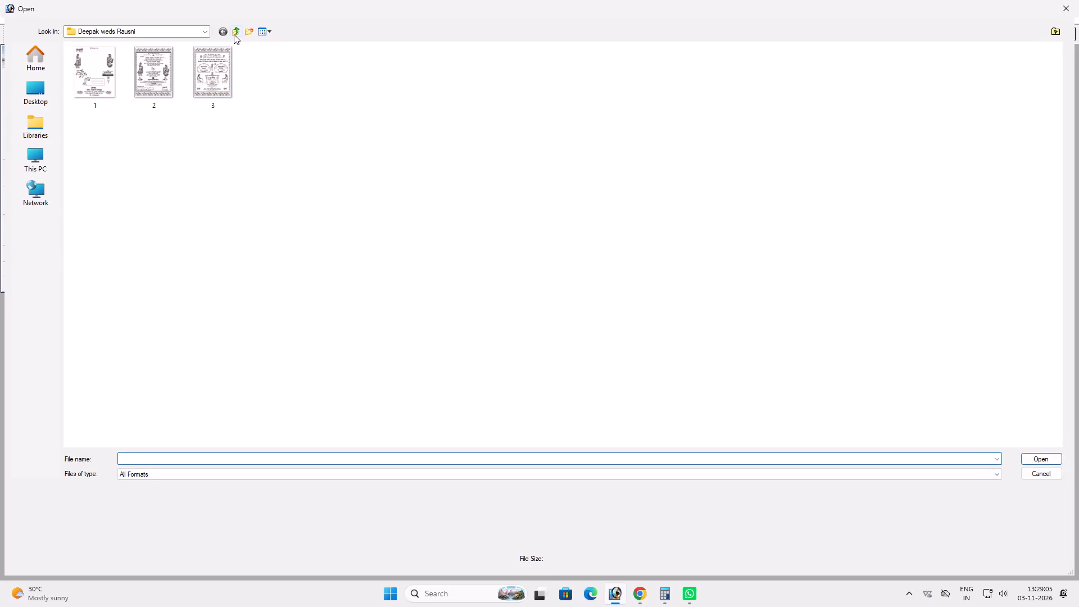
{"action": "left_click", "coordinate": [234, 34]}
{"action": "left_click_drag", "start_coordinate": [83, 76], "coordinate": [316, 73]}
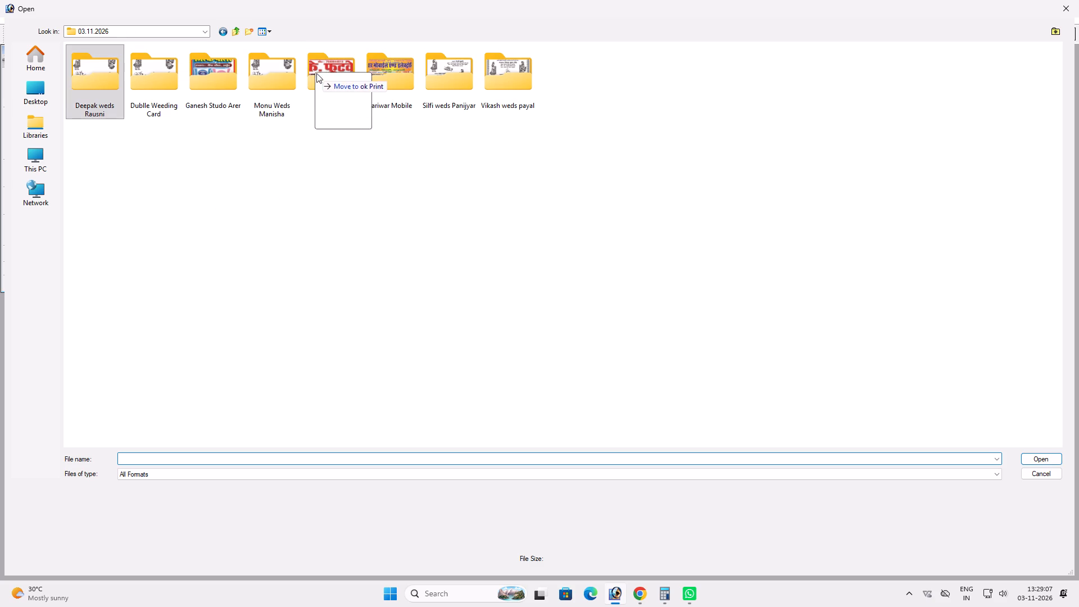
{"action": "left_click_drag", "start_coordinate": [316, 73], "coordinate": [319, 66]}
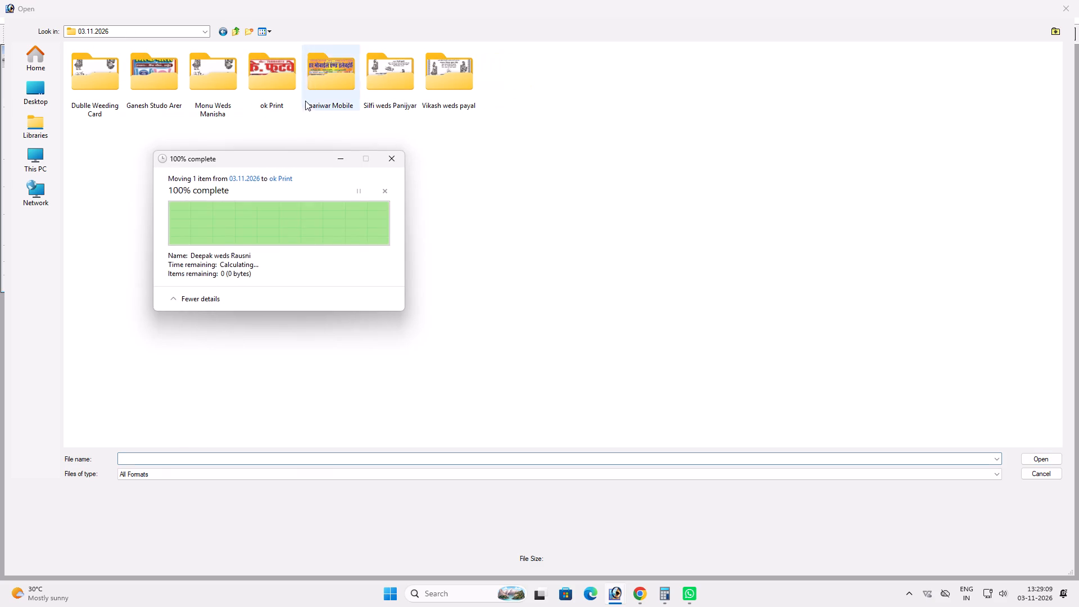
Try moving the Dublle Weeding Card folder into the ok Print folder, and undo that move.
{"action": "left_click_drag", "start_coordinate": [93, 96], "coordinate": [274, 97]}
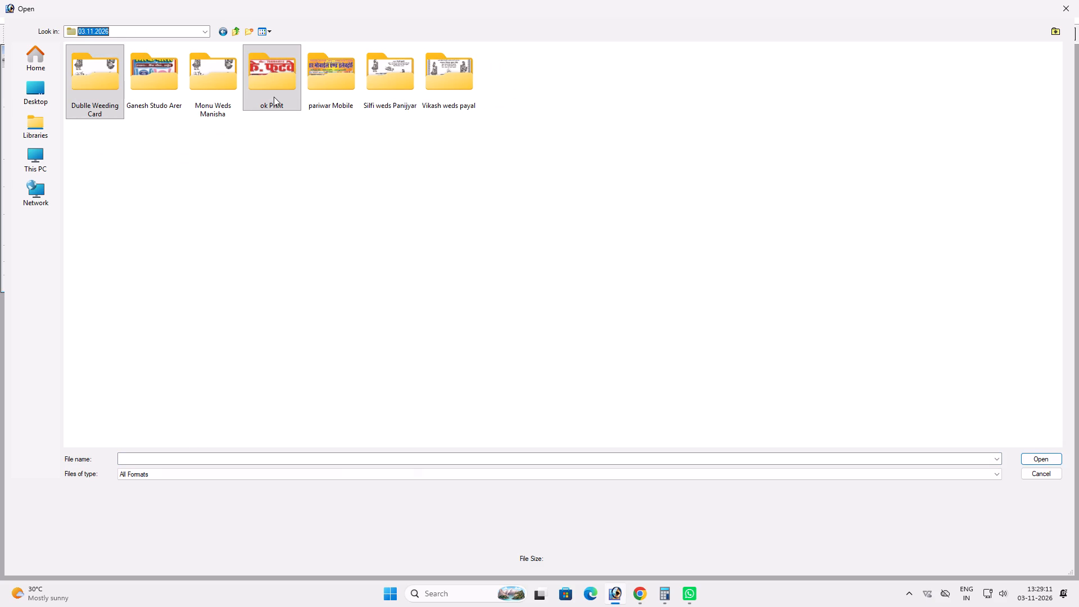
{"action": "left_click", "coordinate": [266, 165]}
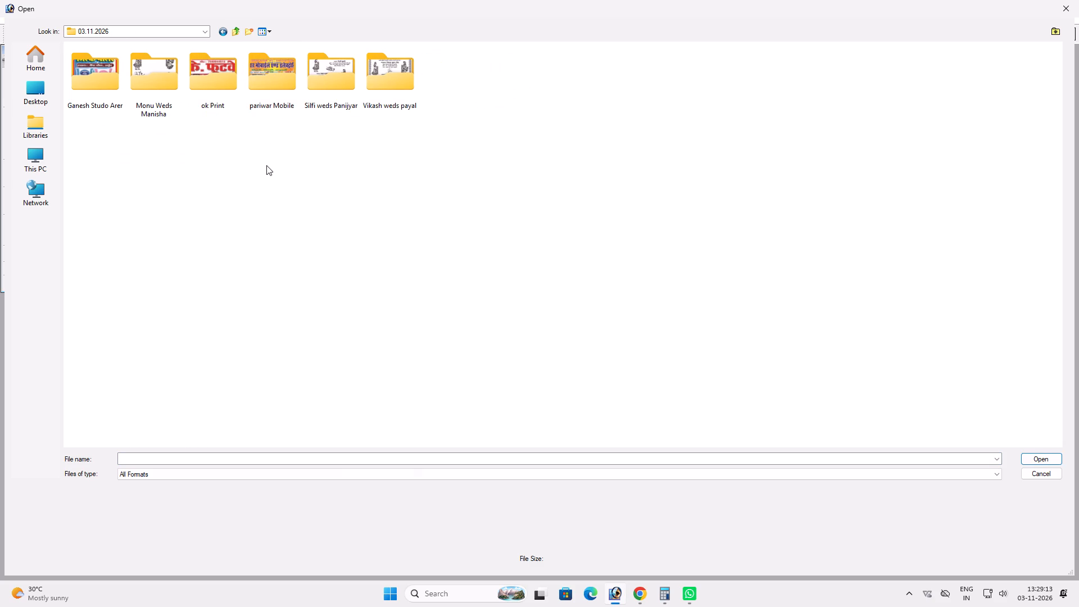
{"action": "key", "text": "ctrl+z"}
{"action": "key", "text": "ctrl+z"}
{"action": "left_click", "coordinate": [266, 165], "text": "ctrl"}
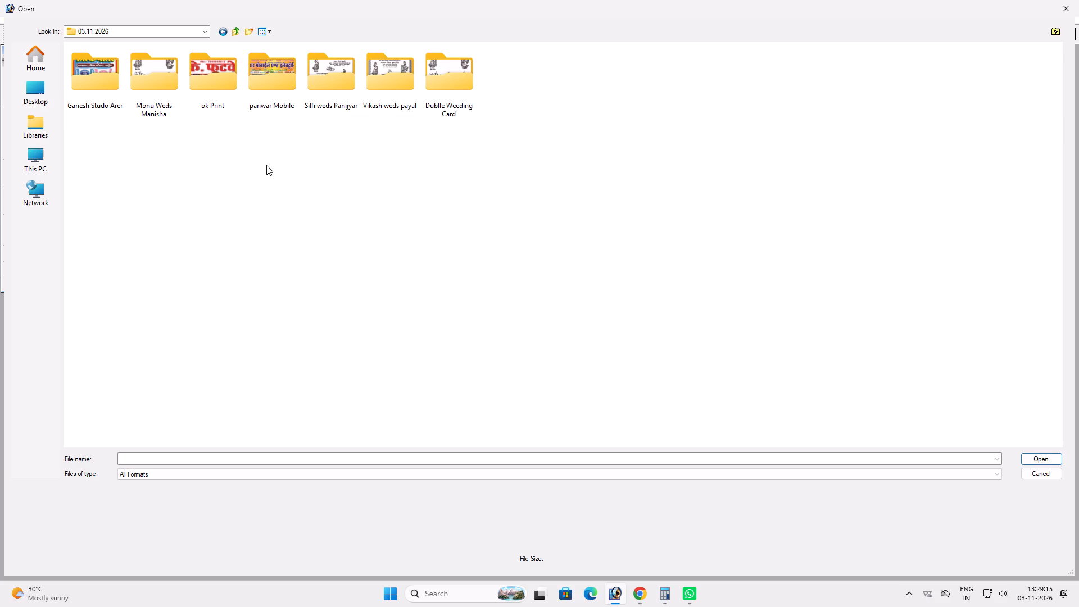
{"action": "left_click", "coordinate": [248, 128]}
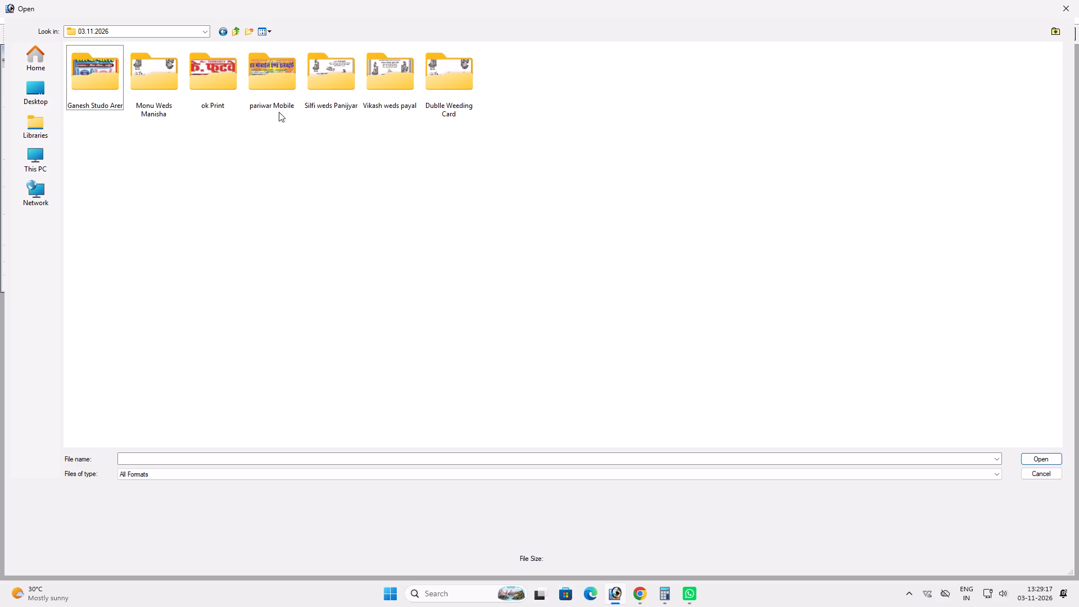
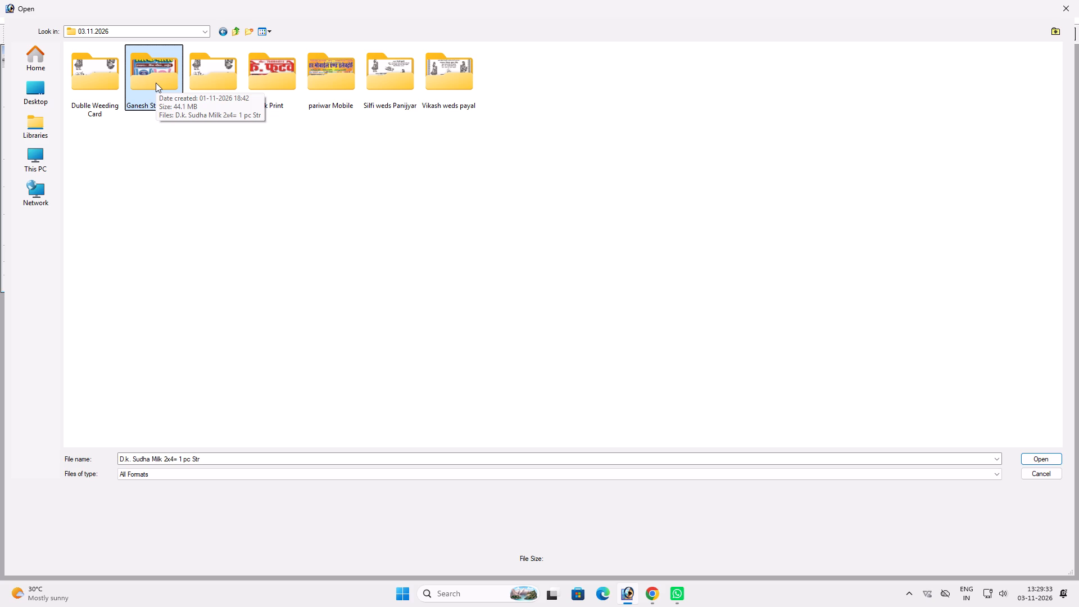
Copy the Ganesh Studo Arer folder from 03.11.2026 and paste it onto USB Drive (J:) in File Explorer.
{"action": "left_click", "coordinate": [156, 83]}
{"action": "key", "text": "ctrl+c"}
{"action": "key", "text": "ctrl+c"}
{"action": "key", "text": "ctrl+c"}
{"action": "key", "text": "ctrl+c"}
{"action": "key", "text": "ctrl+c"}
{"action": "key", "text": "ctrl+c"}
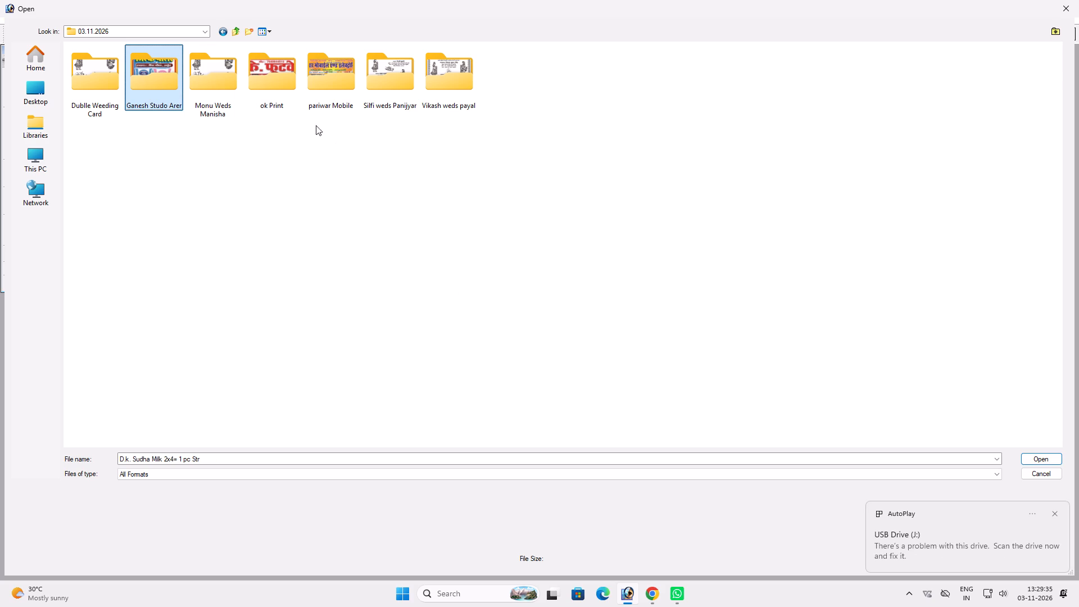
{"action": "key", "text": "ctrl+c"}
{"action": "key", "text": "ctrl+c"}
{"action": "left_click", "coordinate": [237, 33]}
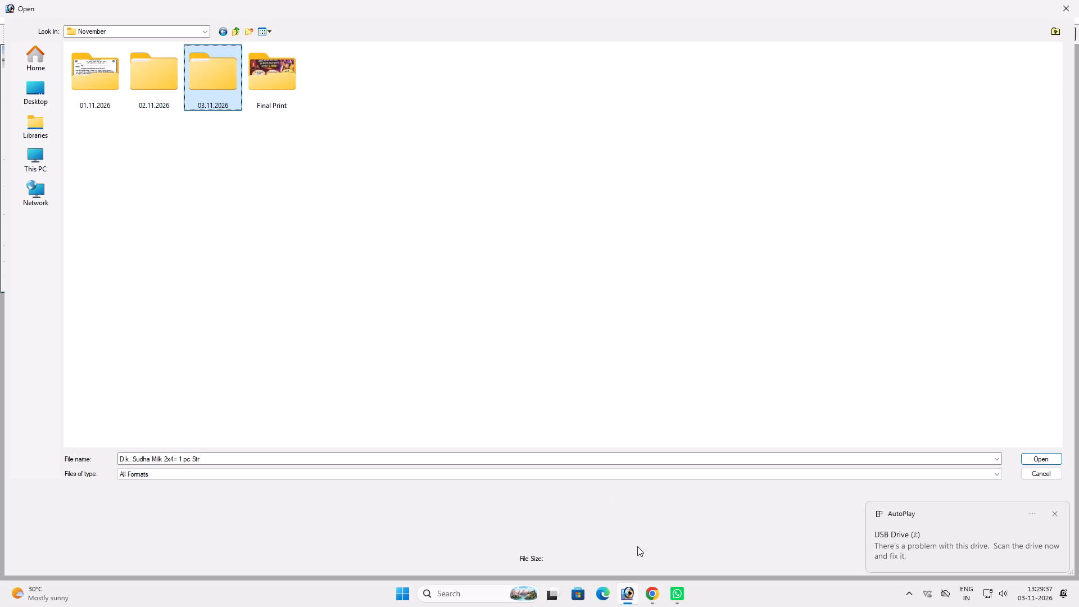
{"action": "key", "text": "super+d"}
{"action": "key", "text": "super+e"}
{"action": "scroll", "coordinate": [105, 387], "scroll_direction": "down", "scroll_amount": 6}
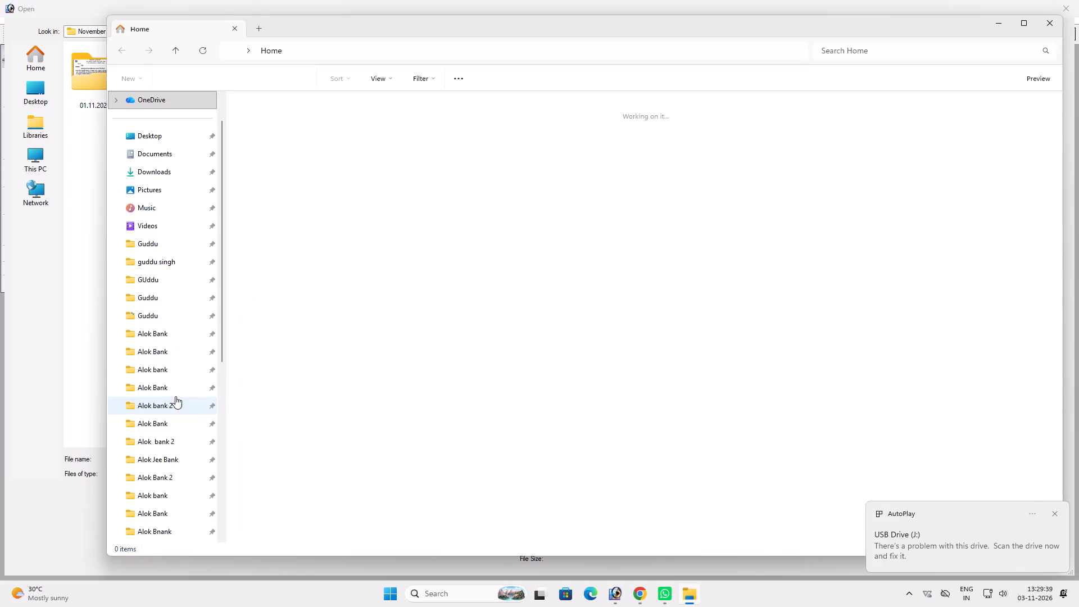
{"action": "scroll", "coordinate": [175, 396], "scroll_direction": "down", "scroll_amount": 4}
{"action": "scroll", "coordinate": [171, 501], "scroll_direction": "down", "scroll_amount": 4}
{"action": "left_click", "coordinate": [170, 481]}
{"action": "left_click", "coordinate": [357, 411]}
{"action": "key", "text": "ctrl+v"}
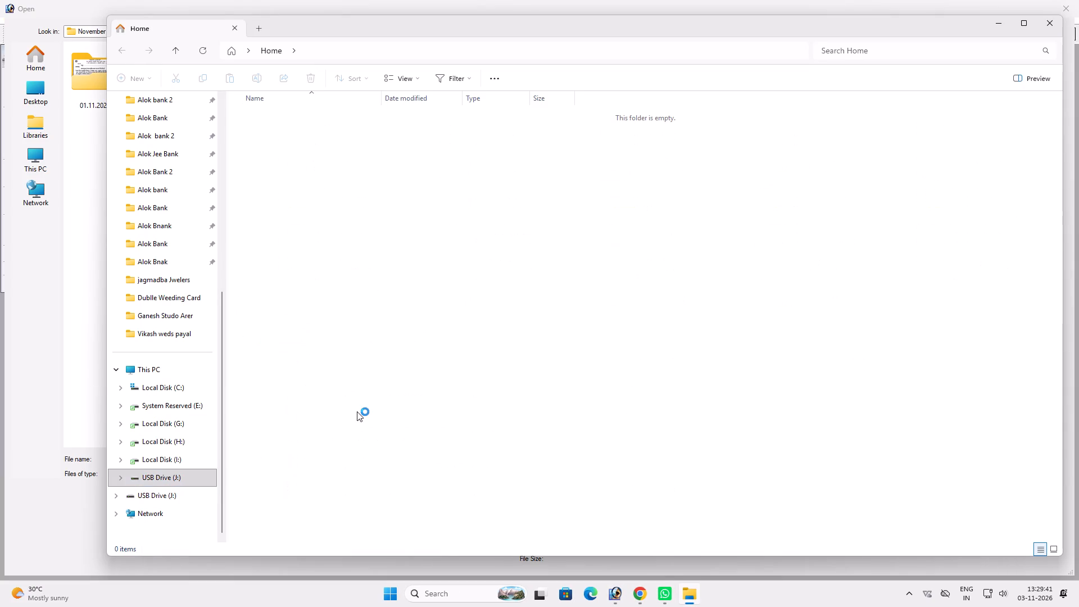